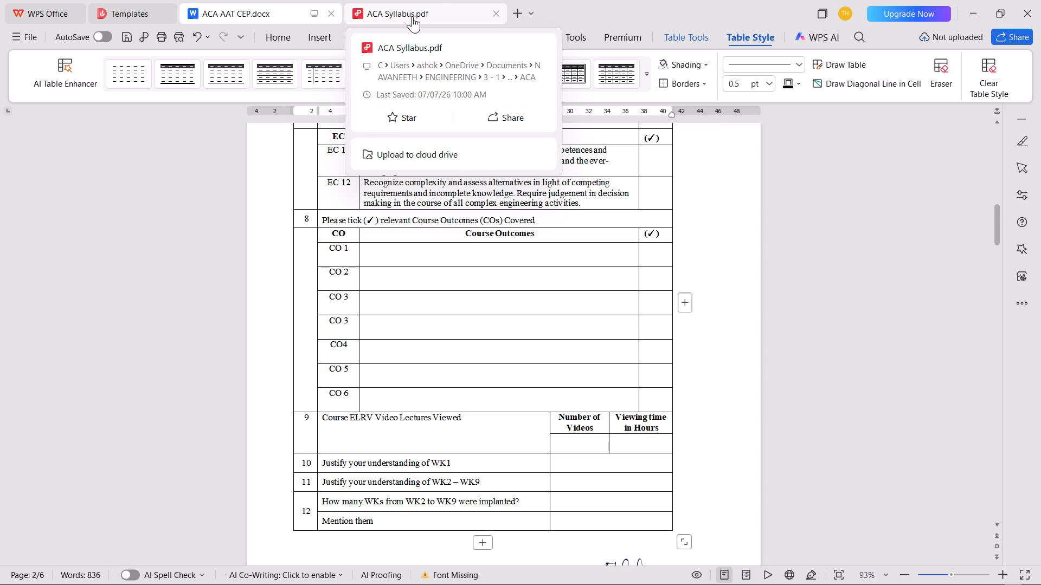
# Copy the CO1 outcome text from ACA Syllabus.pdf into the CO 1 row of ACA AAT CEP.docx, join its broken lines, and save.
pyautogui.click(439, 1)
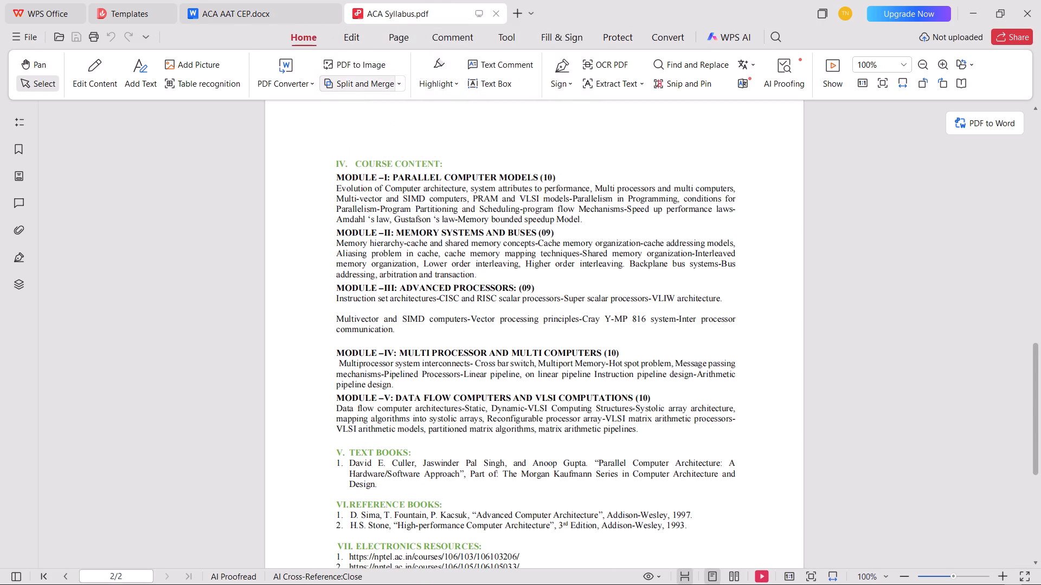
pyautogui.scroll(12, 395, 270)
pyautogui.keyDown('ctrl'); pyautogui.scroll(4, 402, 296); pyautogui.keyUp('ctrl')
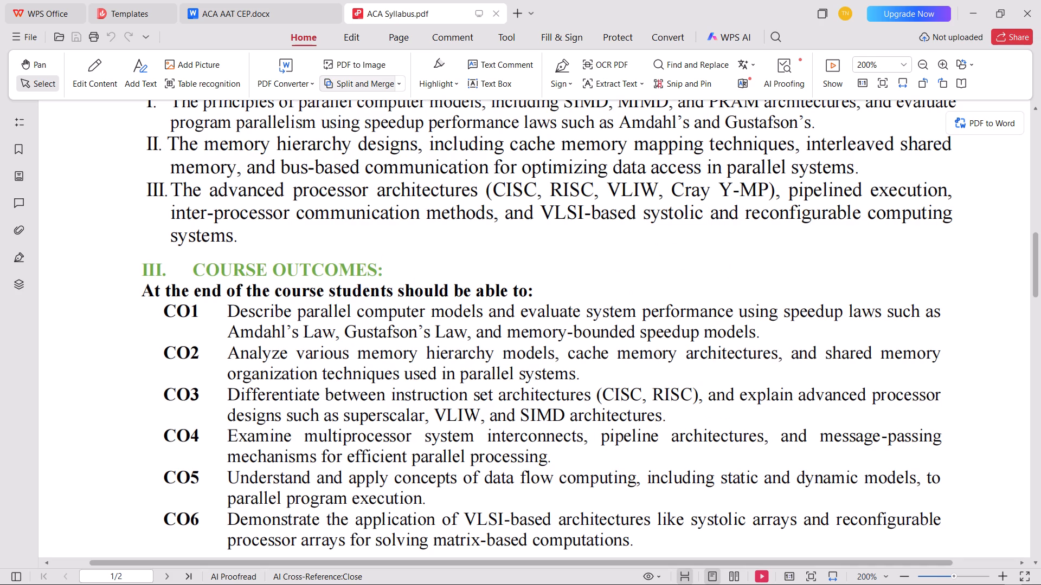
pyautogui.moveTo(232, 316); pyautogui.dragTo(756, 339)
pyautogui.hotkey('ctrl', 'c')
pyautogui.hotkey('ctrl', 'Tab')
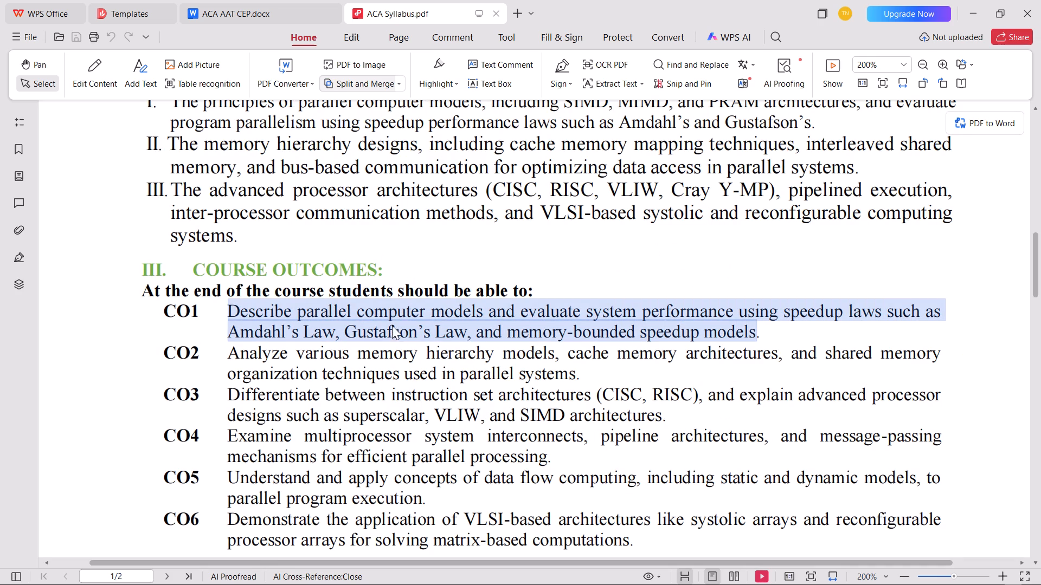
pyautogui.hotkey('ctrl', 'Tab')
pyautogui.click(393, 265)
pyautogui.hotkey('ctrl', 'v')
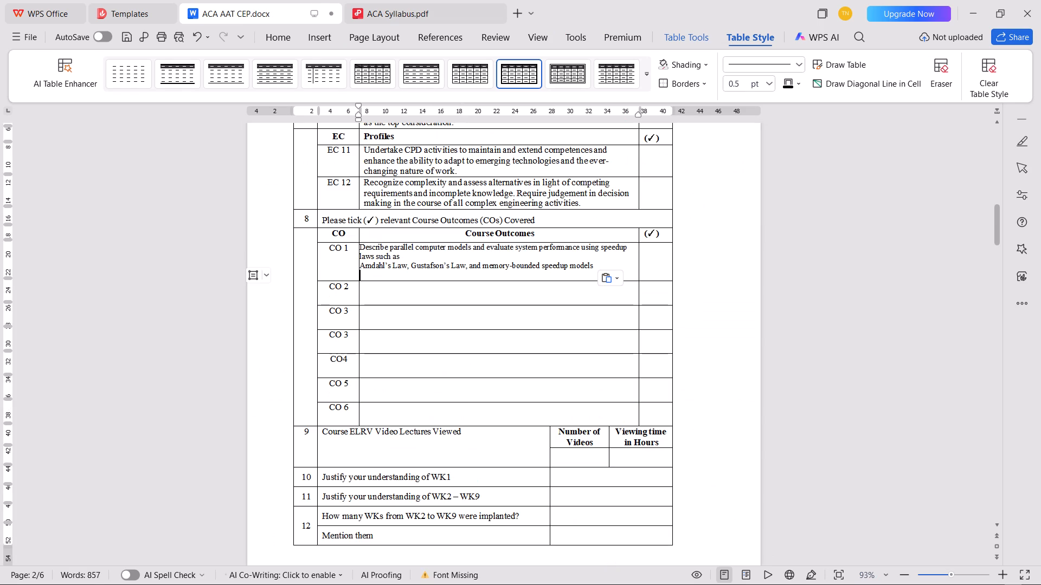
pyautogui.press('BackSpace')
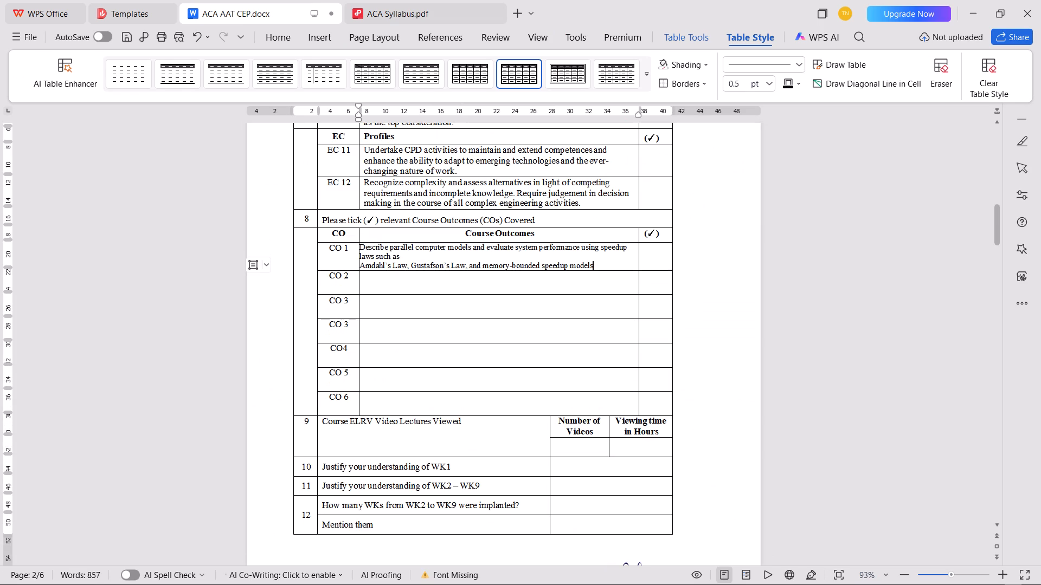
pyautogui.press('Up')
pyautogui.press('Right')
pyautogui.press('BackSpace')
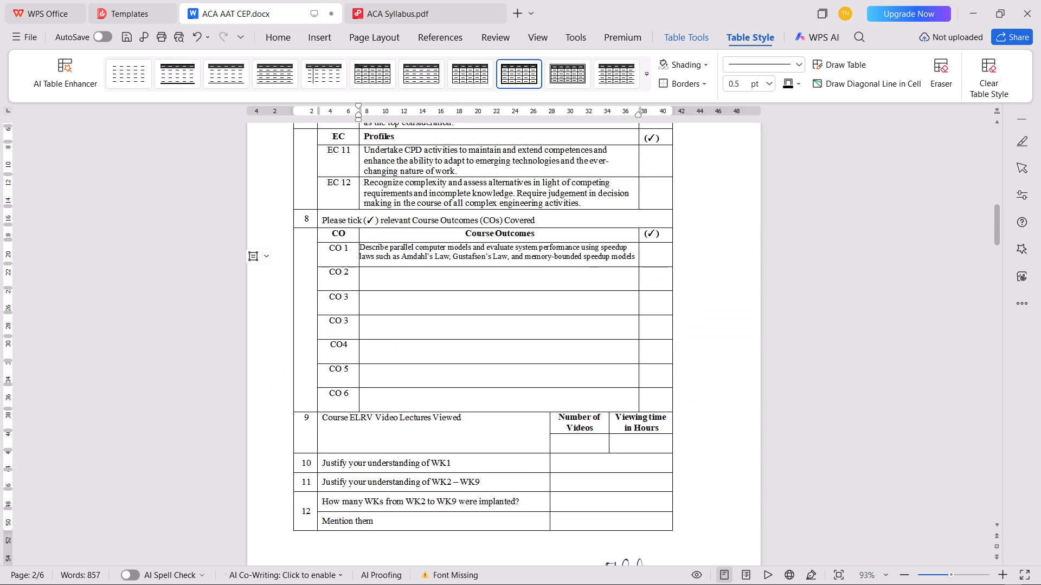
pyautogui.hotkey('ctrl', 's')
# Delete the entire duplicate second CO 3 row from the Course Outcomes table.
pyautogui.moveTo(330, 333); pyautogui.dragTo(647, 324)
pyautogui.rightClick(647, 324)
pyautogui.rightClick(554, 326)
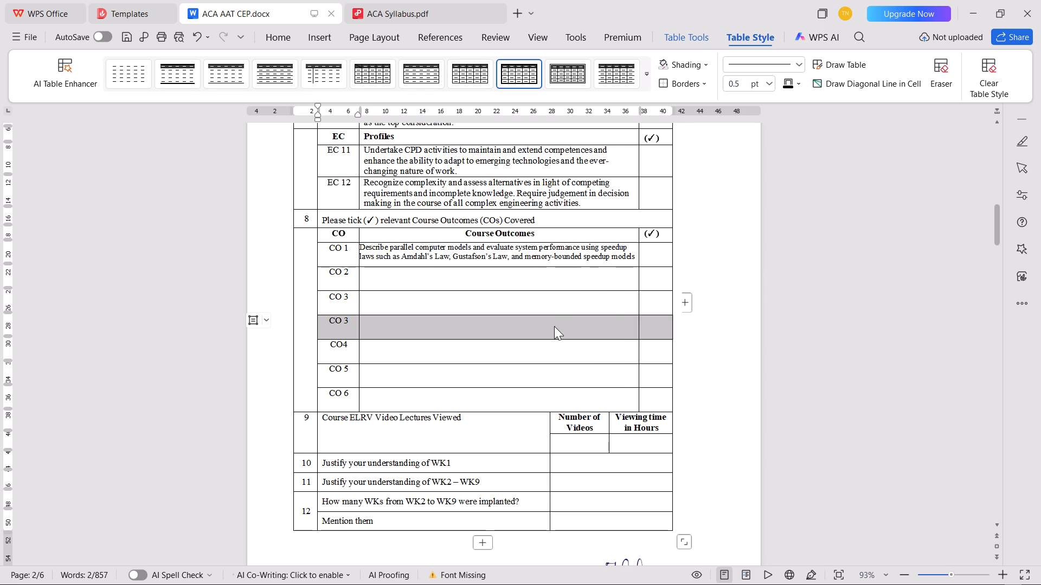
pyautogui.click(592, 112)
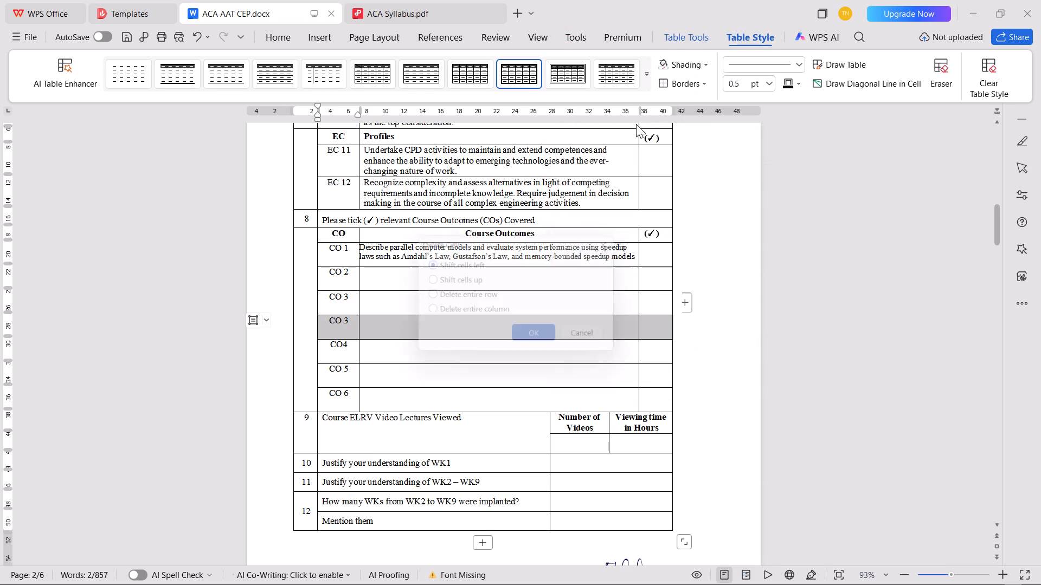
pyautogui.click(502, 295)
pyautogui.click(489, 291)
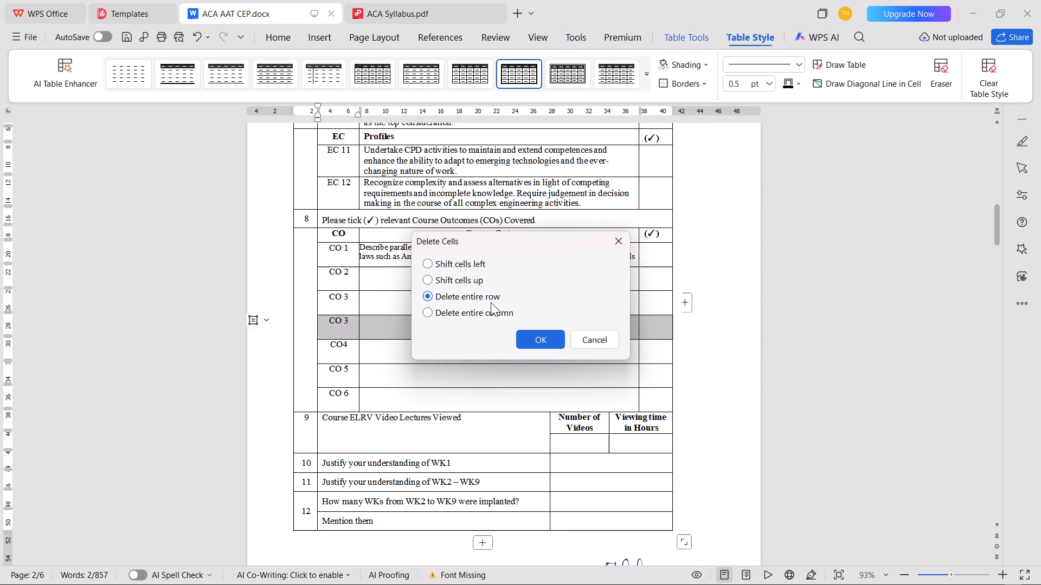
pyautogui.click(533, 339)
# Copy the CO2 outcome text from the syllabus PDF into the CO 2 row, join its broken lines, and save the document.
pyautogui.hotkey('alt', 'Tab')
pyautogui.hotkey('alt', 'Tab')
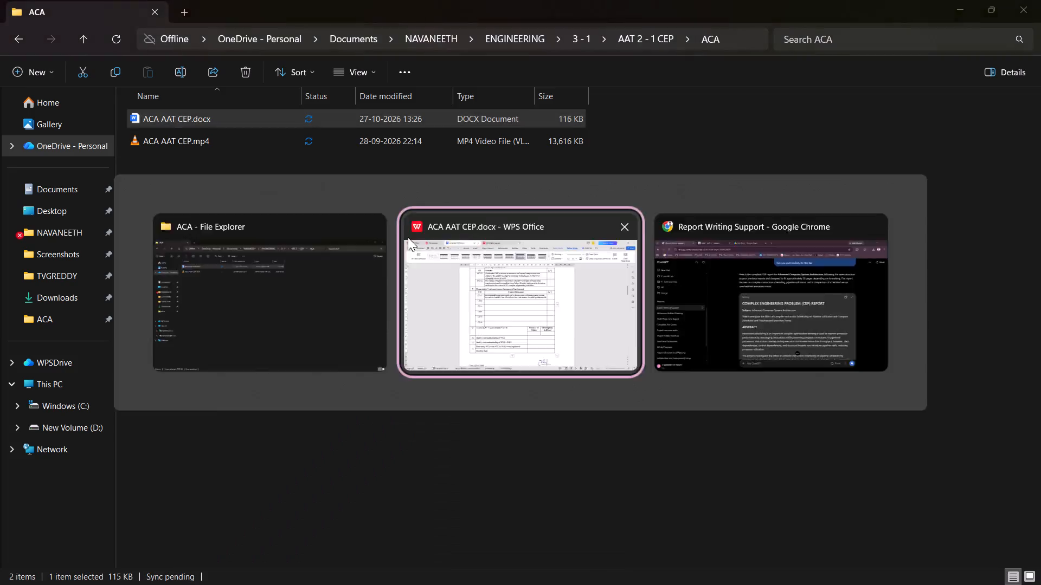
pyautogui.hotkey('ctrl', 'Tab')
pyautogui.moveTo(231, 360); pyautogui.dragTo(495, 368)
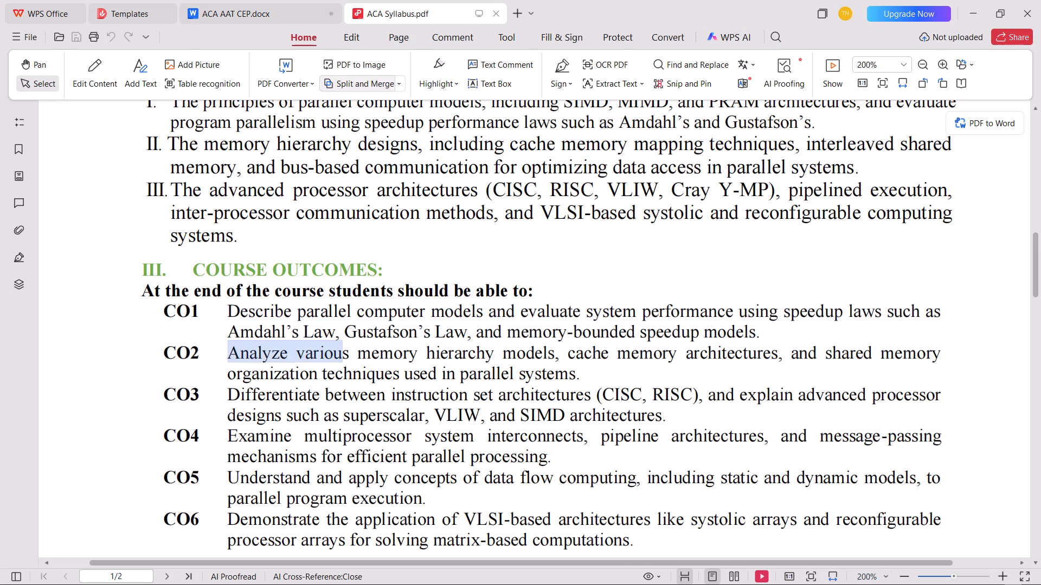
pyautogui.moveTo(495, 368); pyautogui.dragTo(580, 380)
pyautogui.hotkey('ctrl', 'c')
pyautogui.hotkey('ctrl', 'Tab')
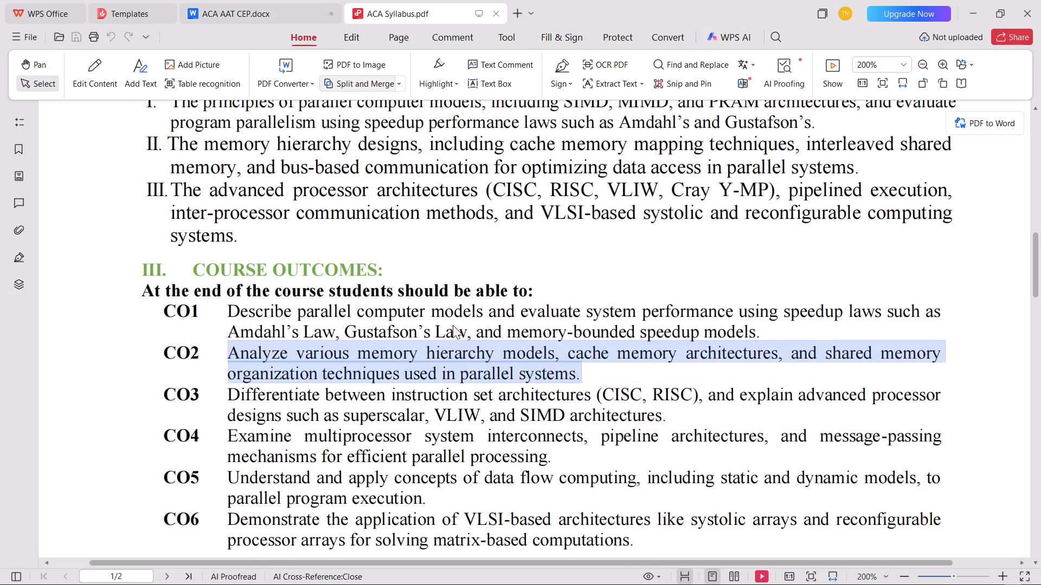
pyautogui.click(422, 286)
pyautogui.hotkey('ctrl', 'v')
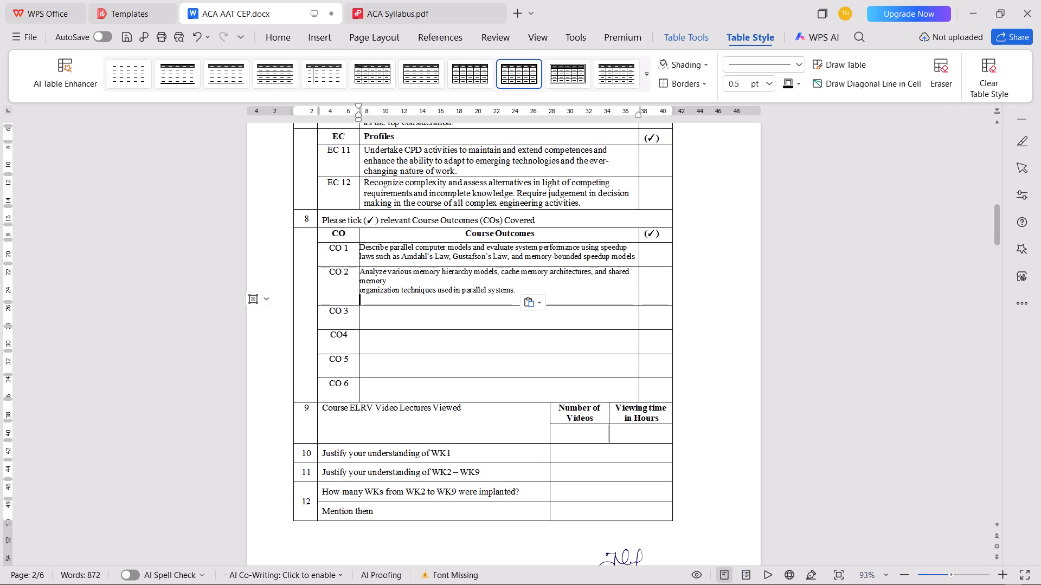
pyautogui.press('BackSpace')
pyautogui.press('Right')
pyautogui.press('Left')
pyautogui.press('Left')
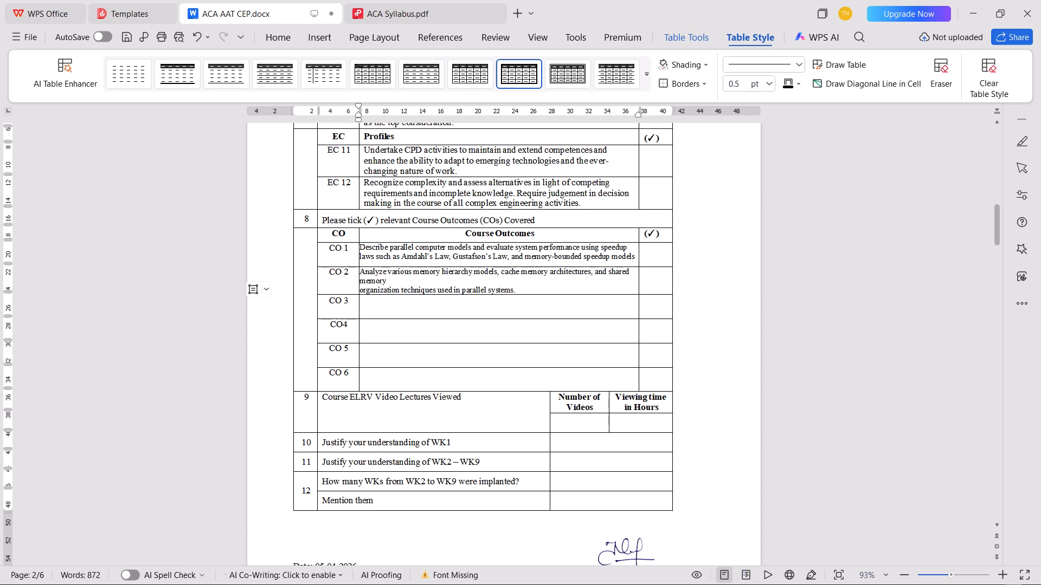
pyautogui.press('Up')
pyautogui.press('Right')
pyautogui.press('BackSpace')
pyautogui.hotkey('ctrl', 's')
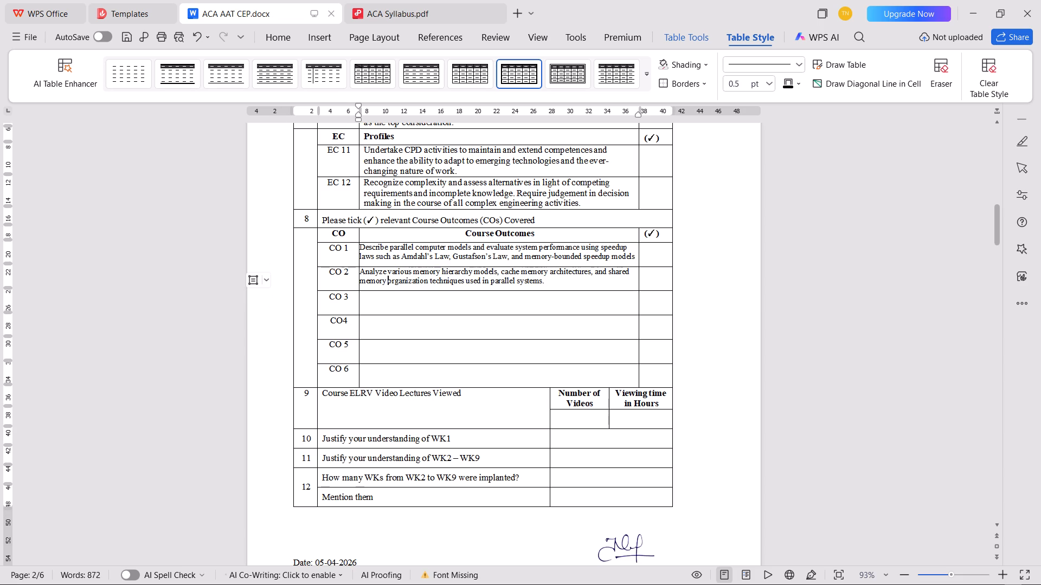
# Copy the CO3 outcome text from the syllabus PDF into the CO 3 row, join its broken lines, and save the document.
pyautogui.hotkey('alt', 'Tab')
pyautogui.hotkey('alt', 'Tab')
pyautogui.hotkey('ctrl', 'Tab')
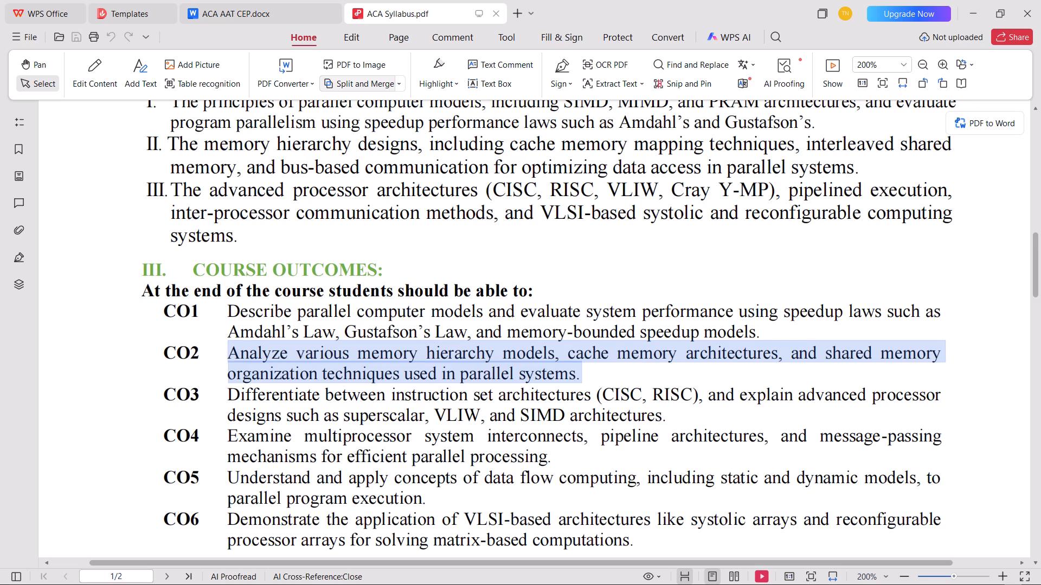
pyautogui.moveTo(229, 402); pyautogui.dragTo(670, 416)
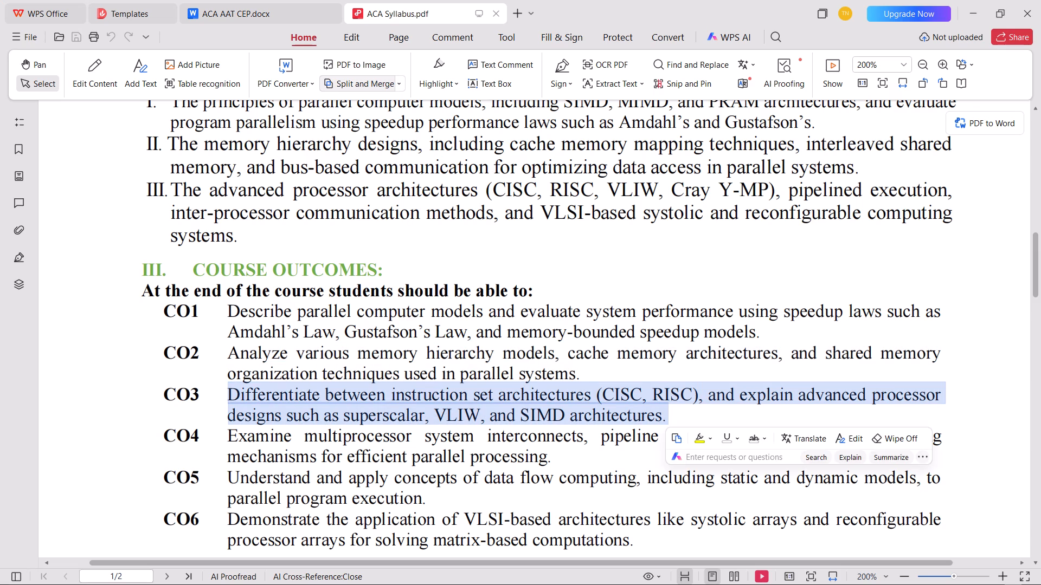
pyautogui.hotkey('ctrl', 'c')
pyautogui.hotkey('ctrl', 'Tab')
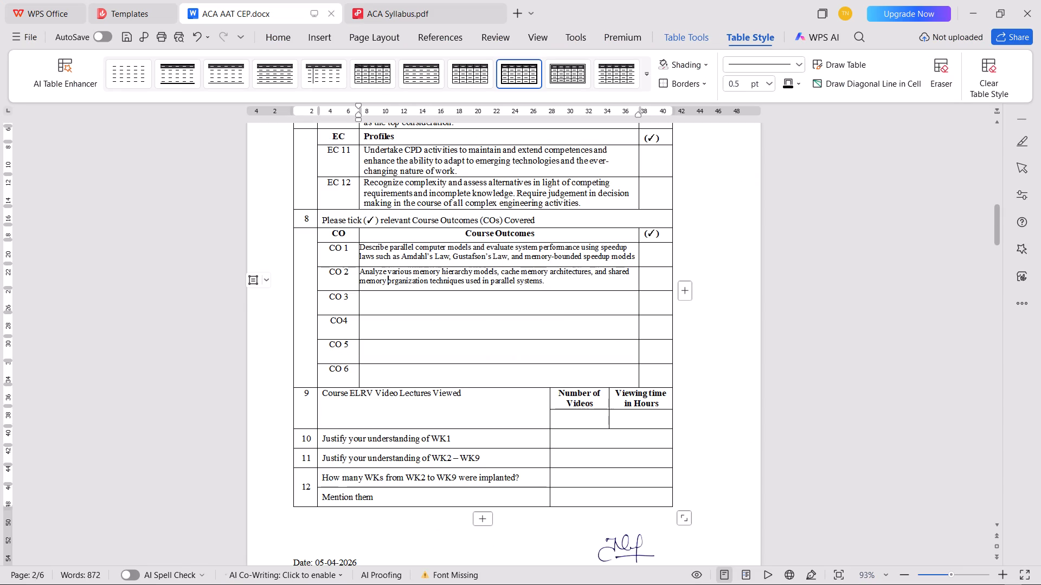
pyautogui.click(412, 306)
pyautogui.hotkey('ctrl', 'v')
pyautogui.press('BackSpace')
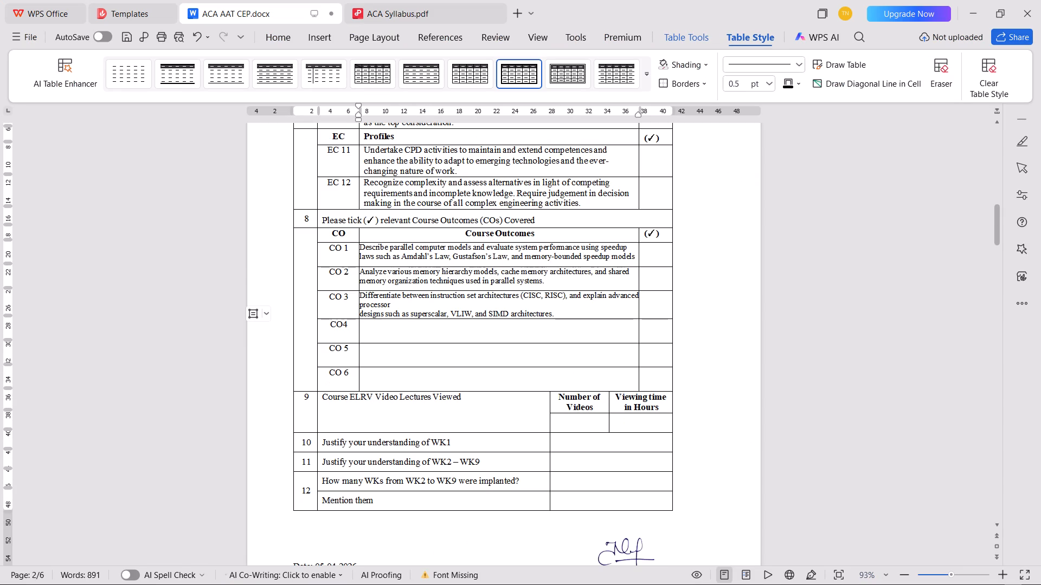
pyautogui.press('Up')
pyautogui.press('Right')
pyautogui.press('BackSpace')
pyautogui.hotkey('ctrl', 's')
# Copy the CO4 outcome text, without its final period, from the syllabus PDF into the CO4 row, join its broken lines, and save.
pyautogui.hotkey('alt', 'Tab')
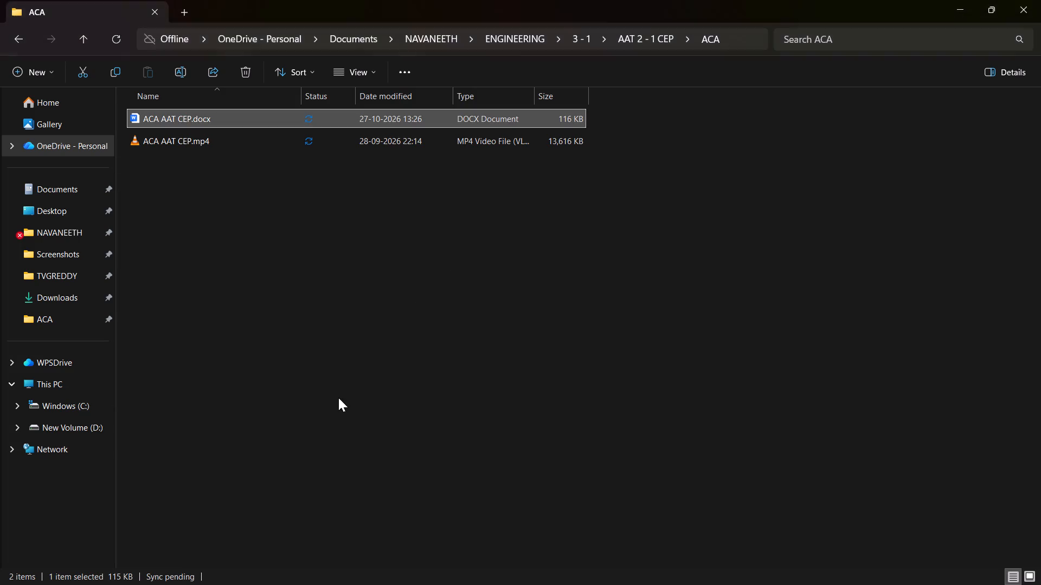
pyautogui.hotkey('alt', 'Tab')
pyautogui.hotkey('ctrl', 'Tab')
pyautogui.moveTo(232, 437); pyautogui.dragTo(414, 455)
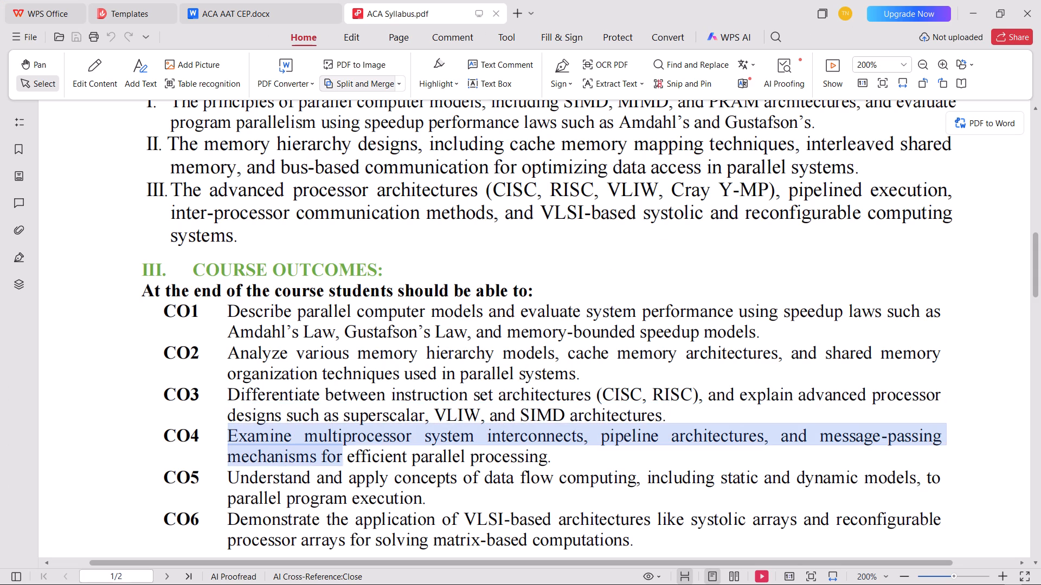
pyautogui.moveTo(414, 455); pyautogui.dragTo(556, 454)
pyautogui.hotkey('ctrl', 'c')
pyautogui.hotkey('ctrl', 'Tab')
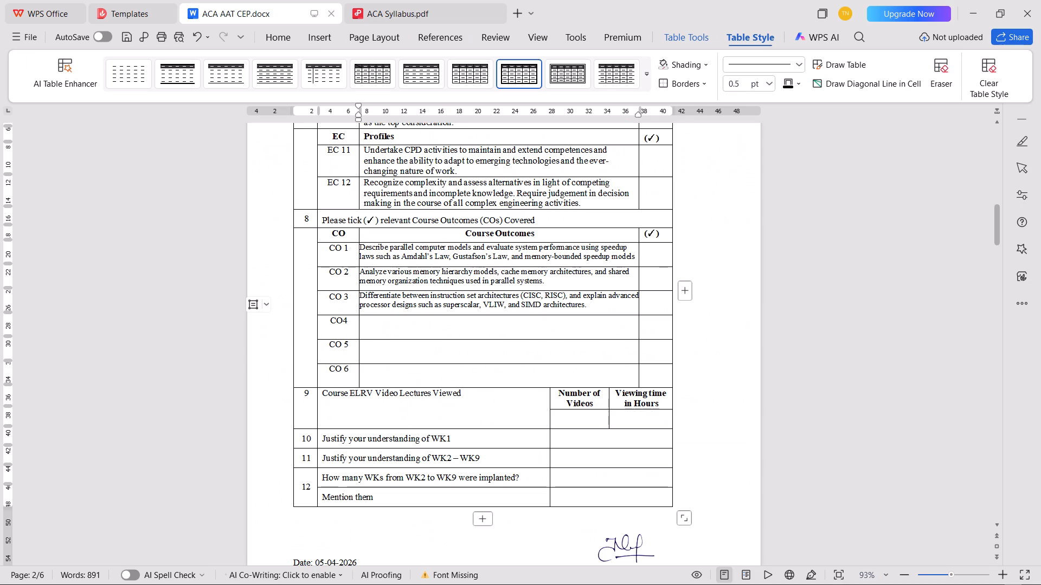
pyautogui.click(412, 333)
pyautogui.hotkey('ctrl', 'v')
pyautogui.press('BackSpace')
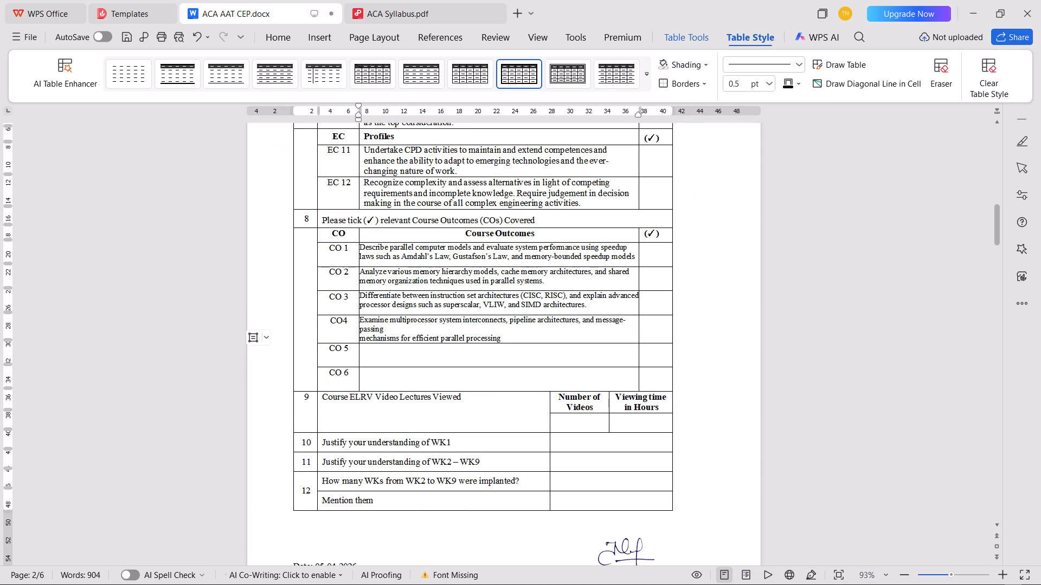
pyautogui.press('Up')
pyautogui.press('Right')
pyautogui.press('BackSpace')
pyautogui.hotkey('ctrl', 's')
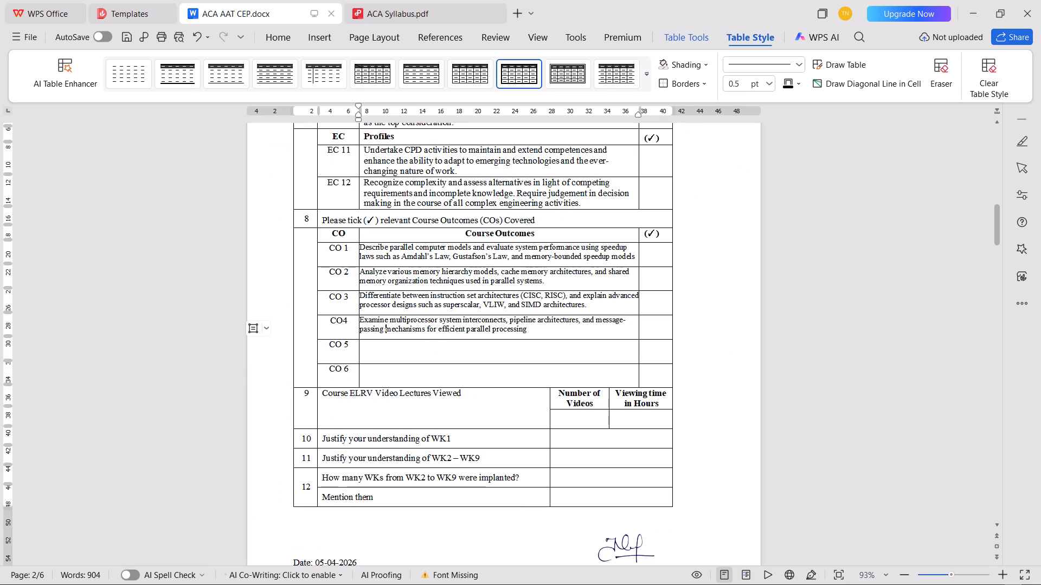
# Copy the CO5 outcome text from the syllabus PDF into the CO 5 row, join its broken lines, and save the document.
pyautogui.hotkey('alt', 'Tab')
pyautogui.hotkey('alt', 'Tab')
pyautogui.hotkey('ctrl', 'Tab')
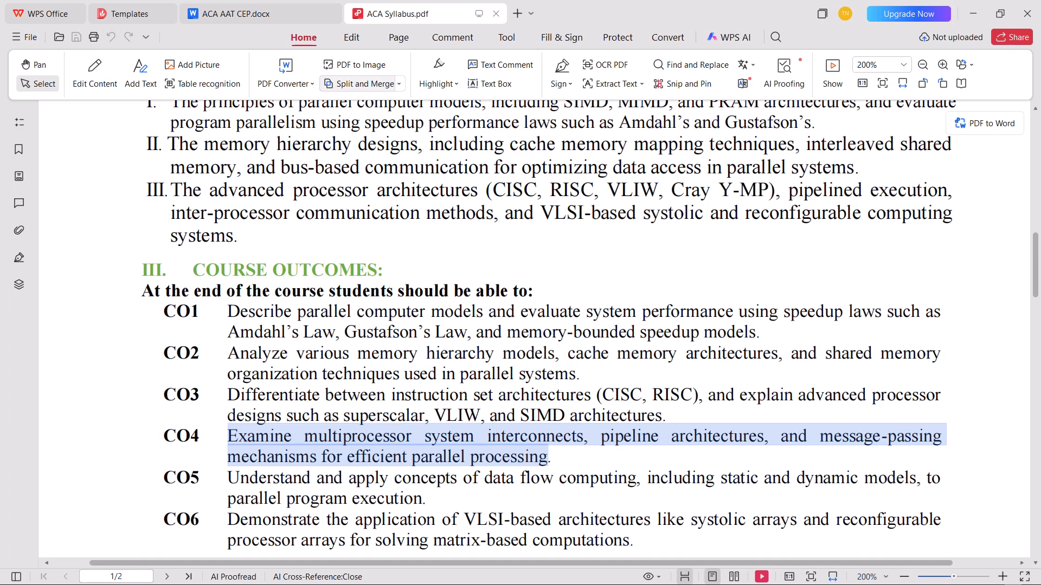
pyautogui.moveTo(226, 479); pyautogui.dragTo(425, 502)
pyautogui.hotkey('ctrl', 'c')
pyautogui.hotkey('ctrl', 'Tab')
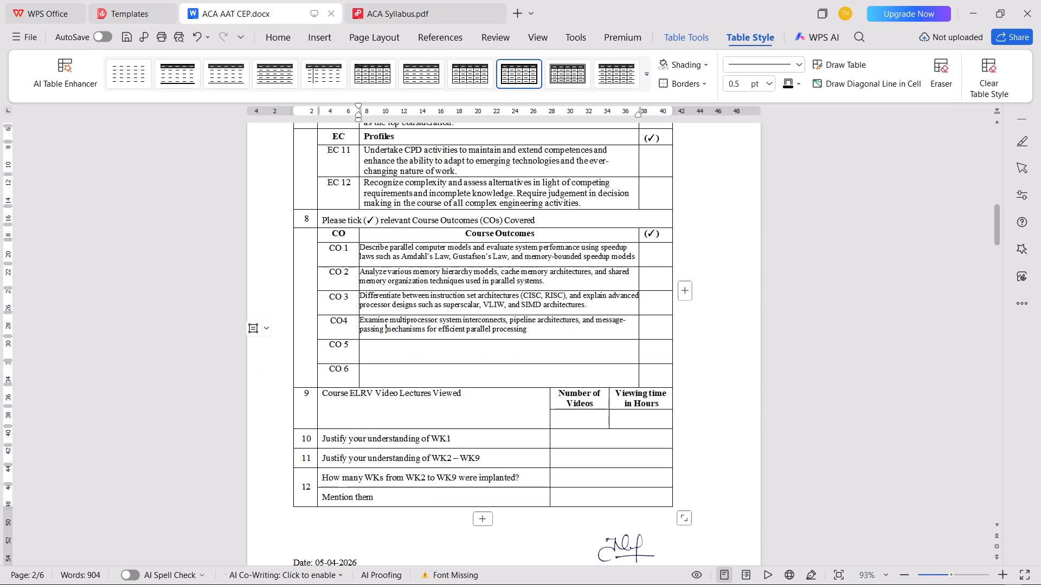
pyautogui.click(378, 352)
pyautogui.hotkey('ctrl', 'v')
pyautogui.press('BackSpace')
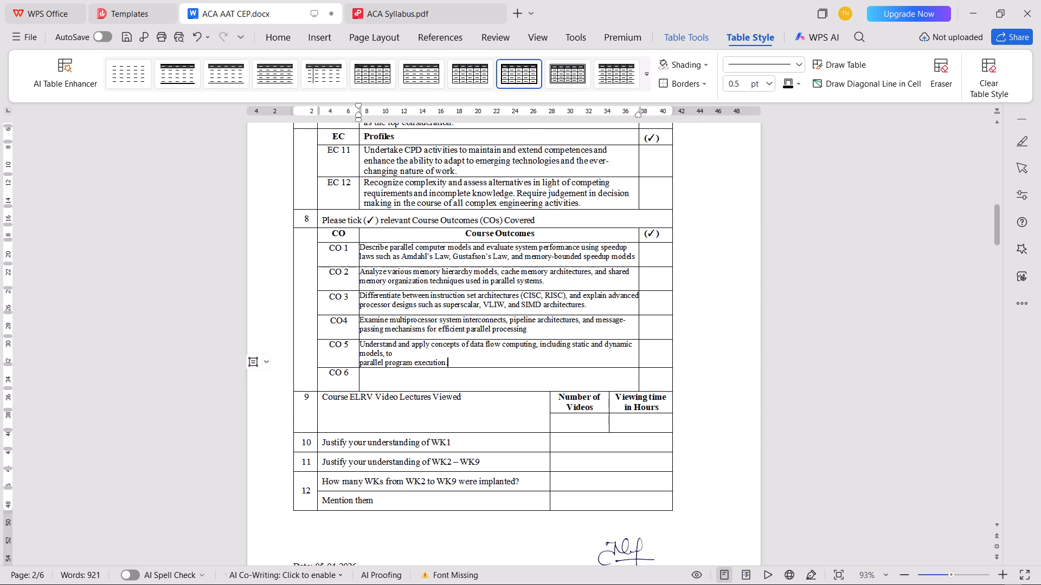
pyautogui.press('Up')
pyautogui.press('Right')
pyautogui.press('BackSpace')
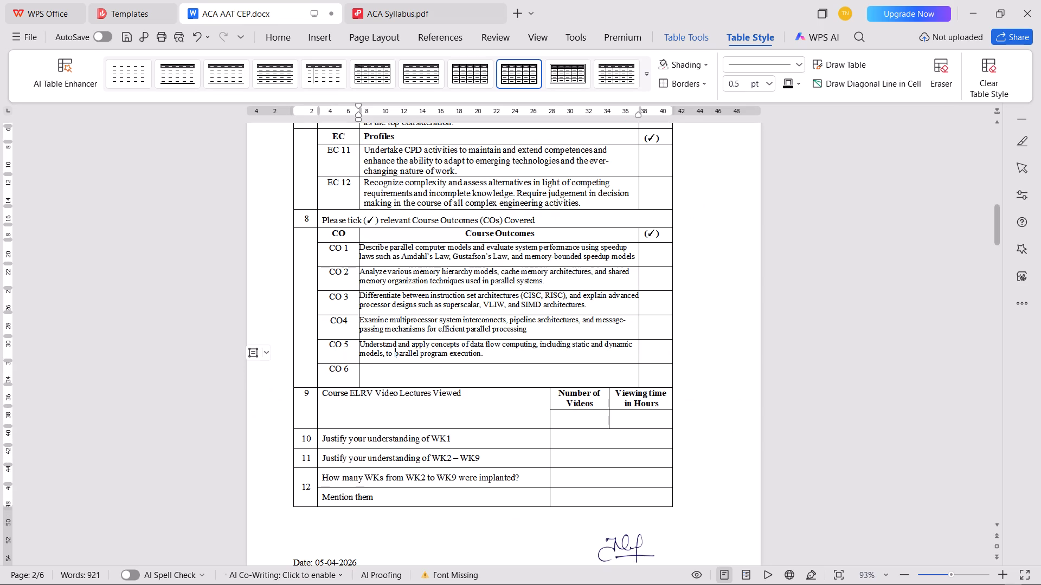
pyautogui.hotkey('ctrl', 's')
# Copy the CO6 outcome text from the syllabus PDF into the CO 6 row, join its broken lines, and save the document.
pyautogui.hotkey('alt', 'Tab')
pyautogui.hotkey('alt', 'Tab')
pyautogui.hotkey('ctrl', 'Tab')
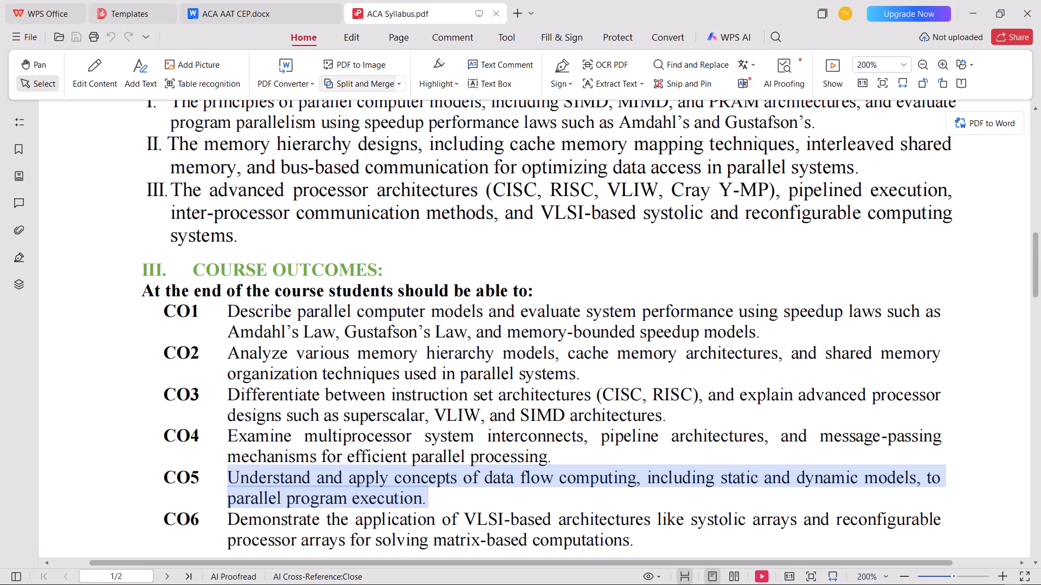
pyautogui.scroll(-3, 275, 471)
pyautogui.moveTo(229, 400); pyautogui.dragTo(614, 422)
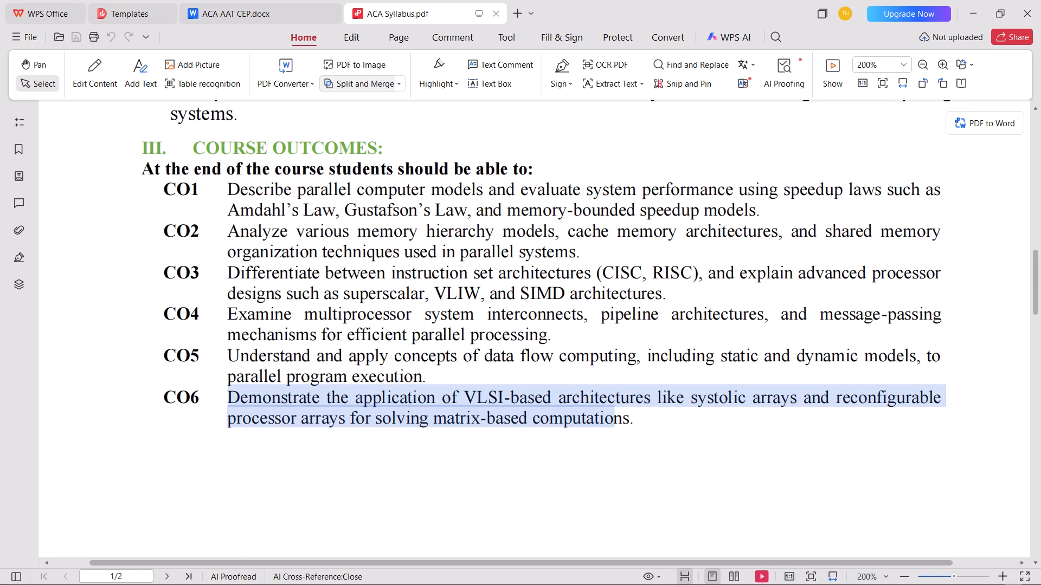
pyautogui.moveTo(614, 422); pyautogui.dragTo(632, 426)
pyautogui.hotkey('ctrl', 'c')
pyautogui.hotkey('ctrl', 'Tab')
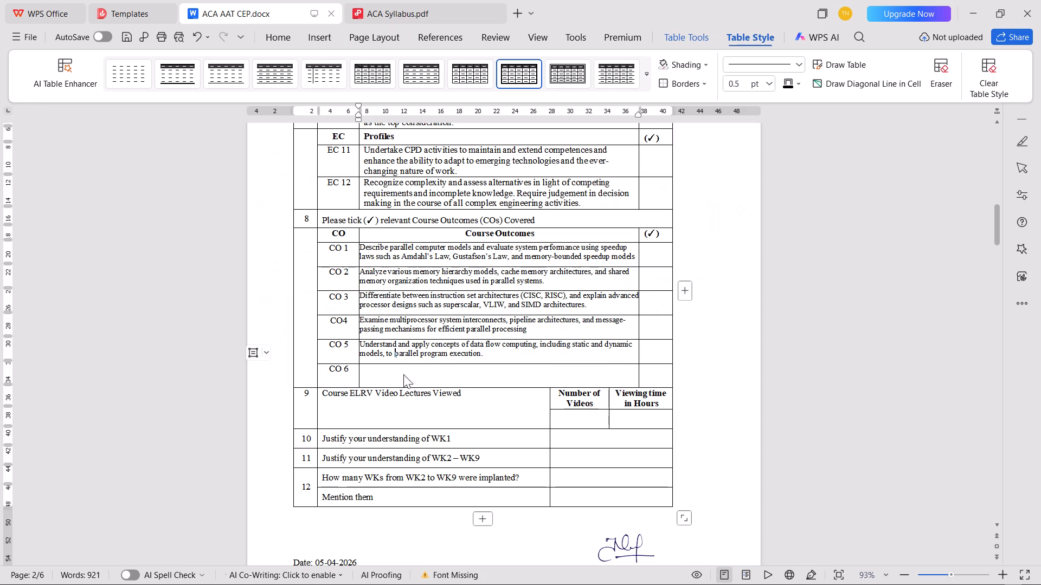
pyautogui.click(374, 374)
pyautogui.hotkey('ctrl', 'v')
pyautogui.press('BackSpace')
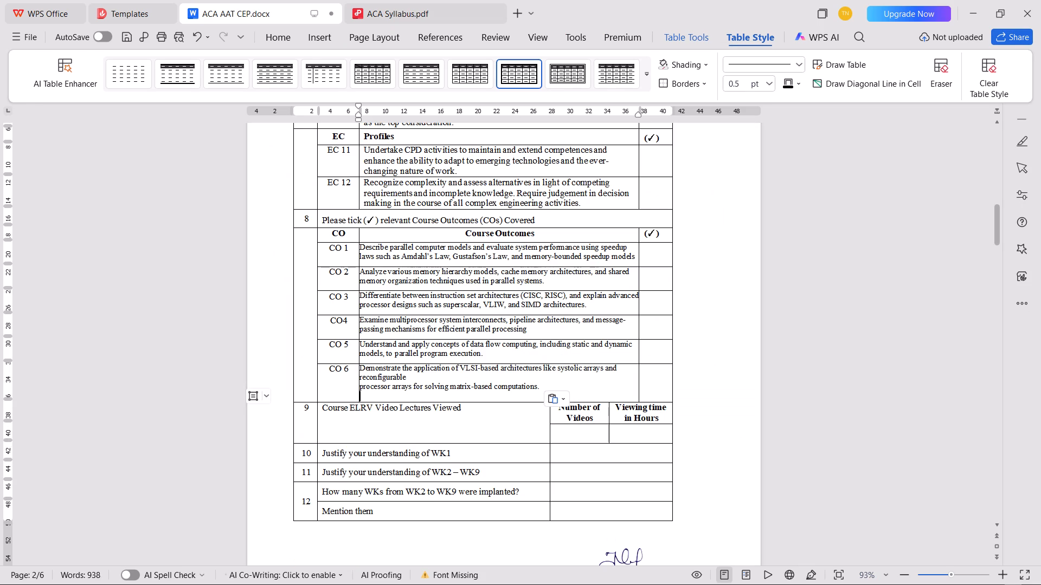
pyautogui.press('Up')
pyautogui.press('Right')
pyautogui.press('BackSpace')
pyautogui.hotkey('ctrl', 's')
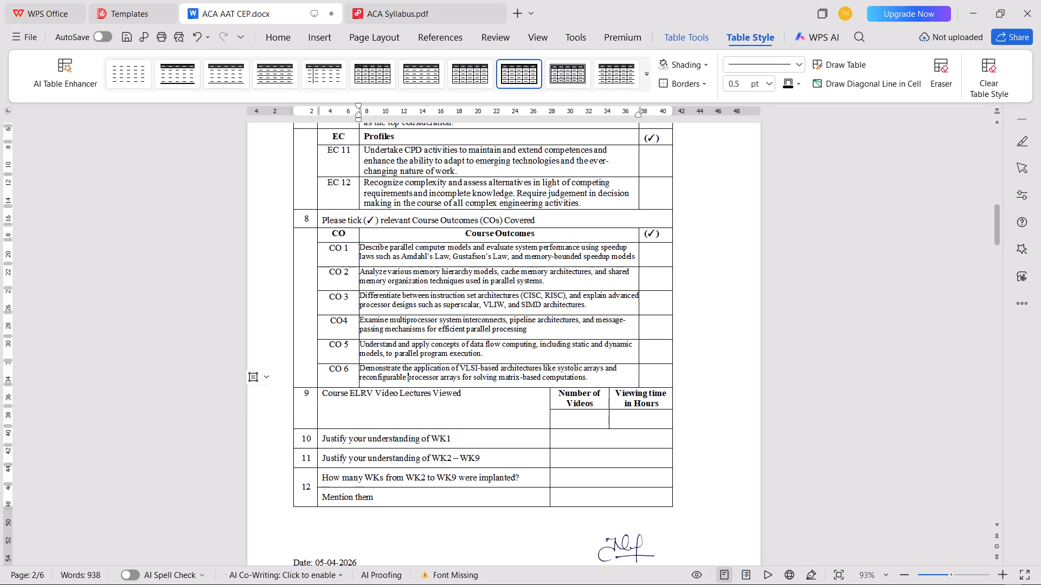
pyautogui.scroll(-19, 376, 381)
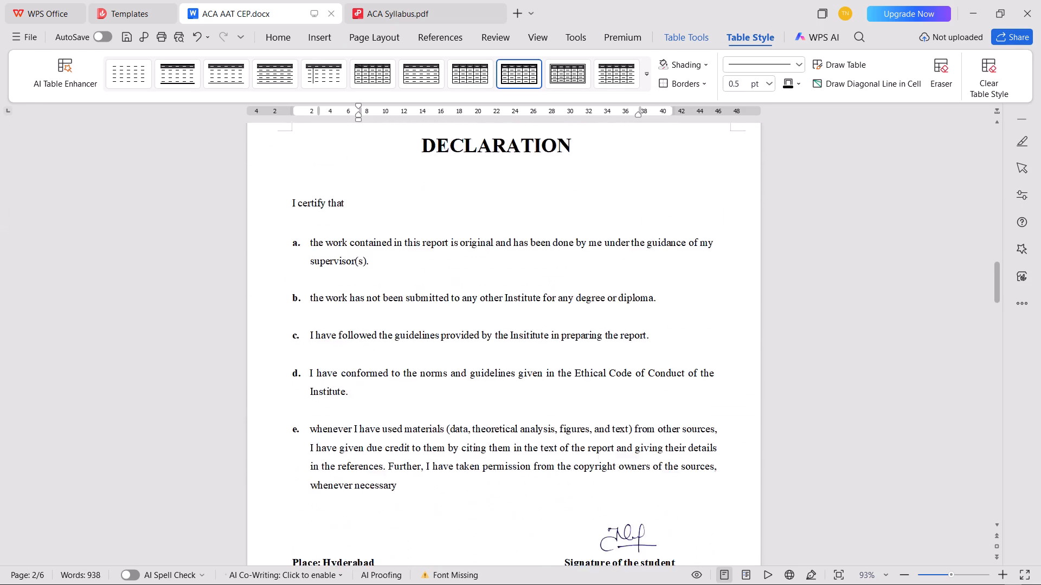
pyautogui.scroll(-18, 345, 386)
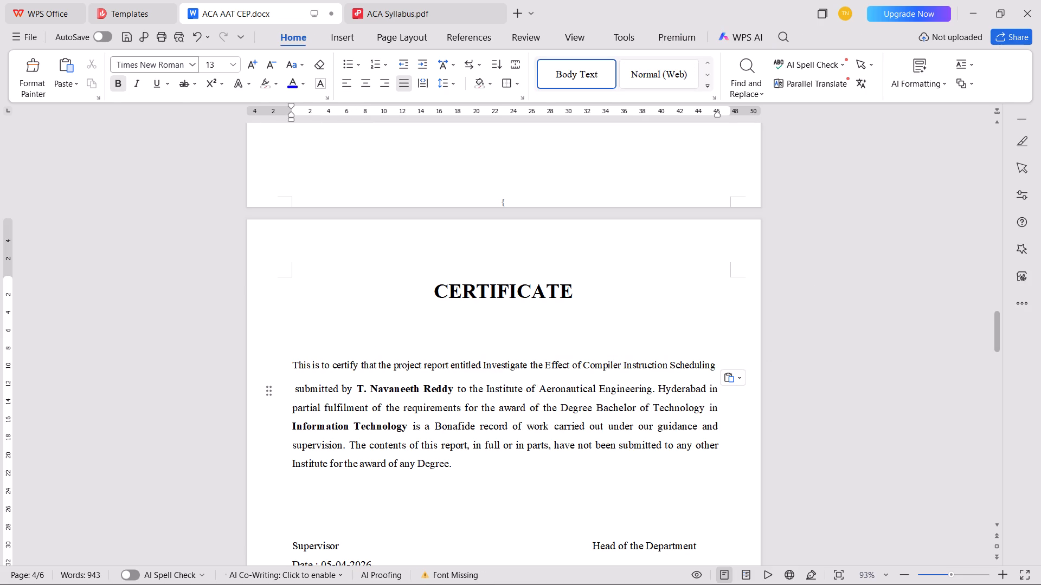
# Format the pasted project title in the Certificate paragraph as 13 pt bold.
pyautogui.moveTo(484, 366); pyautogui.dragTo(721, 368)
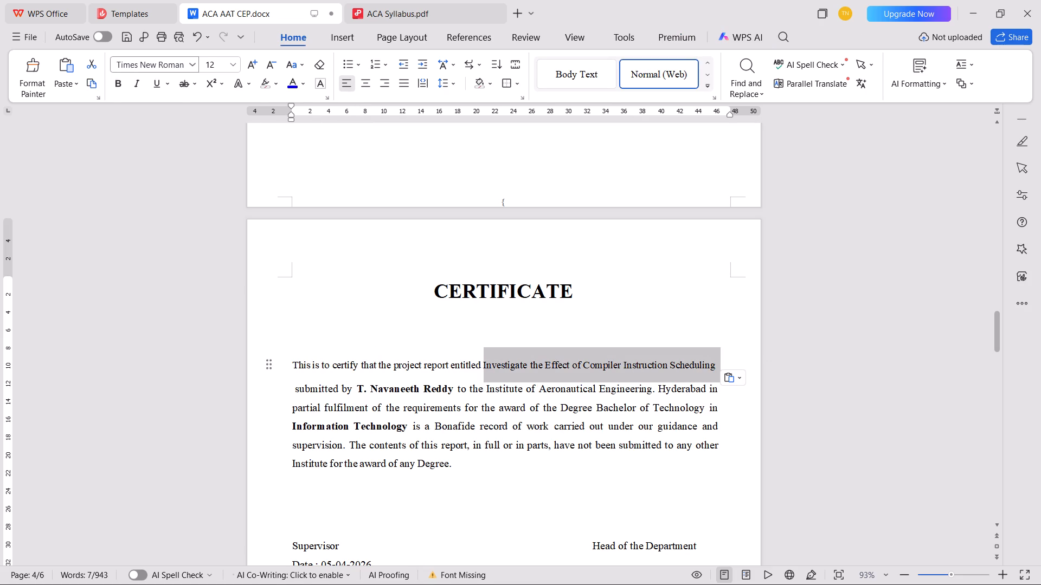
pyautogui.moveTo(721, 368); pyautogui.dragTo(714, 367)
pyautogui.moveTo(714, 367); pyautogui.dragTo(715, 367)
pyautogui.click(218, 69)
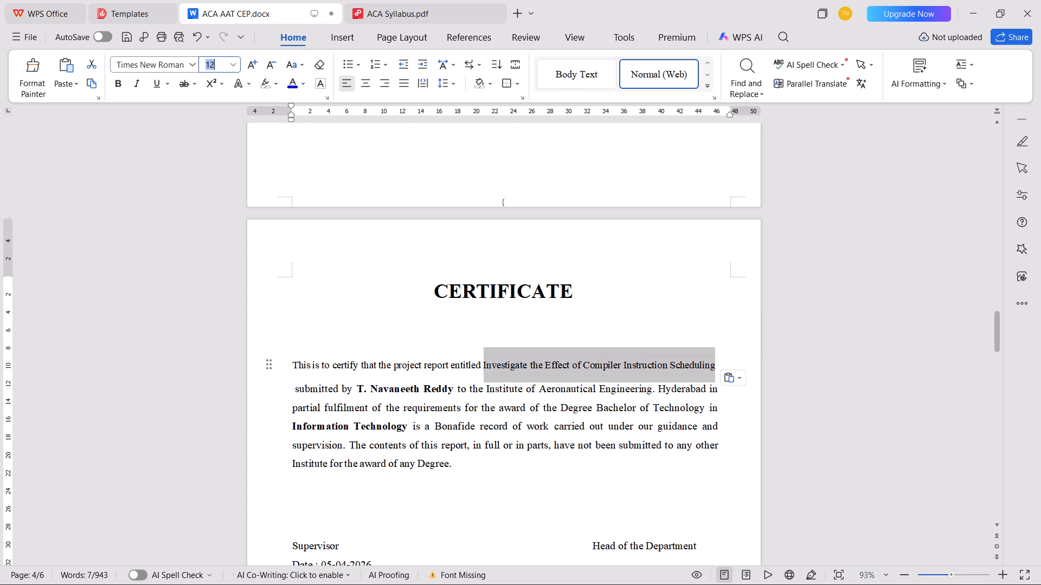
pyautogui.write('13')
pyautogui.press('Return')
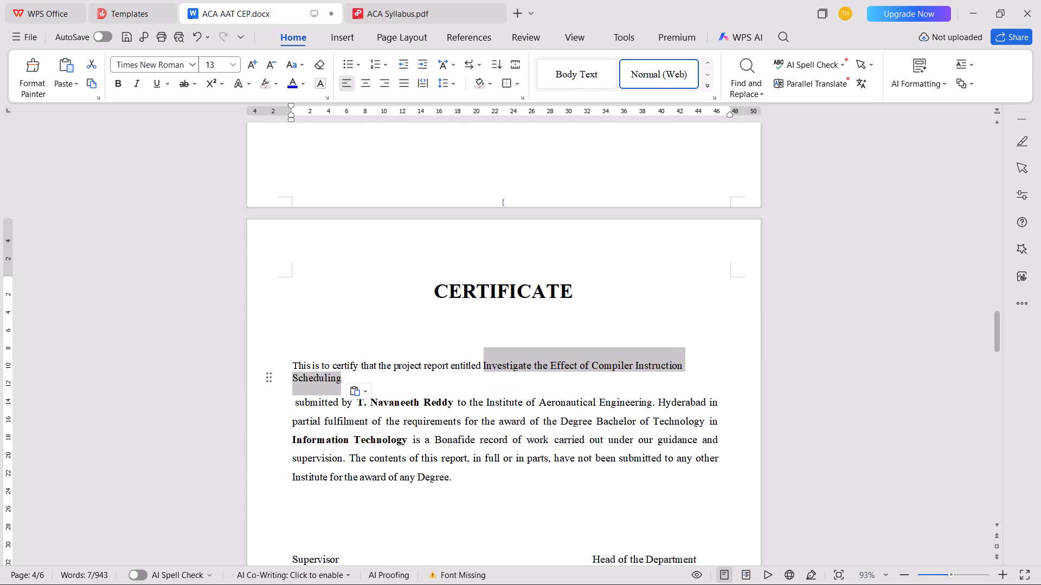
pyautogui.hotkey('ctrl', 'b')
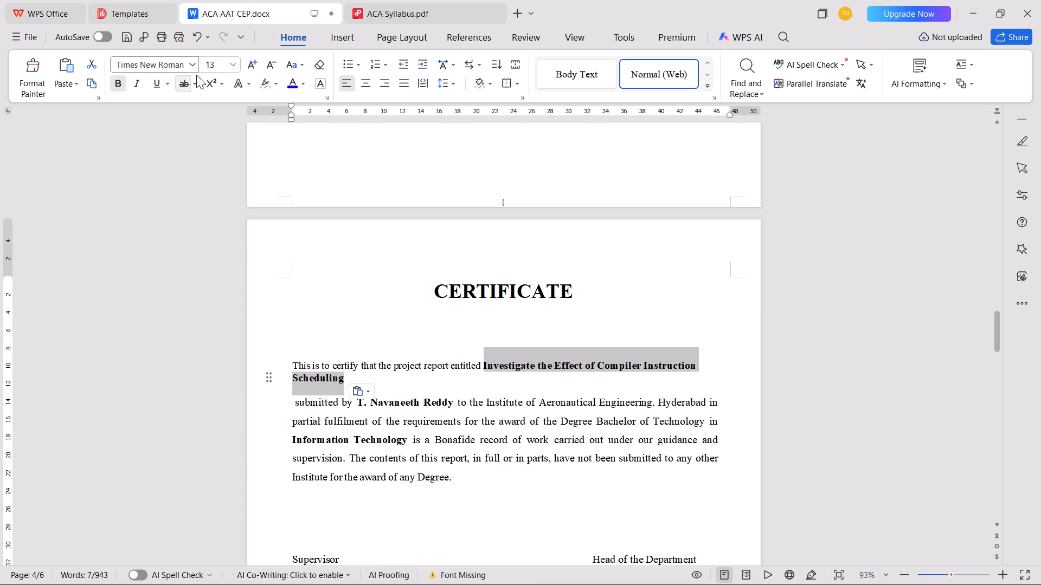
# Set the Certificate text from "to certify" through the line beginning "partial fulfilment" to font size 13.
pyautogui.moveTo(426, 429); pyautogui.dragTo(322, 373)
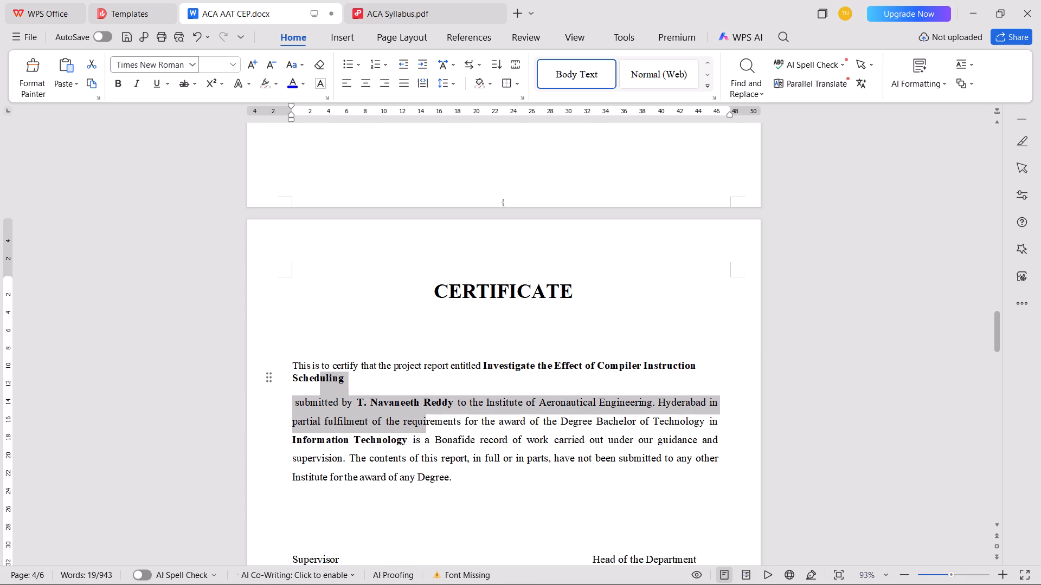
pyautogui.moveTo(322, 373); pyautogui.dragTo(319, 364)
pyautogui.click(217, 68)
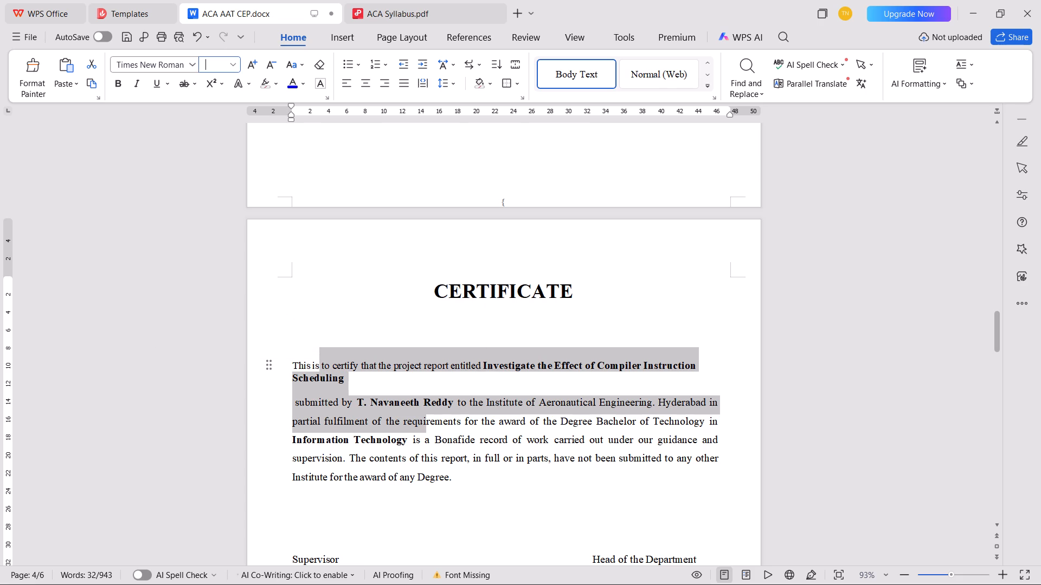
pyautogui.write('13')
pyautogui.press('Return')
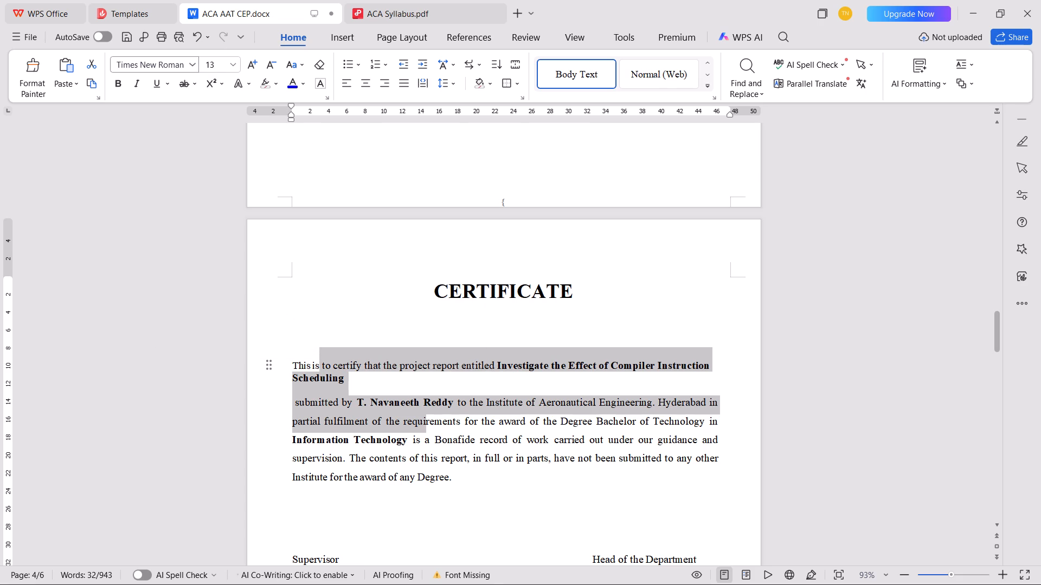
# Remove the paragraph break after "Scheduling" so the Certificate title runs on into "submitted by".
pyautogui.click(388, 387)
pyautogui.click(388, 387)
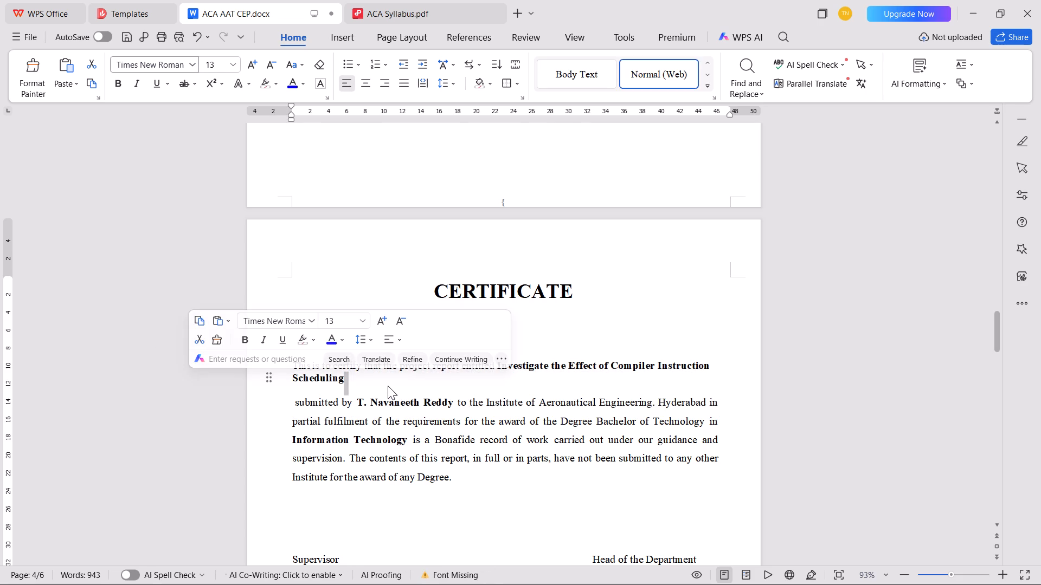
pyautogui.press('Right')
pyautogui.press('BackSpace')
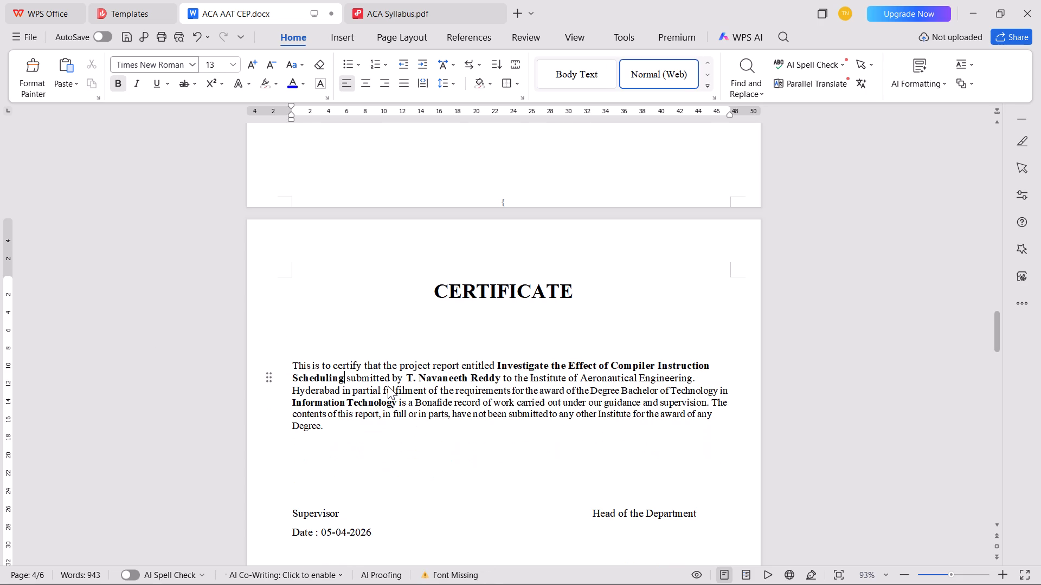
# Give the whole Certificate paragraph 1.5 line spacing and justified alignment, and save the document.
pyautogui.moveTo(332, 430); pyautogui.dragTo(248, 346)
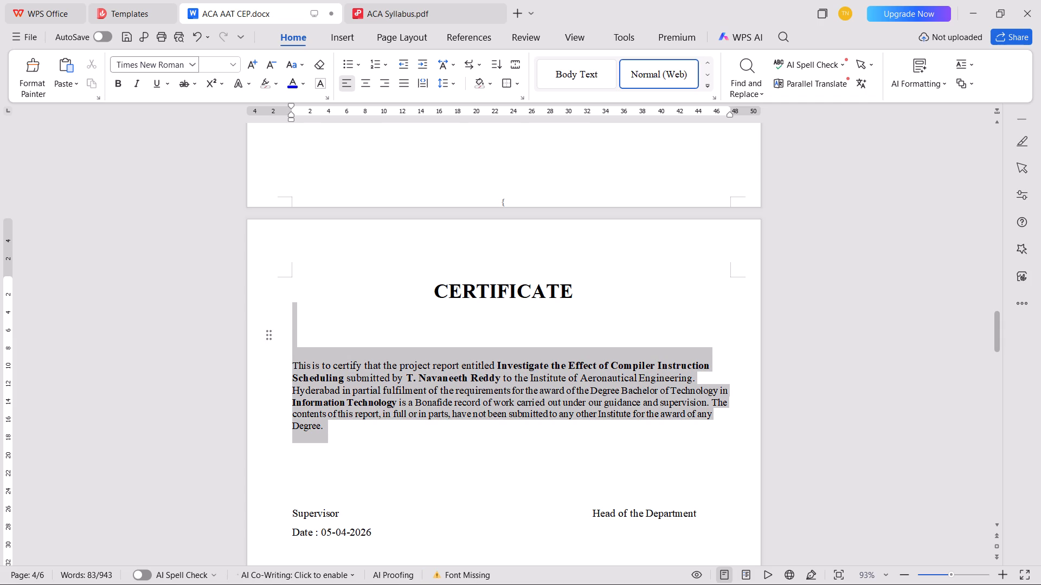
pyautogui.moveTo(248, 346); pyautogui.dragTo(247, 365)
pyautogui.click(441, 84)
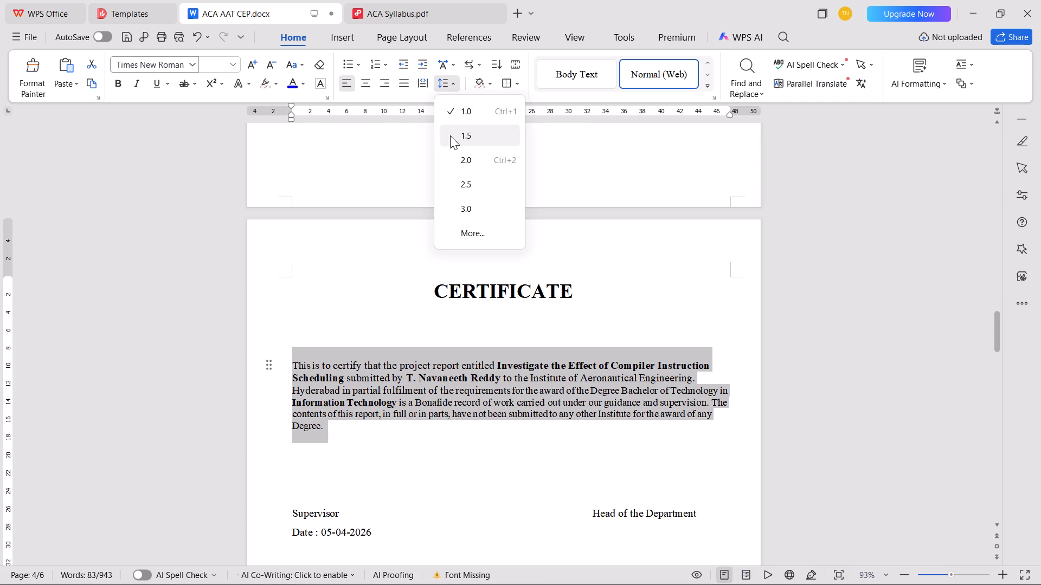
pyautogui.click(450, 135)
pyautogui.hotkey('ctrl', 'j')
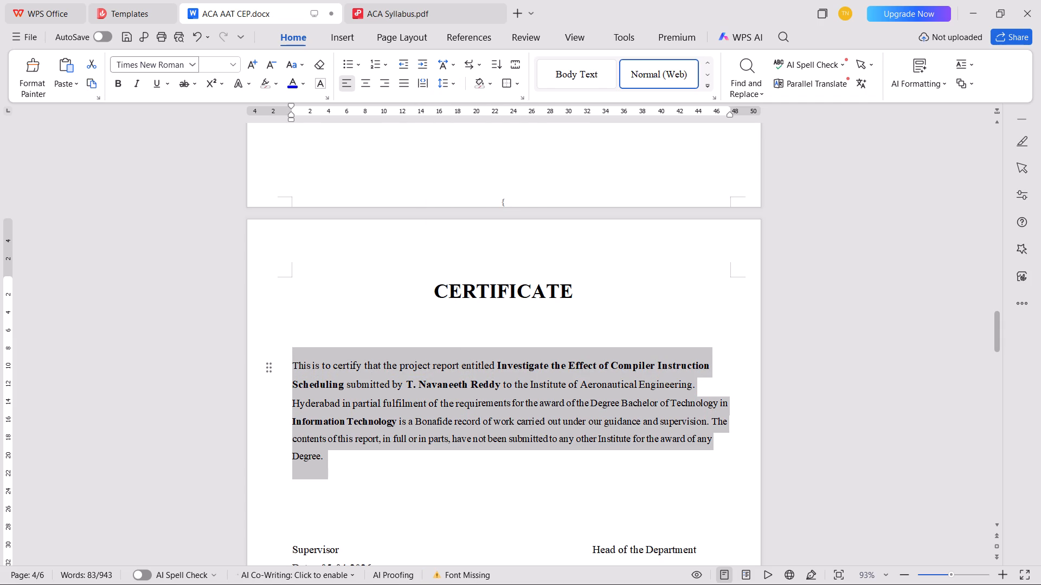
pyautogui.click(500, 404)
pyautogui.hotkey('ctrl', 's')
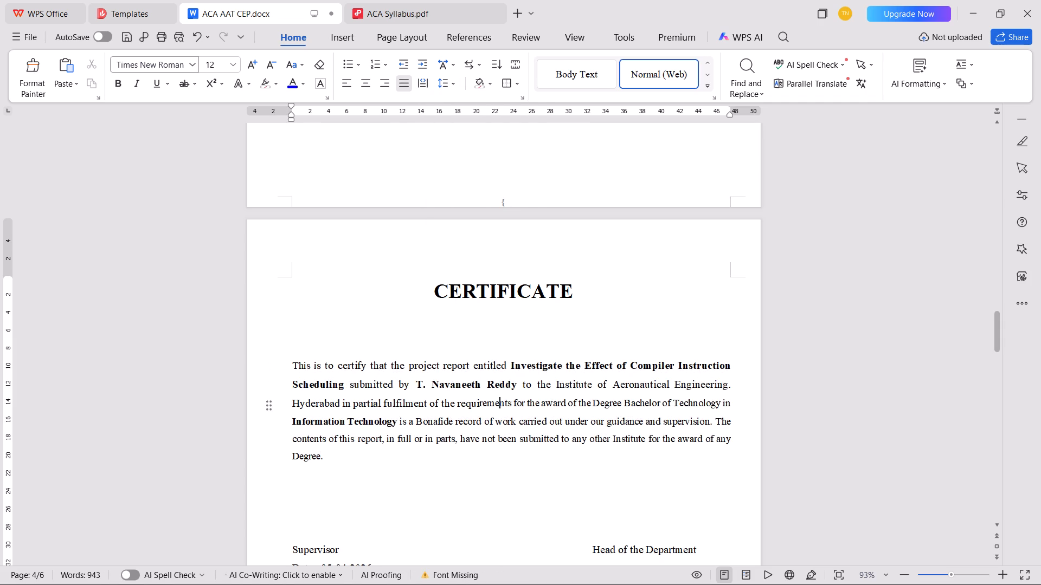
# Change the date under Supervisor on the Certificate page to 28-10-2026 and save the document.
pyautogui.scroll(-6, 516, 403)
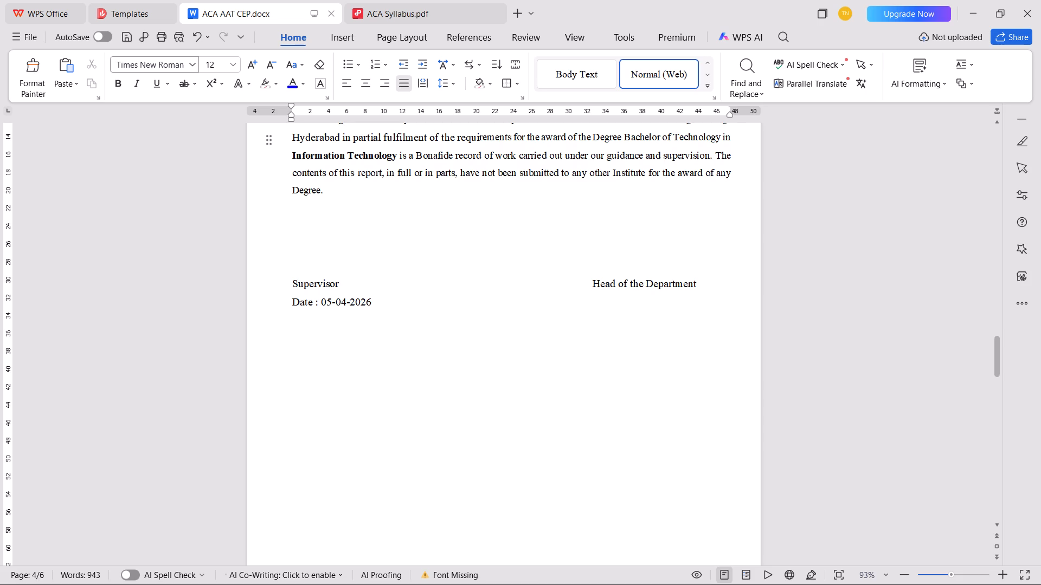
pyautogui.click(345, 303)
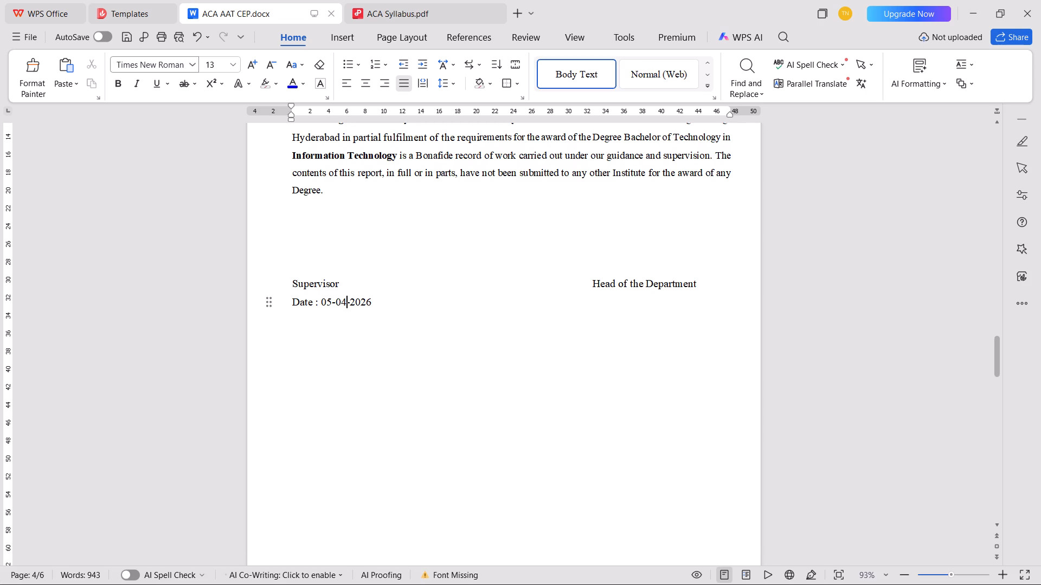
pyautogui.press('BackSpace')
pyautogui.press('BackSpace')
pyautogui.press('BackSpace')
pyautogui.press('BackSpace')
pyautogui.press('BackSpace')
pyautogui.write('28-10')
pyautogui.hotkey('ctrl', 's')
# Copy the bold project title from the Certificate over the <PROBLEM STATEMENT> placeholder on the Approval Sheet, and save.
pyautogui.scroll(-7, 369, 301)
pyautogui.scroll(-5, 413, 315)
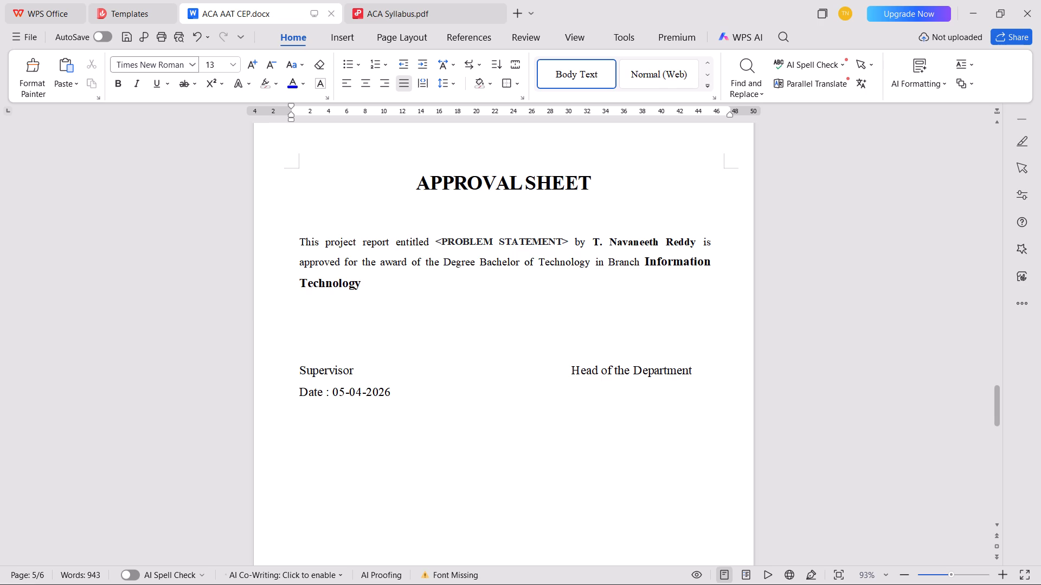
pyautogui.scroll(2, 452, 256)
pyautogui.scroll(-1, 452, 256)
pyautogui.scroll(5, 452, 256)
pyautogui.scroll(-1, 449, 258)
pyautogui.scroll(18, 449, 258)
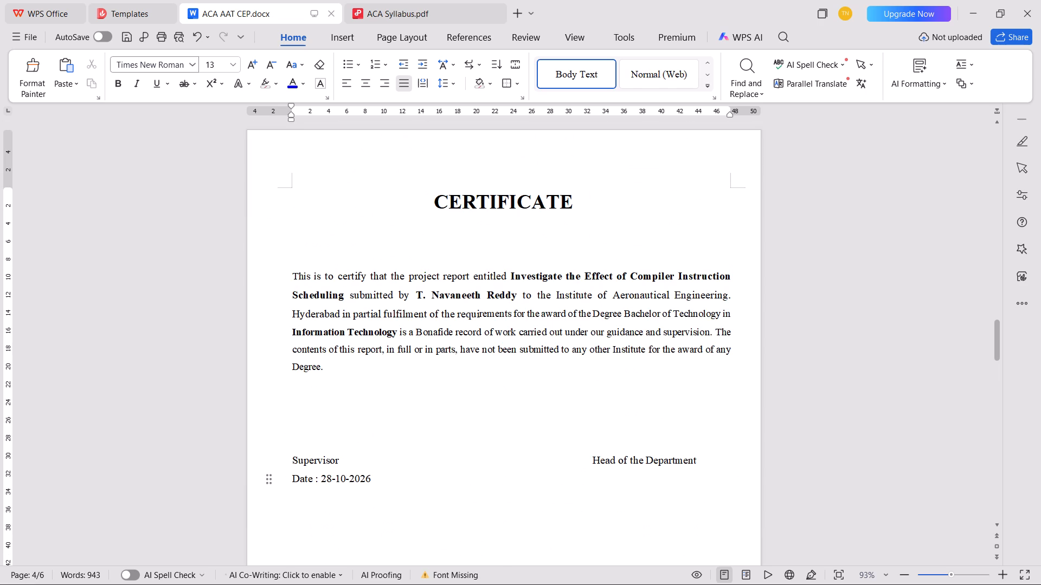
pyautogui.moveTo(510, 276); pyautogui.dragTo(340, 300)
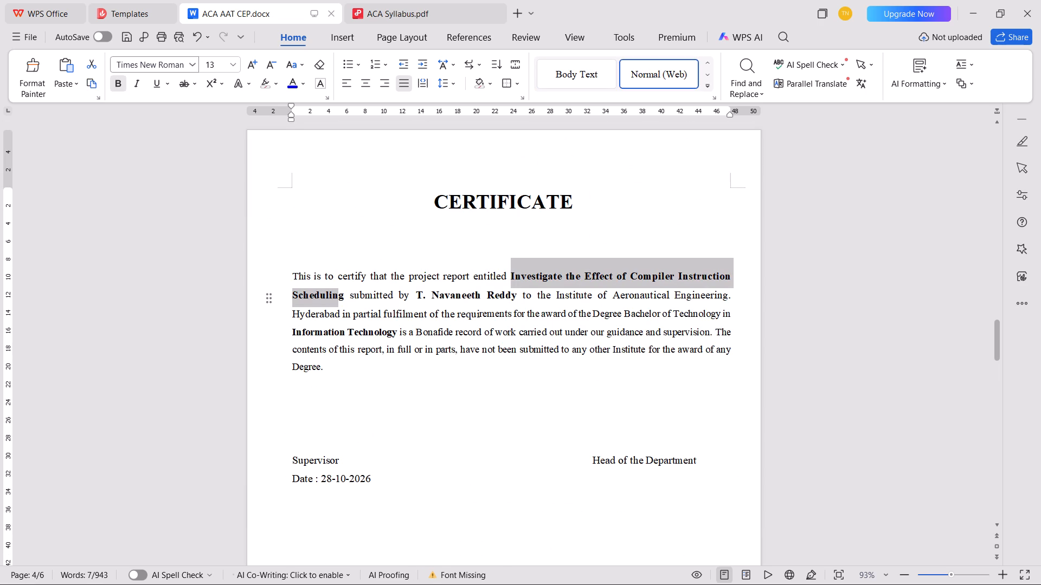
pyautogui.moveTo(340, 300); pyautogui.dragTo(342, 300)
pyautogui.hotkey('ctrl', 'c')
pyautogui.scroll(-15, 451, 335)
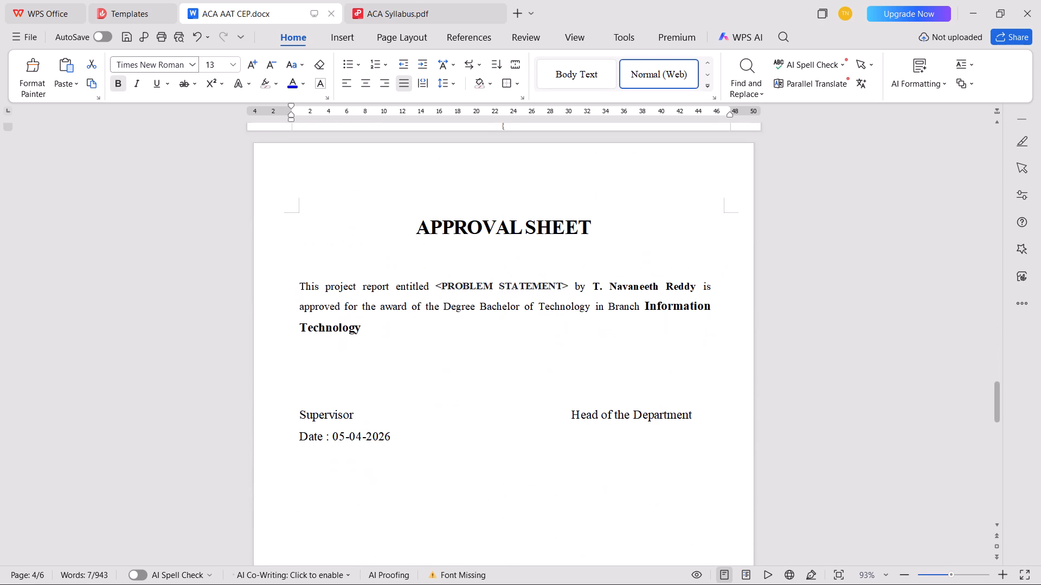
pyautogui.moveTo(435, 289); pyautogui.dragTo(567, 283)
pyautogui.hotkey('ctrl', 'v')
pyautogui.hotkey('ctrl', 's')
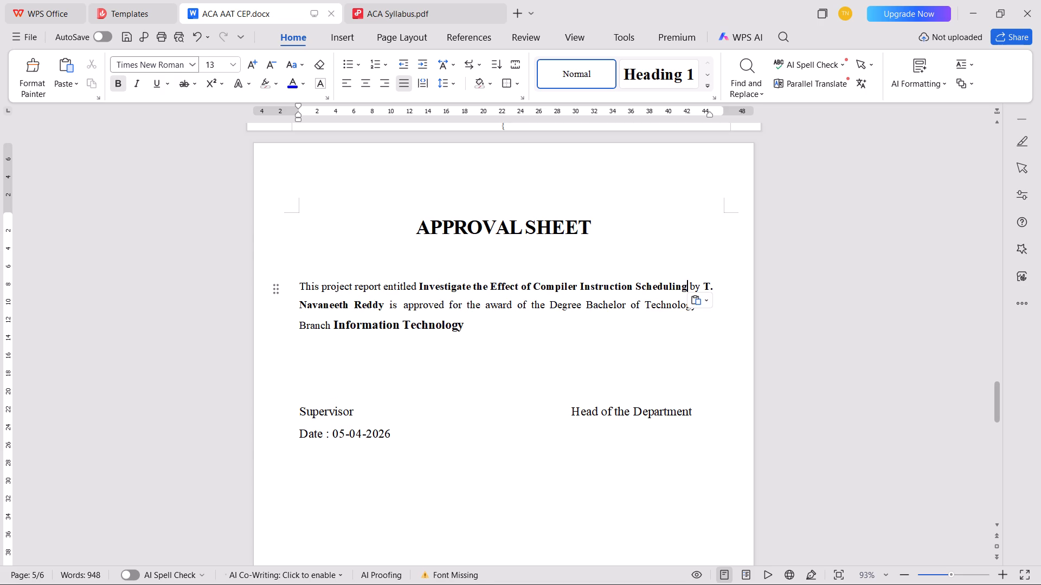
# Change the date under Supervisor on the Approval Sheet to 28-10-2026 and save the document.
pyautogui.click(355, 432)
pyautogui.click(361, 434)
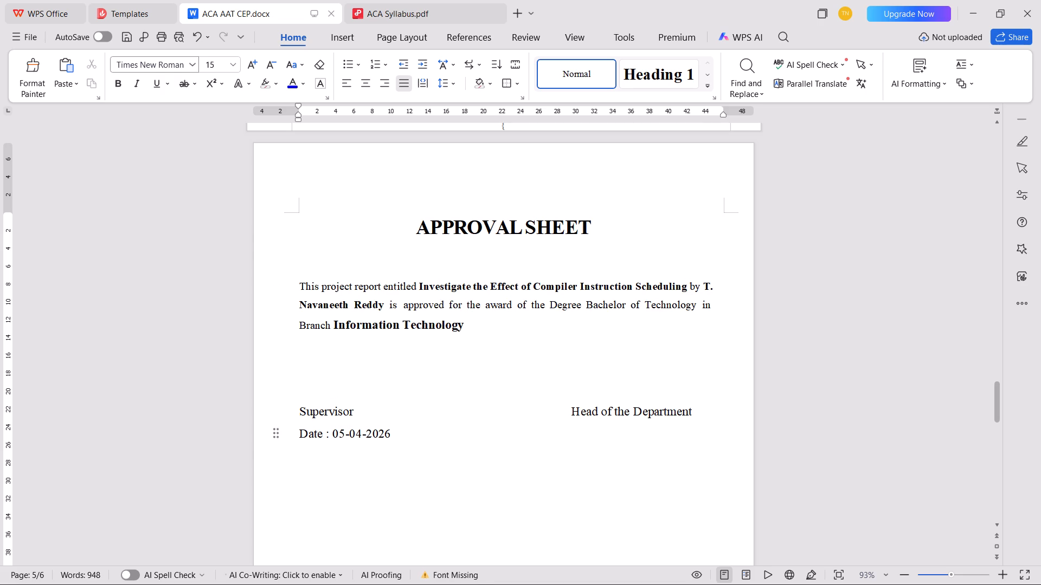
pyautogui.hotkey('ctrl', 'BackSpace')
pyautogui.hotkey('ctrl', 'BackSpace')
pyautogui.hotkey('ctrl', 'BackSpace')
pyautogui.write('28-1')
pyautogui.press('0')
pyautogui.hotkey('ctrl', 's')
# Replace the <SUBJECT FACULTY NAME> placeholder in the Acknowledgement with the project guide's title and name.
pyautogui.scroll(-10, 369, 413)
pyautogui.scroll(2, 330, 411)
pyautogui.scroll(-10, 330, 411)
pyautogui.scroll(-8, 319, 368)
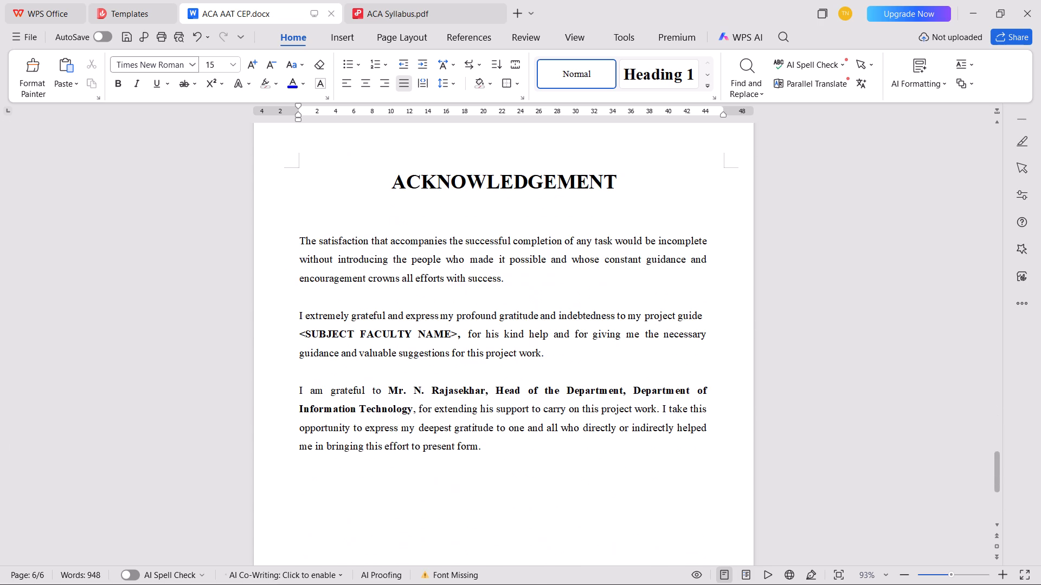
pyautogui.click(455, 335)
pyautogui.hotkey('ctrl', 'BackSpace')
pyautogui.hotkey('ctrl', 'BackSpace')
pyautogui.hotkey('ctrl', 'BackSpace')
pyautogui.hotkey('ctrl', 'BackSpace')
pyautogui.hotkey('ctrl', 'BackSpace')
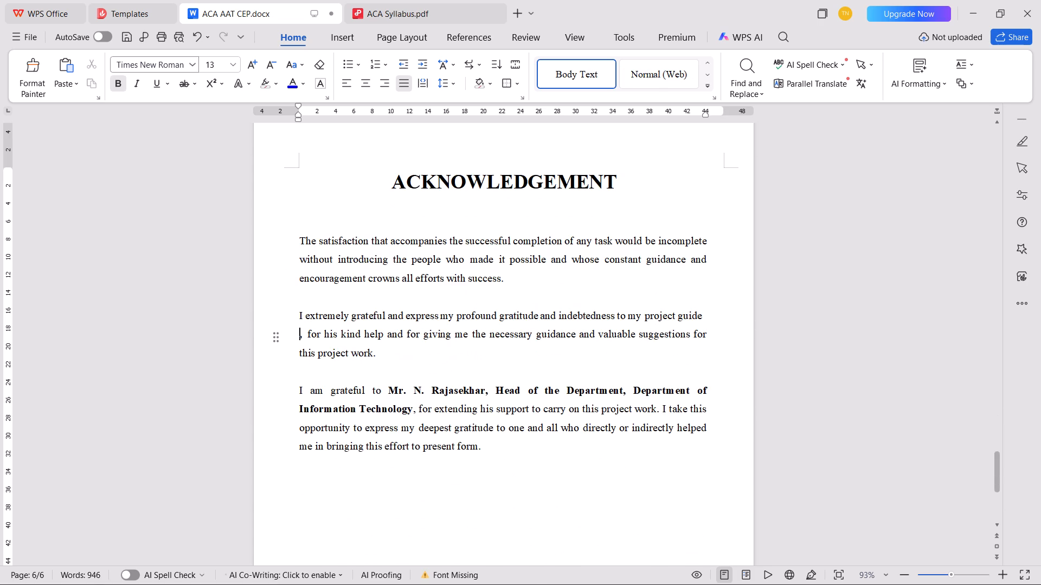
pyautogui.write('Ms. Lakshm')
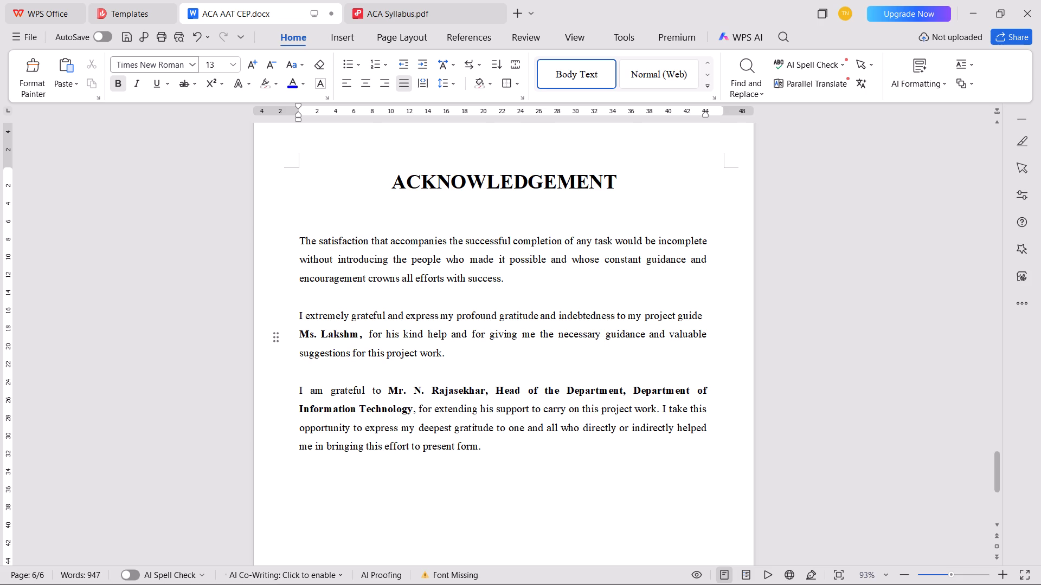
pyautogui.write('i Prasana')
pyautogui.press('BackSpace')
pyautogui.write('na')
# Change "his" to "her" before "kind help" in the project guide paragraph of the Acknowledgement, and save the document.
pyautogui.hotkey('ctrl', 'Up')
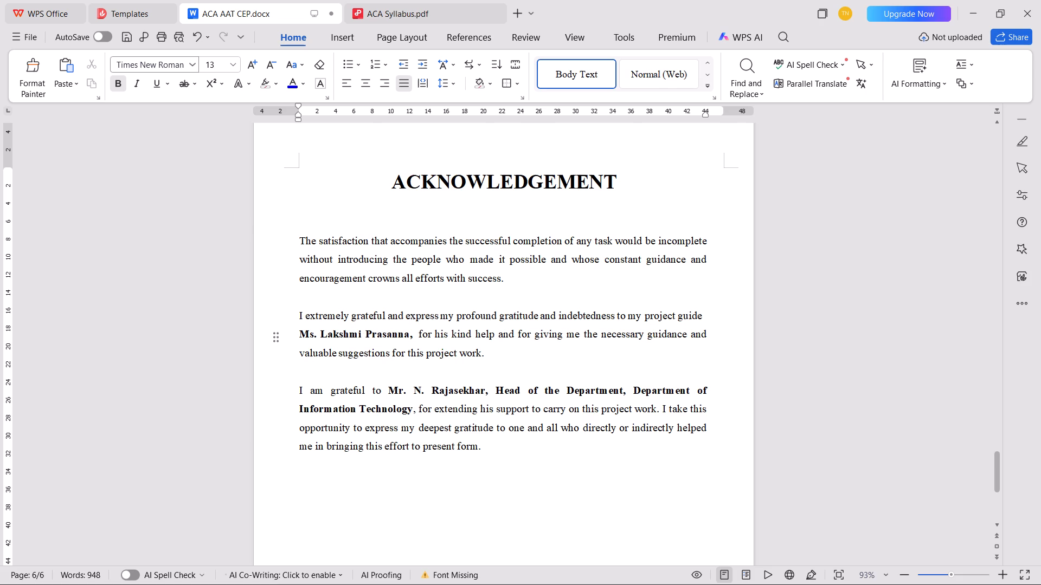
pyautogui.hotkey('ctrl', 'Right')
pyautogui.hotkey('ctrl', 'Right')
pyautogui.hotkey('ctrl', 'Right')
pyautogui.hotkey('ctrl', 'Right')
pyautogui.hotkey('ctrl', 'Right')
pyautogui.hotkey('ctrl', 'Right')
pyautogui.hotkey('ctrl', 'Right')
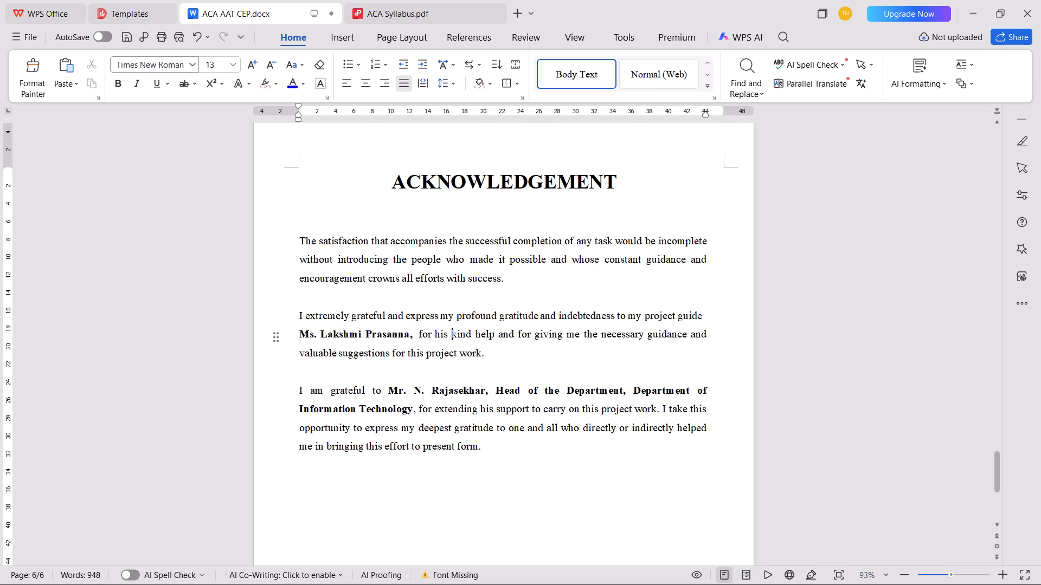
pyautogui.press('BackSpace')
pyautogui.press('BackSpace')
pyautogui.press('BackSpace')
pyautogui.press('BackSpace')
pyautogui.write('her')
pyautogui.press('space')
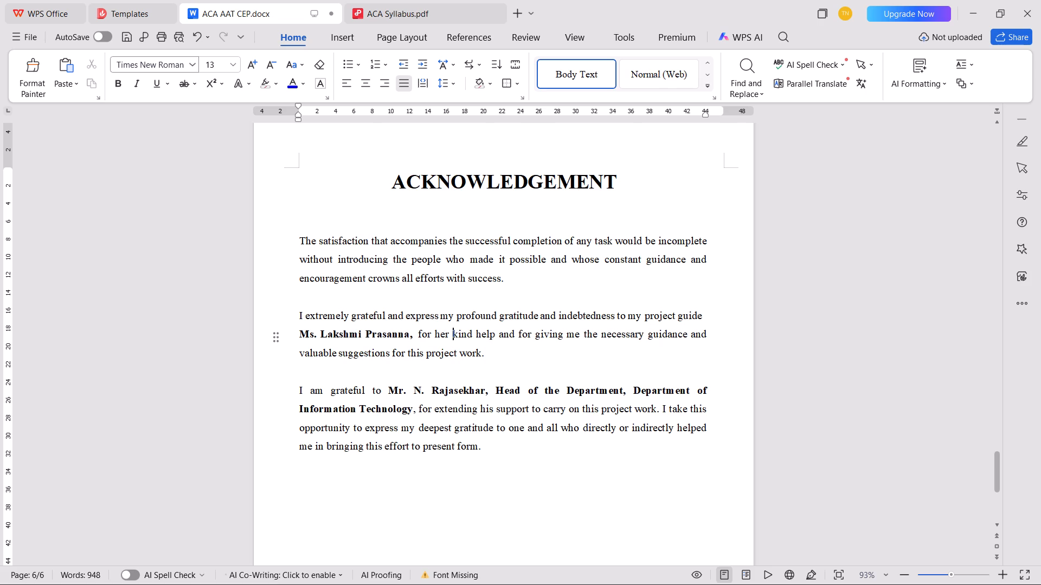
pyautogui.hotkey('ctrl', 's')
# Insert a blank portrait page after the end of the Acknowledgement text.
pyautogui.scroll(-4, 434, 393)
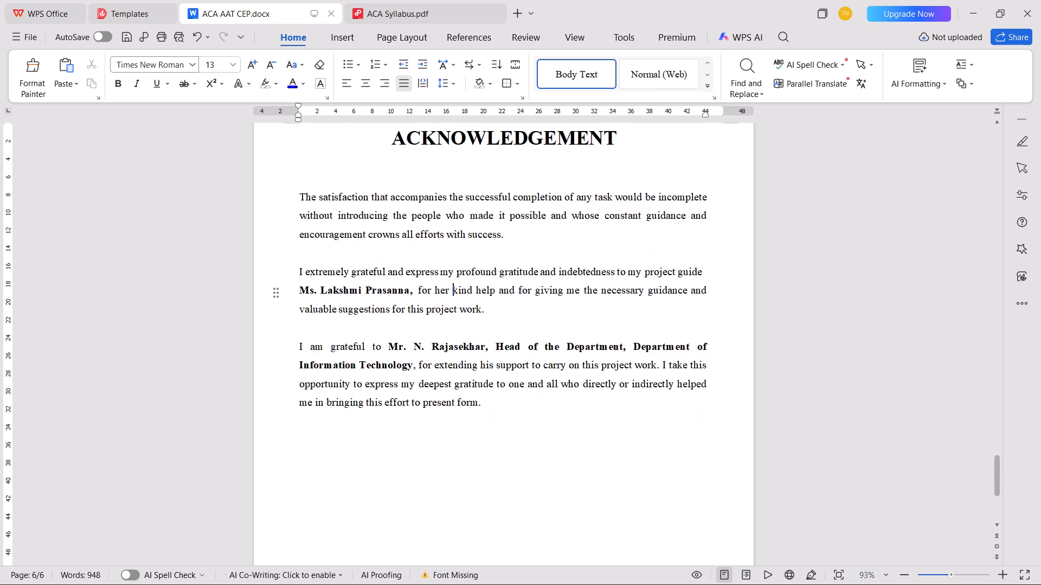
pyautogui.scroll(-4, 433, 397)
pyautogui.scroll(2, 433, 398)
pyautogui.scroll(-13, 433, 398)
pyautogui.click(518, 218)
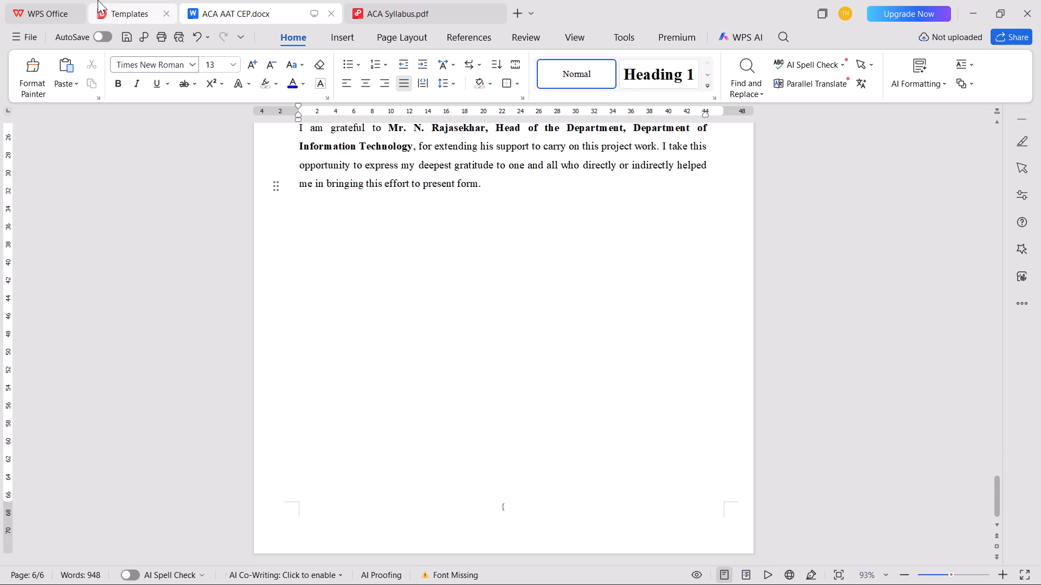
pyautogui.click(359, 38)
pyautogui.click(57, 87)
pyautogui.click(59, 115)
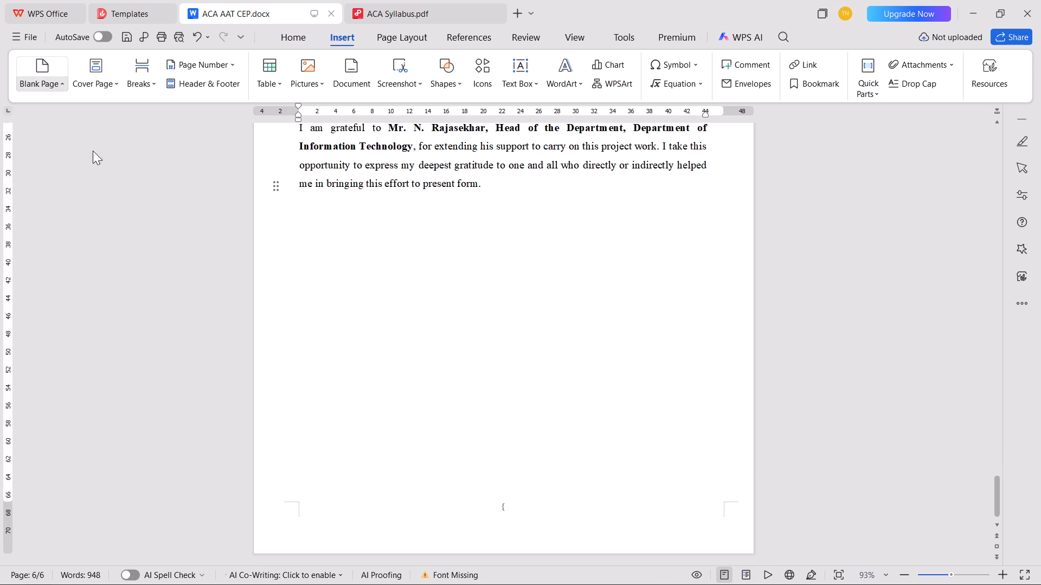
pyautogui.scroll(-5, 537, 343)
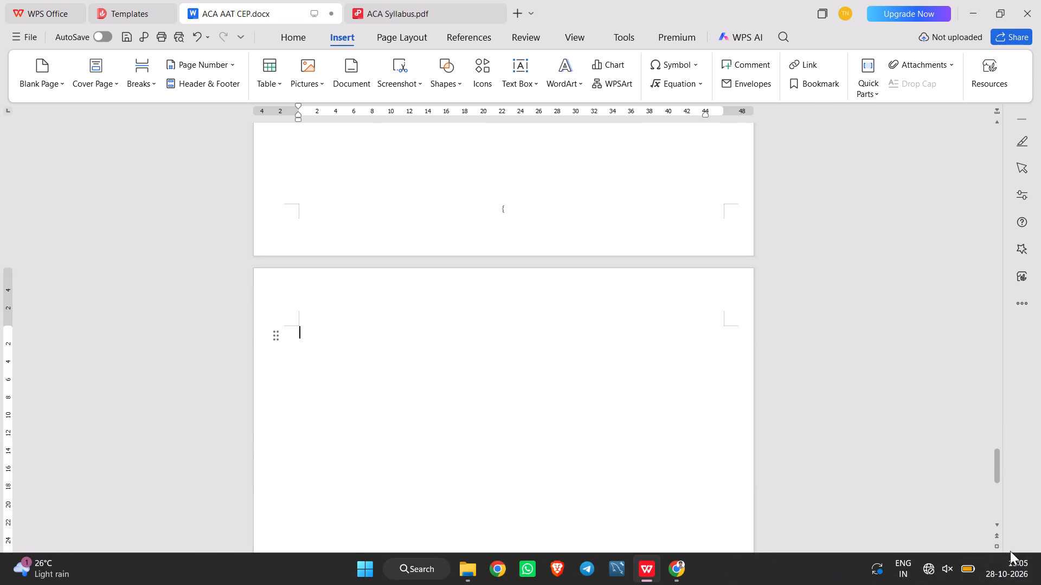
# Open the Wi-Fi network list from the system quick settings and select a network.
pyautogui.click(934, 569)
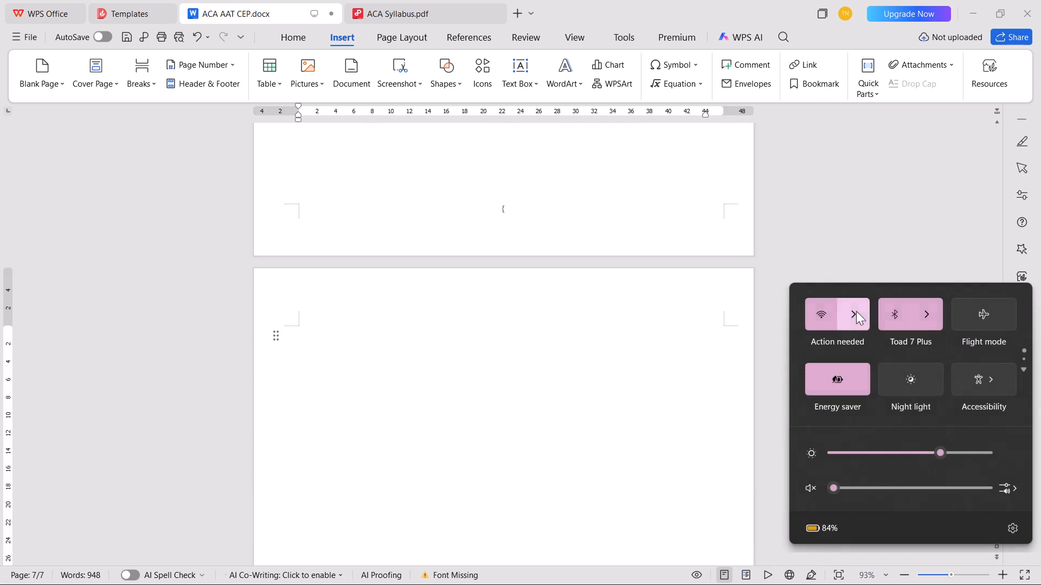
pyautogui.click(857, 311)
pyautogui.click(852, 430)
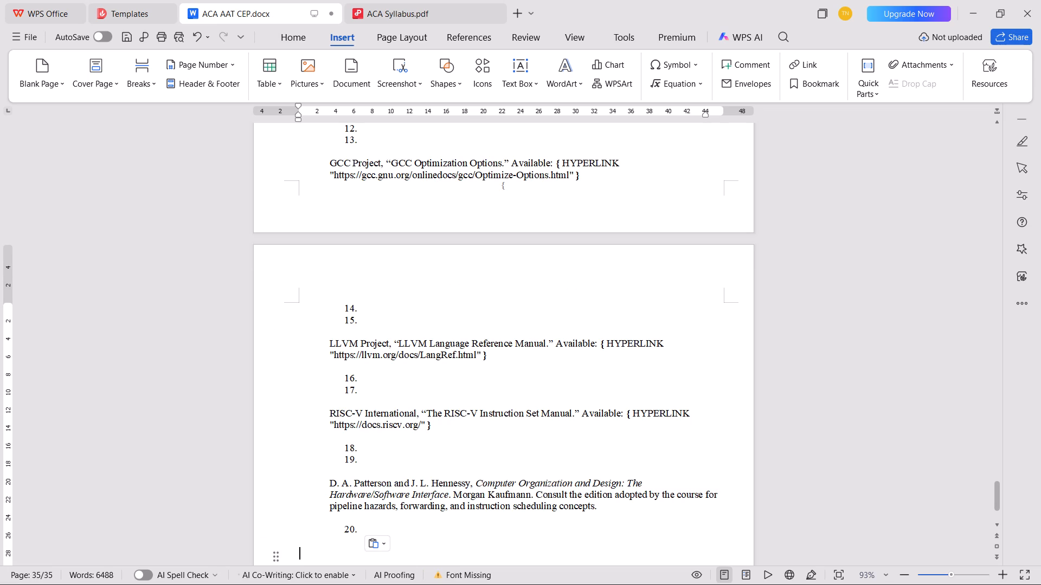
# Select the Patterson and Hennessy reference together with the empty numbered item 20 at the end of the document.
pyautogui.scroll(-8, 527, 491)
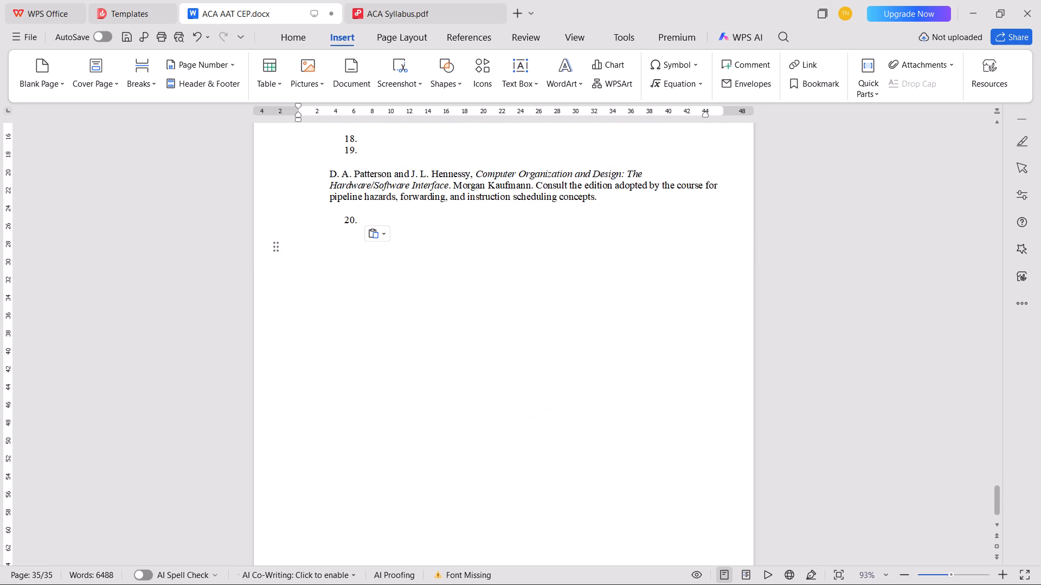
pyautogui.moveTo(358, 311); pyautogui.dragTo(277, 124)
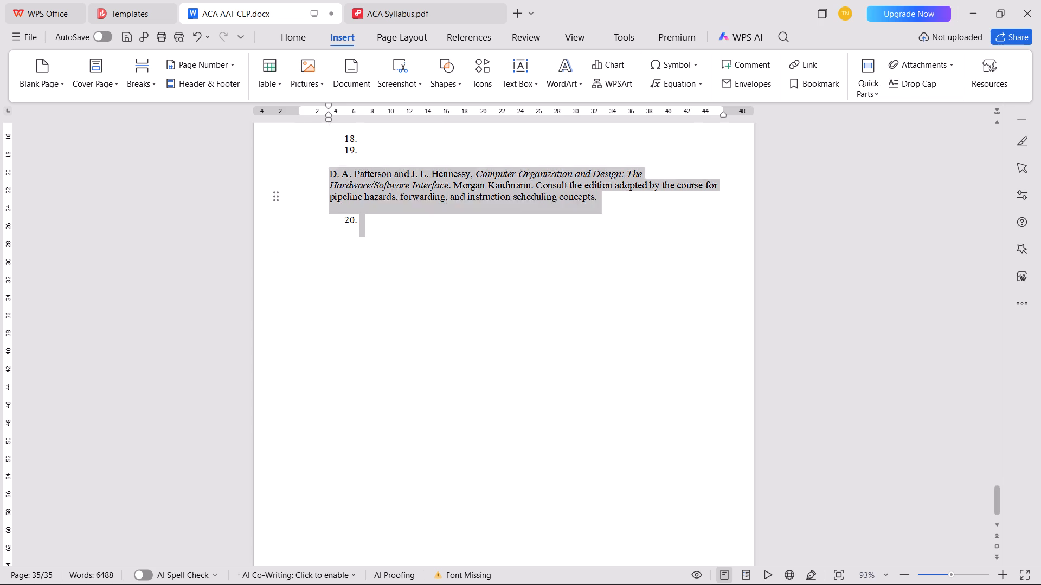
# Set the font of the whole pasted report, from the COMPLEX ENGINEERING PROBLEM (CEP) REPORT title through the references, to Times New Roman.
pyautogui.moveTo(277, 124); pyautogui.dragTo(245, 298)
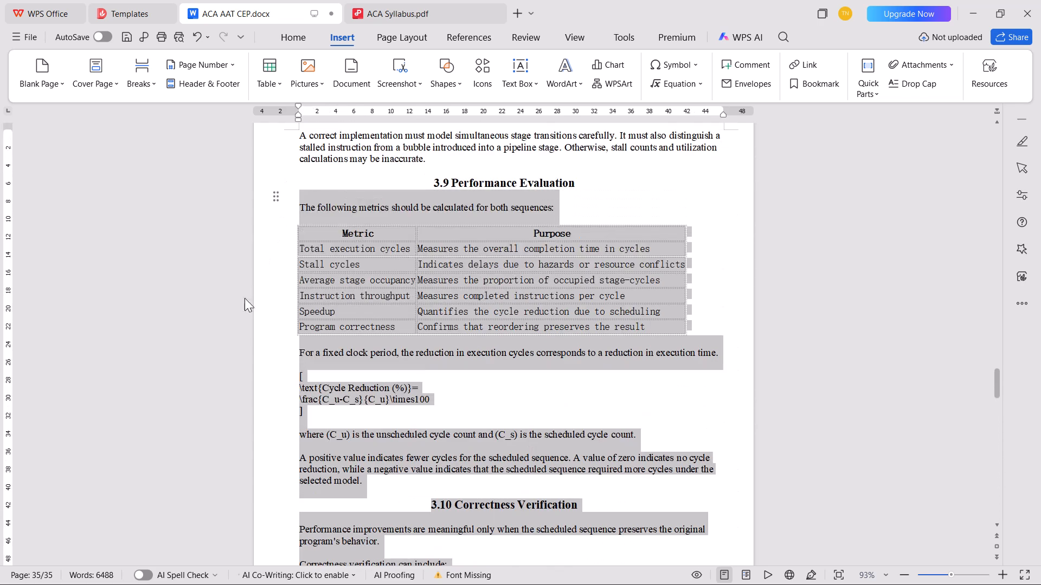
pyautogui.moveTo(245, 298); pyautogui.dragTo(235, 71)
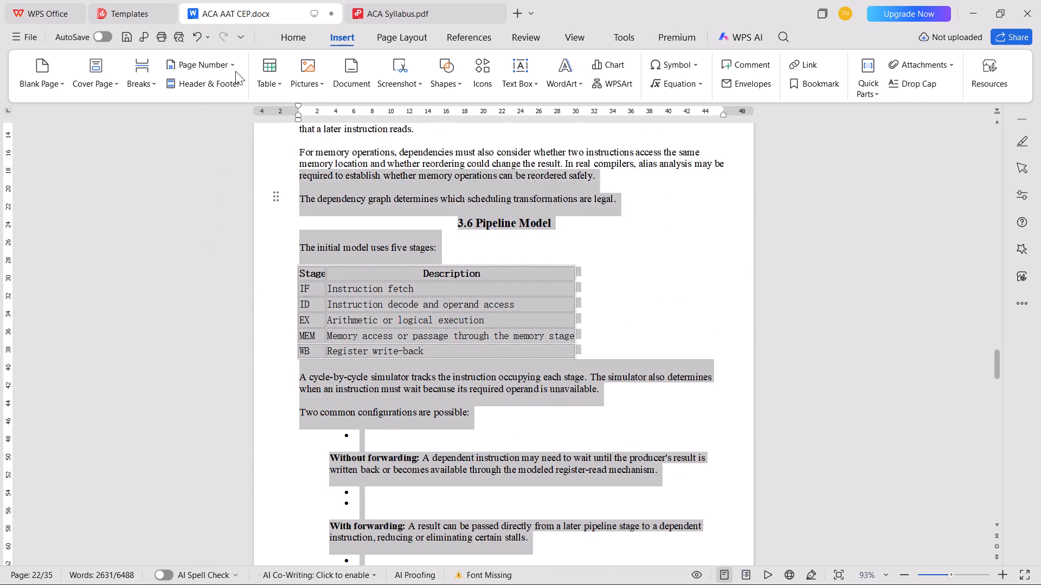
pyautogui.moveTo(235, 71); pyautogui.dragTo(262, 64)
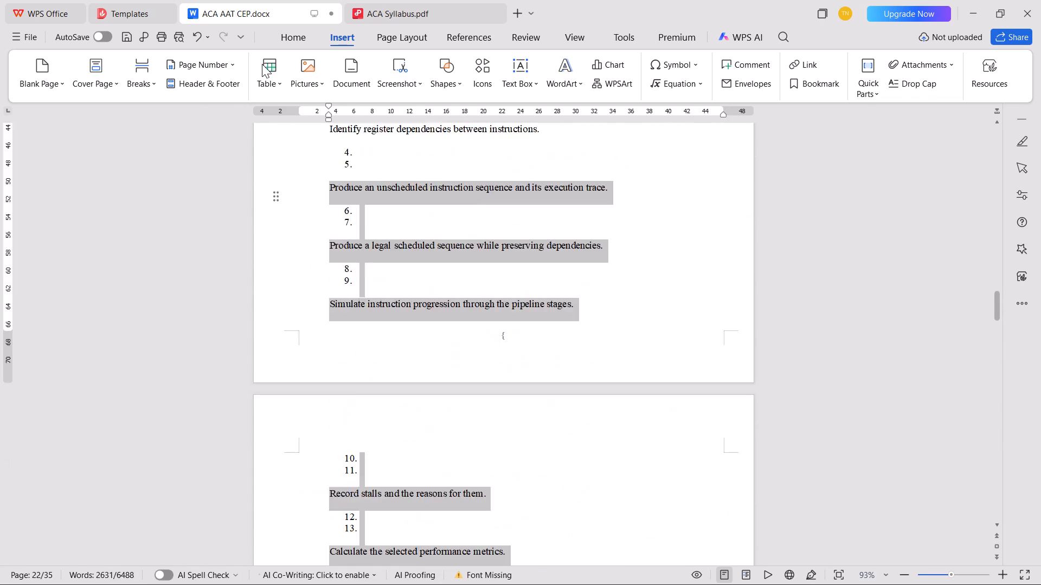
pyautogui.moveTo(262, 64); pyautogui.dragTo(274, 82)
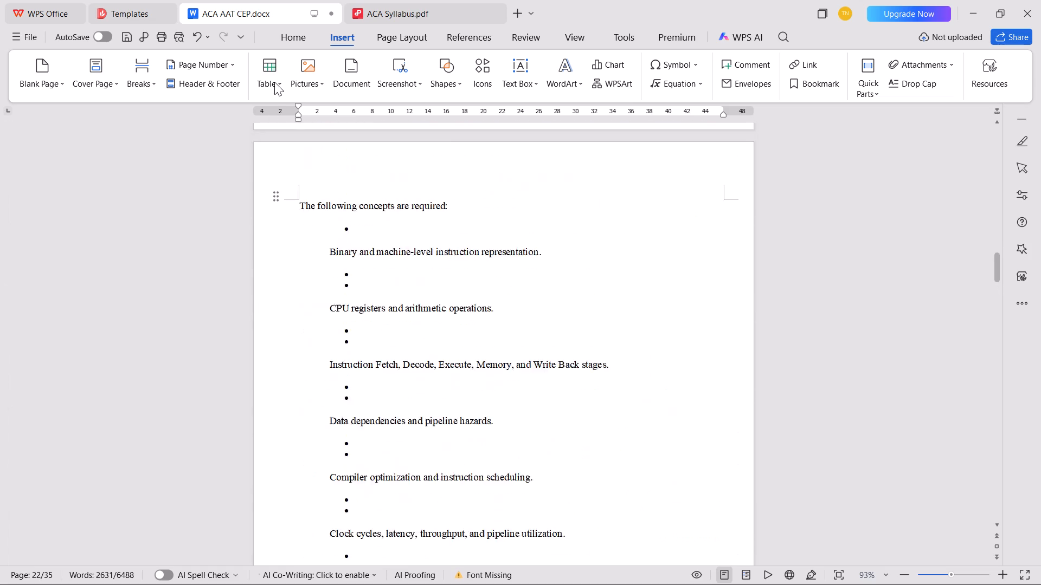
pyautogui.moveTo(274, 82); pyautogui.dragTo(258, 196)
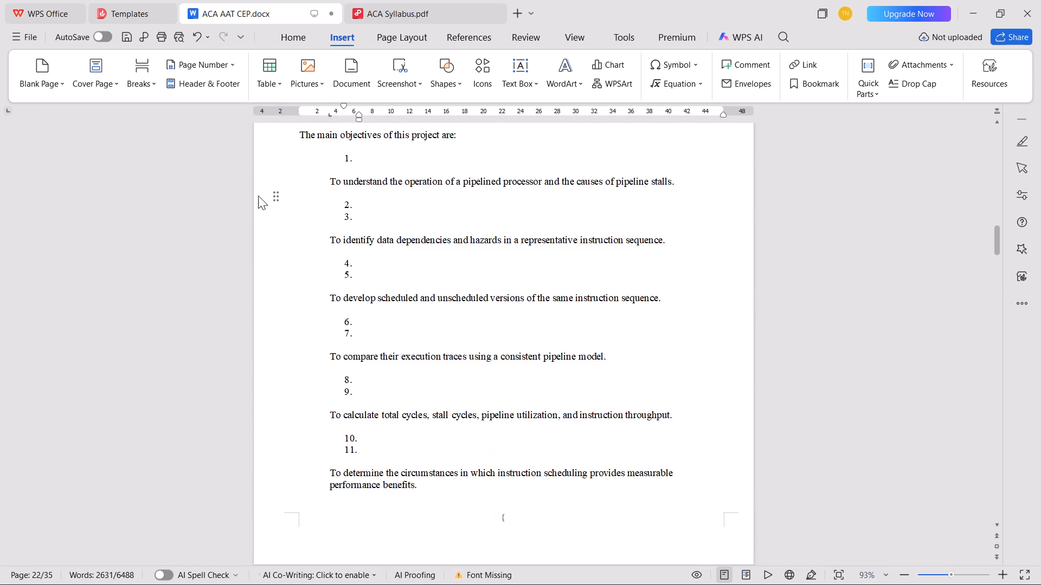
pyautogui.moveTo(258, 196); pyautogui.dragTo(281, 88)
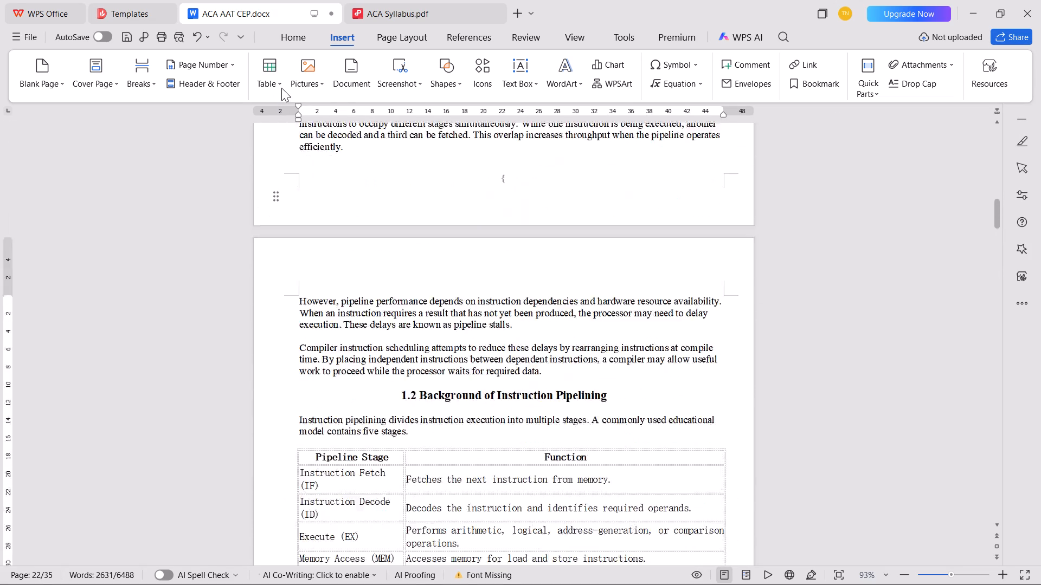
pyautogui.moveTo(281, 88); pyautogui.dragTo(274, 172)
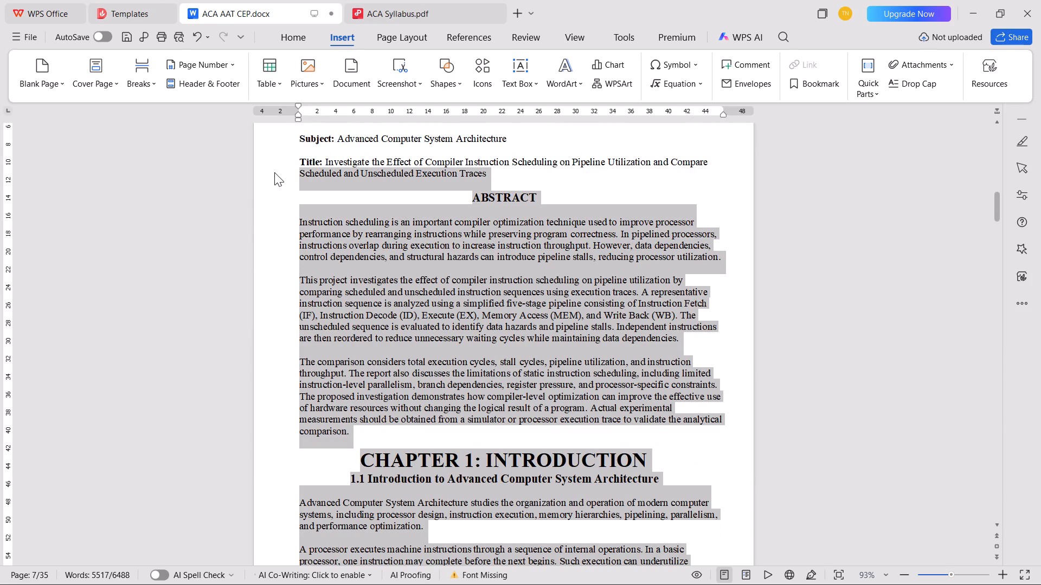
pyautogui.moveTo(274, 172); pyautogui.dragTo(236, 237)
pyautogui.scroll(4, 294, 147)
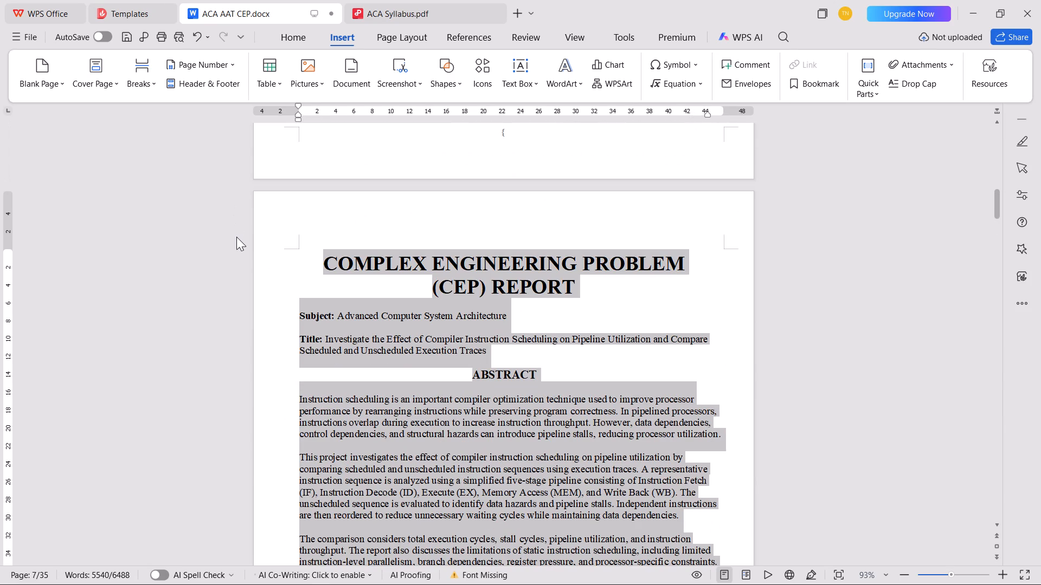
pyautogui.moveTo(236, 237); pyautogui.dragTo(245, 242)
pyautogui.click(287, 29)
pyautogui.click(195, 63)
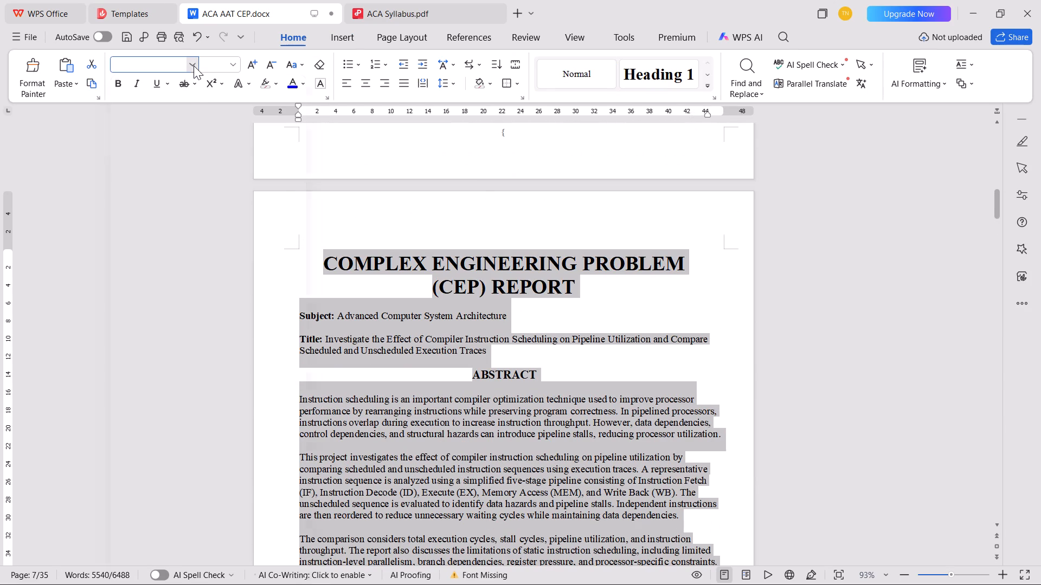
pyautogui.click(172, 132)
pyautogui.click(312, 316)
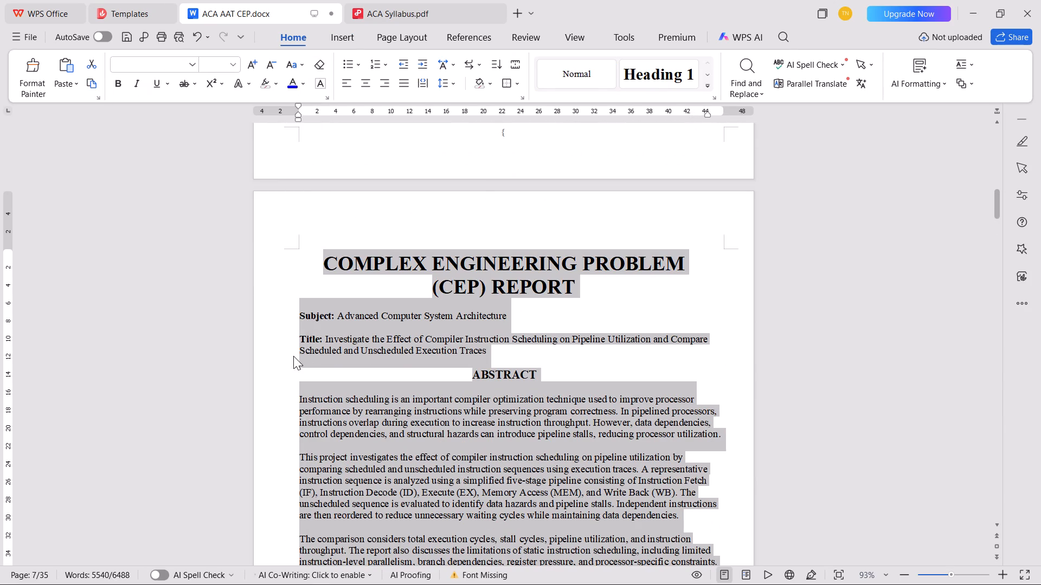
# Delete the CEP report title and the Subject and Title lines so the page begins with the ABSTRACT heading.
pyautogui.click(284, 357)
pyautogui.moveTo(284, 357); pyautogui.dragTo(278, 279)
pyautogui.click(319, 370)
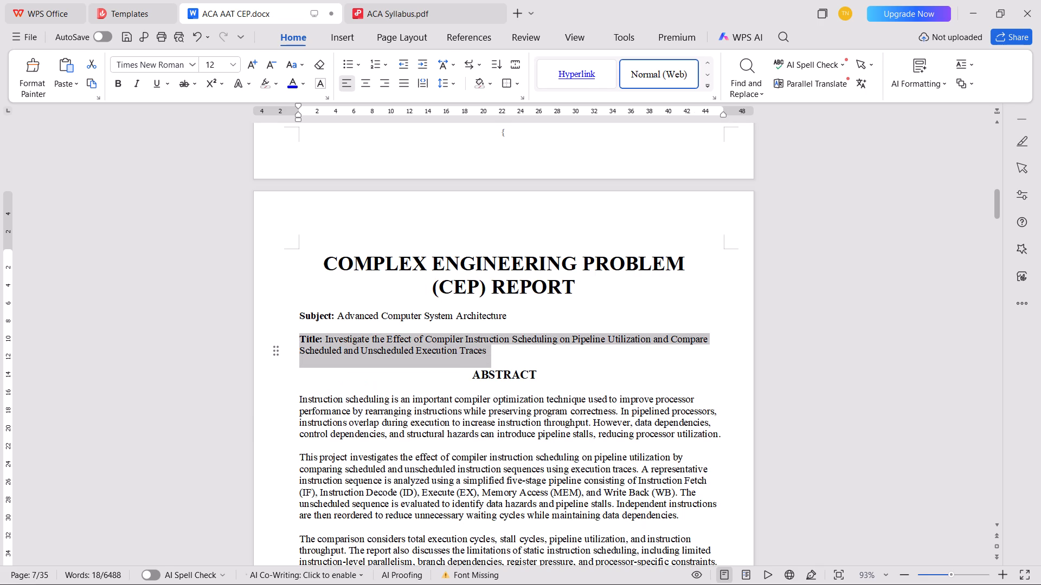
pyautogui.moveTo(294, 365); pyautogui.dragTo(264, 270)
pyautogui.press('BackSpace')
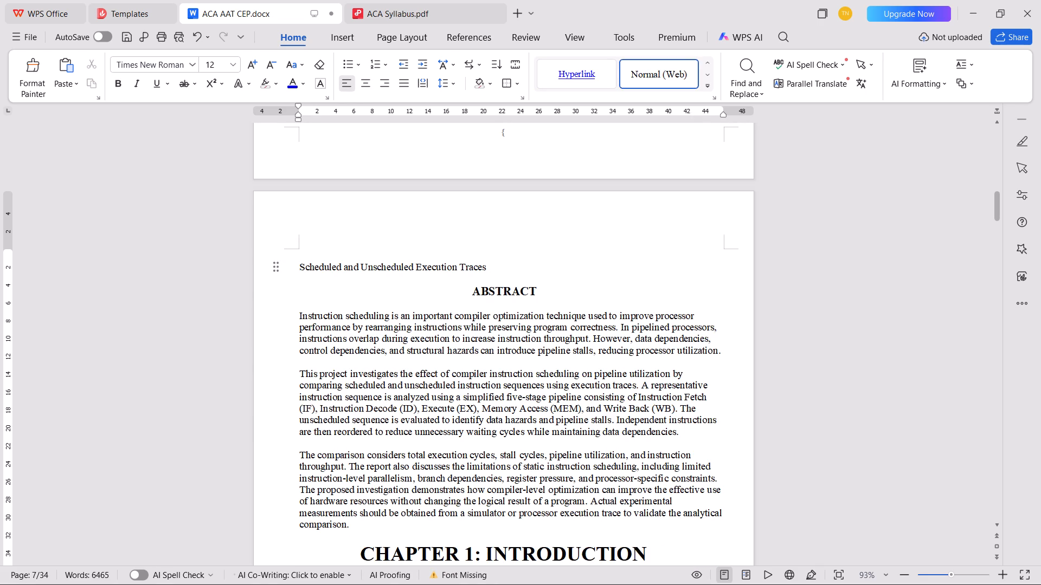
pyautogui.click(288, 268)
pyautogui.press('BackSpace')
pyautogui.press('BackSpace')
pyautogui.press('BackSpace')
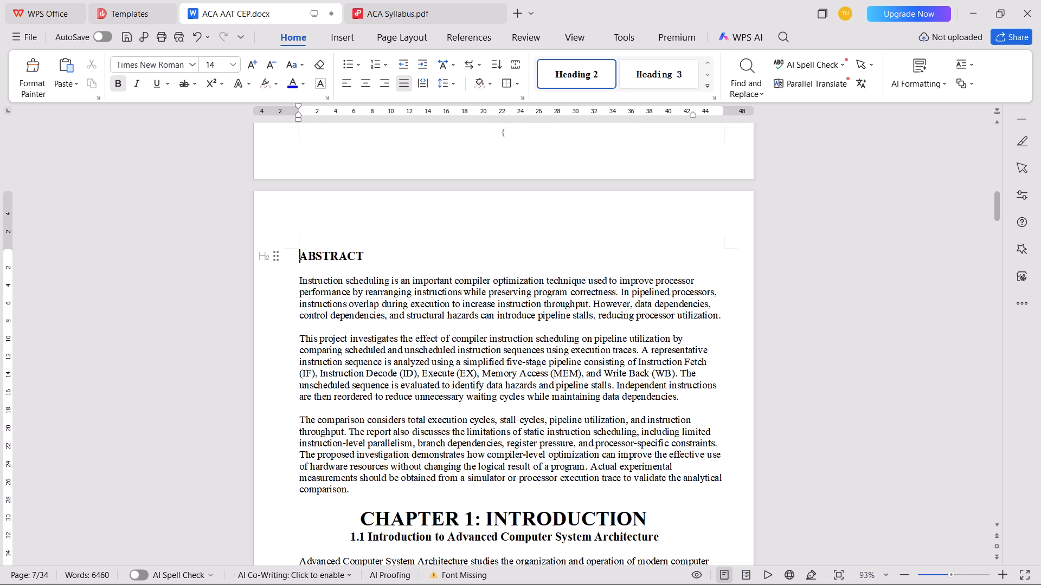
# Set the ABSTRACT heading's font size to 24, matching the Chapter 1 heading.
pyautogui.click(435, 528)
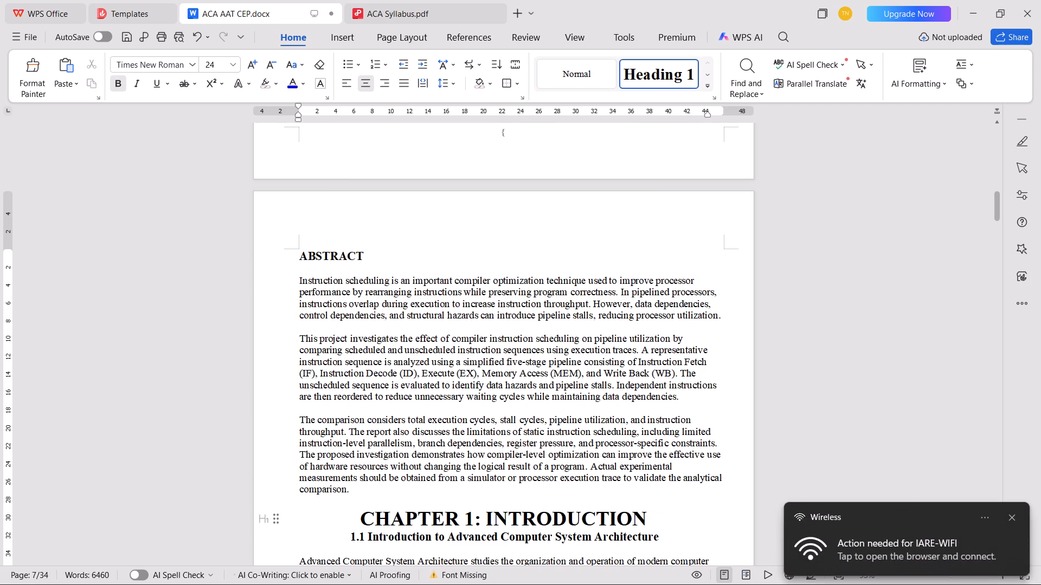
pyautogui.click(280, 261)
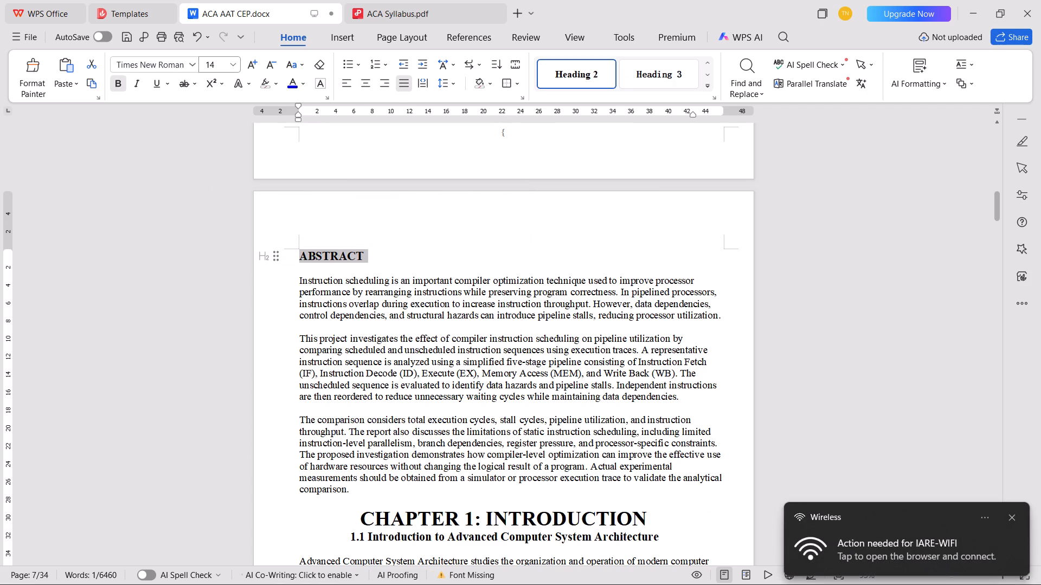
pyautogui.click(219, 64)
pyautogui.write('24')
pyautogui.press('.')
pyautogui.press('Return')
pyautogui.scroll(1, 284, 117)
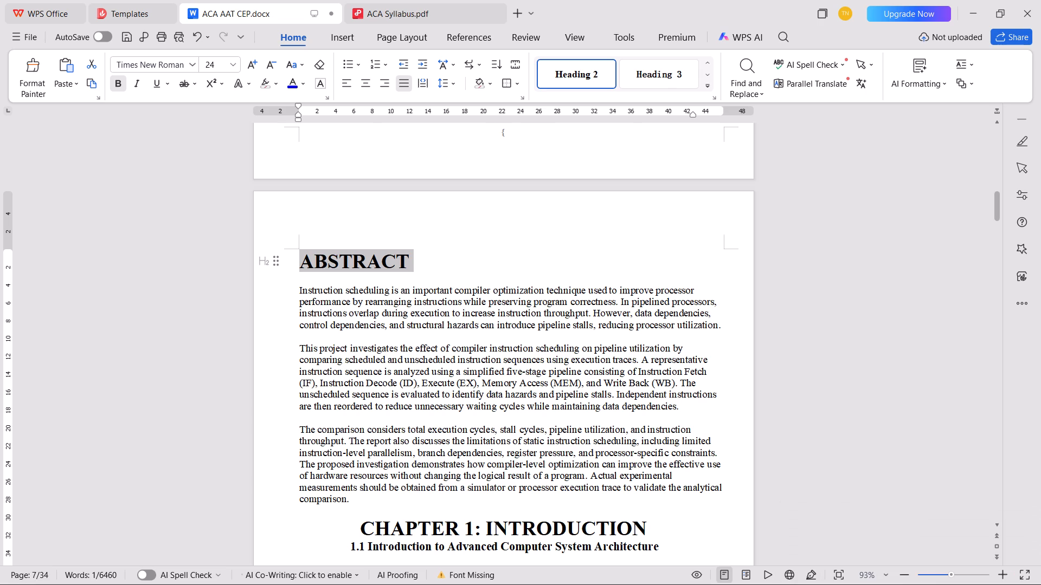
# Insert a blank page after the Abstract text and remove the surplus page so Chapter 1: Introduction starts on the following page.
pyautogui.click(371, 501)
pyautogui.click(350, 40)
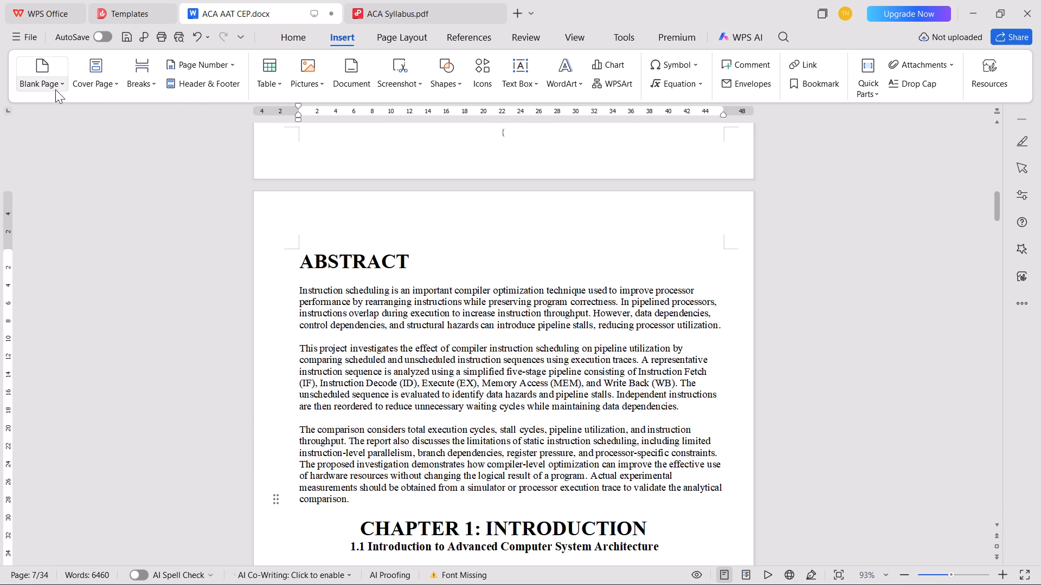
pyautogui.click(45, 87)
pyautogui.click(52, 118)
pyautogui.scroll(-6, 365, 352)
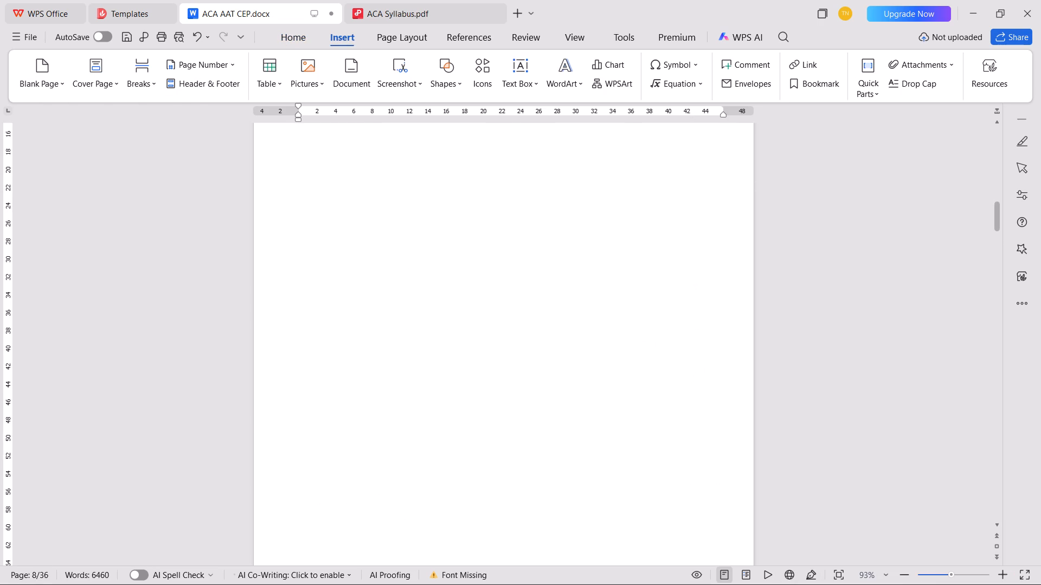
pyautogui.scroll(-7, 379, 342)
pyautogui.press('Right')
pyautogui.press('Right')
pyautogui.press('BackSpace')
pyautogui.press('BackSpace')
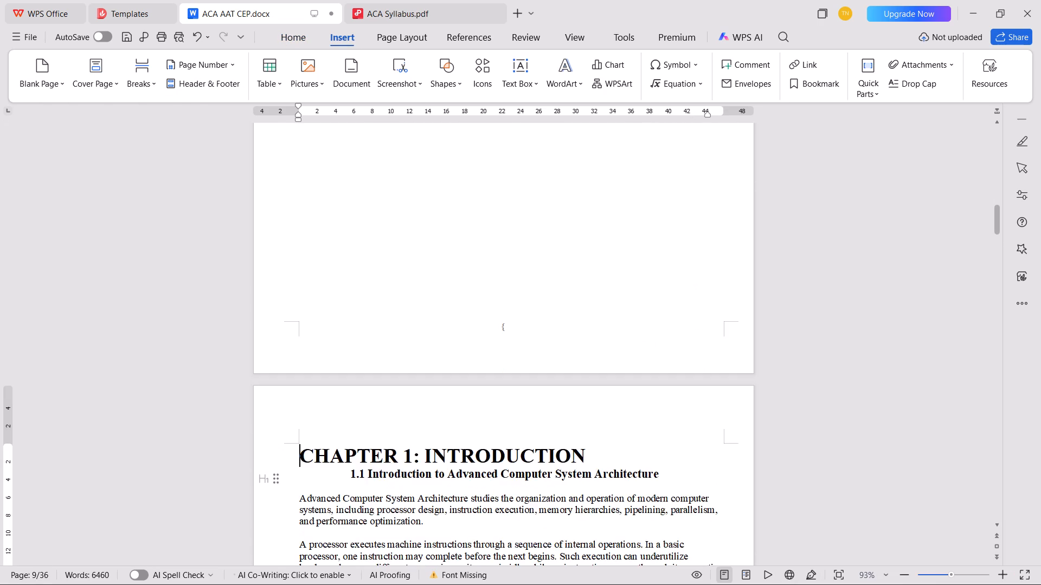
pyautogui.press('BackSpace')
# Check the page layout between the Abstract and the start of Chapter 1.
pyautogui.scroll(13, 387, 352)
pyautogui.scroll(-5, 387, 352)
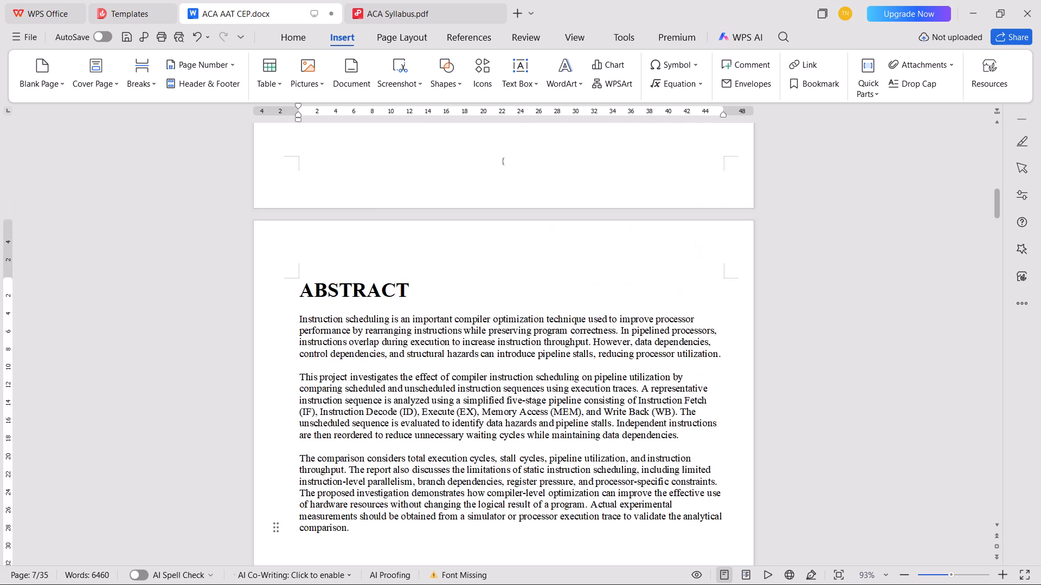
pyautogui.scroll(-19, 387, 352)
pyautogui.scroll(6, 389, 342)
pyautogui.scroll(-7, 389, 342)
pyautogui.scroll(4, 387, 343)
pyautogui.scroll(-5, 387, 343)
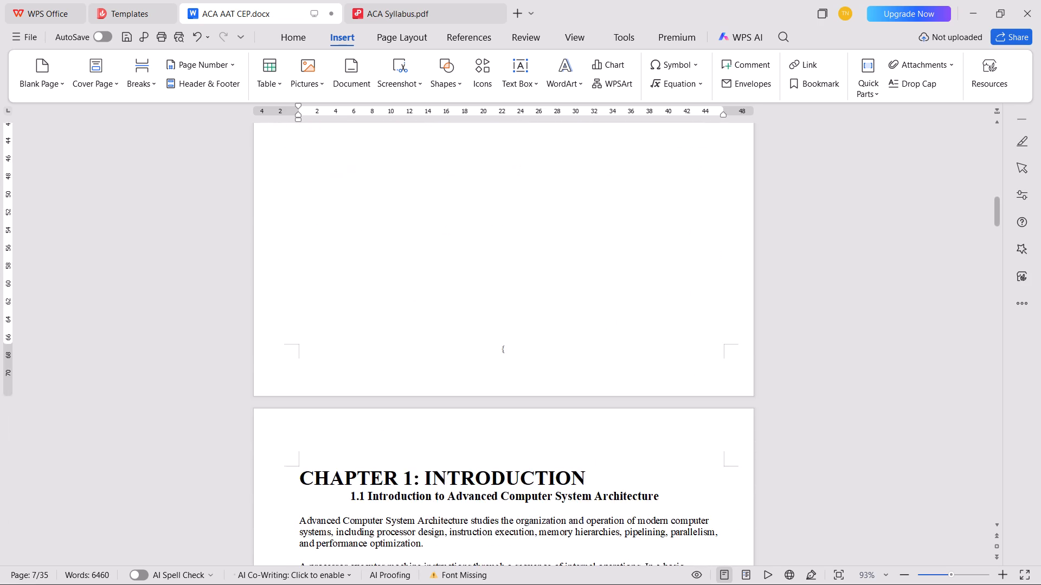
pyautogui.scroll(-4, 387, 343)
pyautogui.scroll(15, 386, 346)
pyautogui.scroll(5, 273, 198)
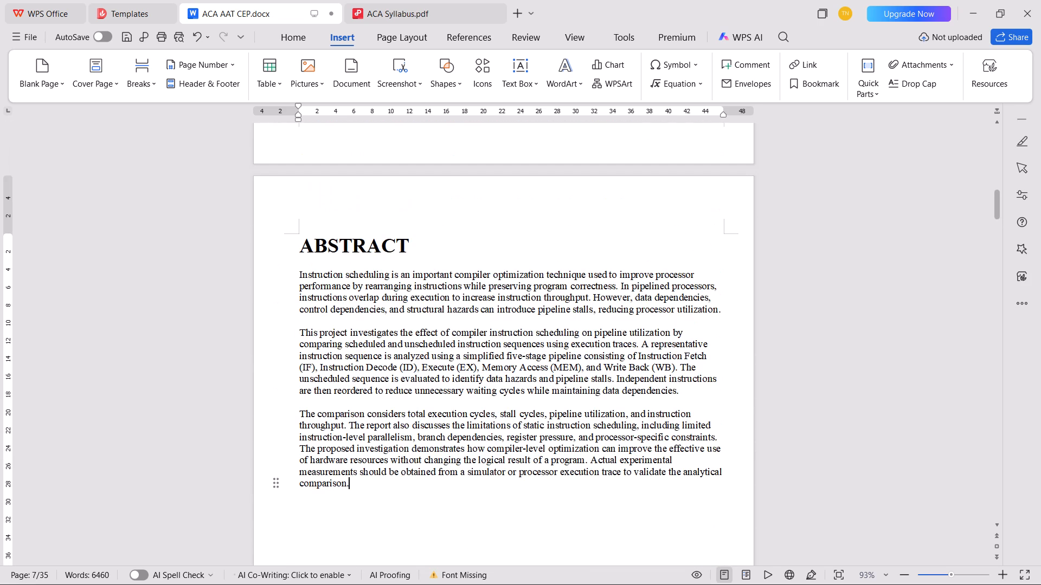
# Justify all the report text from the Chapter 1 heading through the end of the References.
pyautogui.moveTo(280, 245); pyautogui.dragTo(15, 584)
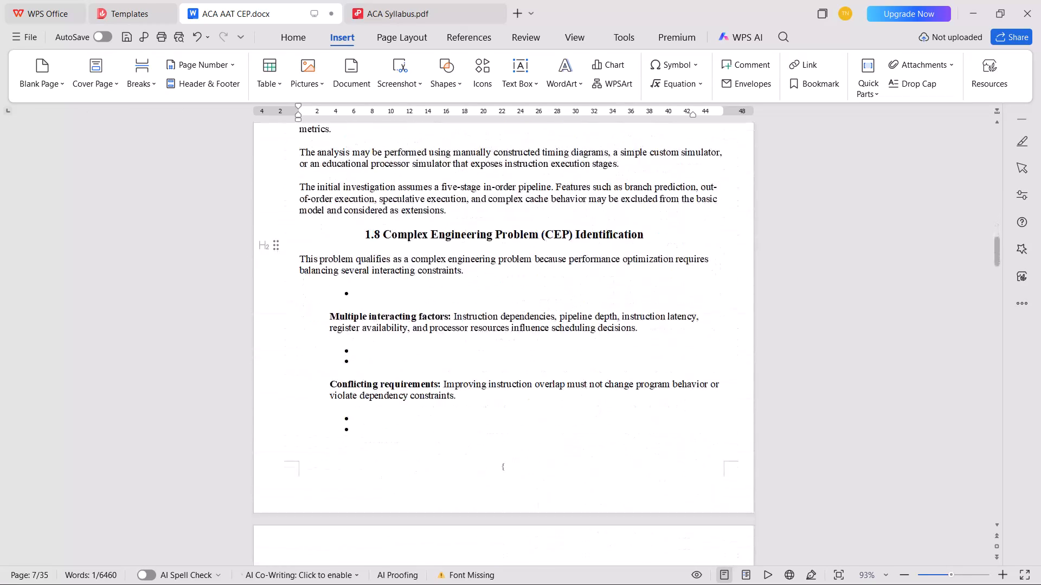
pyautogui.moveTo(15, 584); pyautogui.dragTo(14, 584)
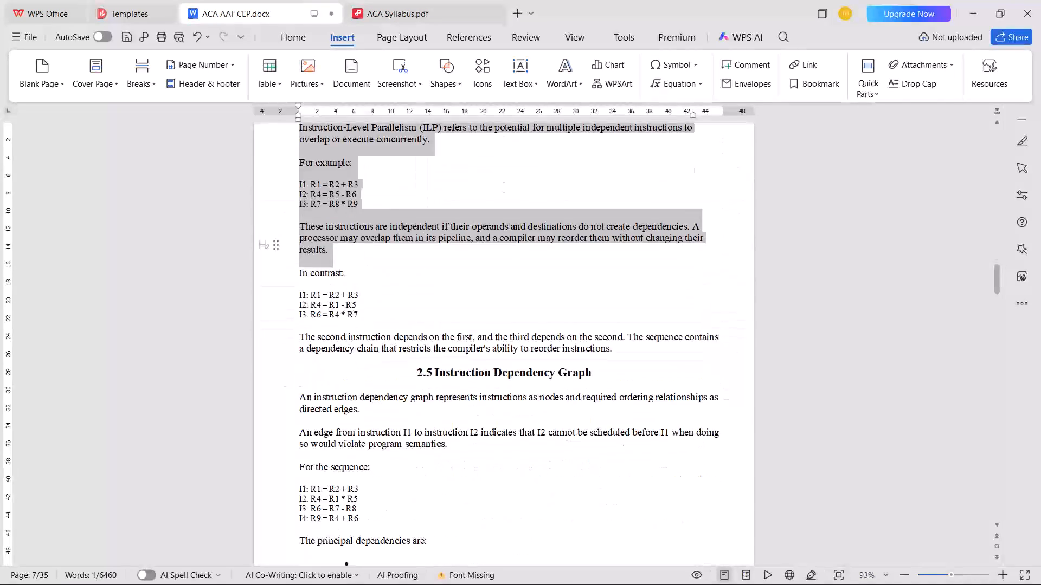
pyautogui.moveTo(14, 584); pyautogui.dragTo(11, 584)
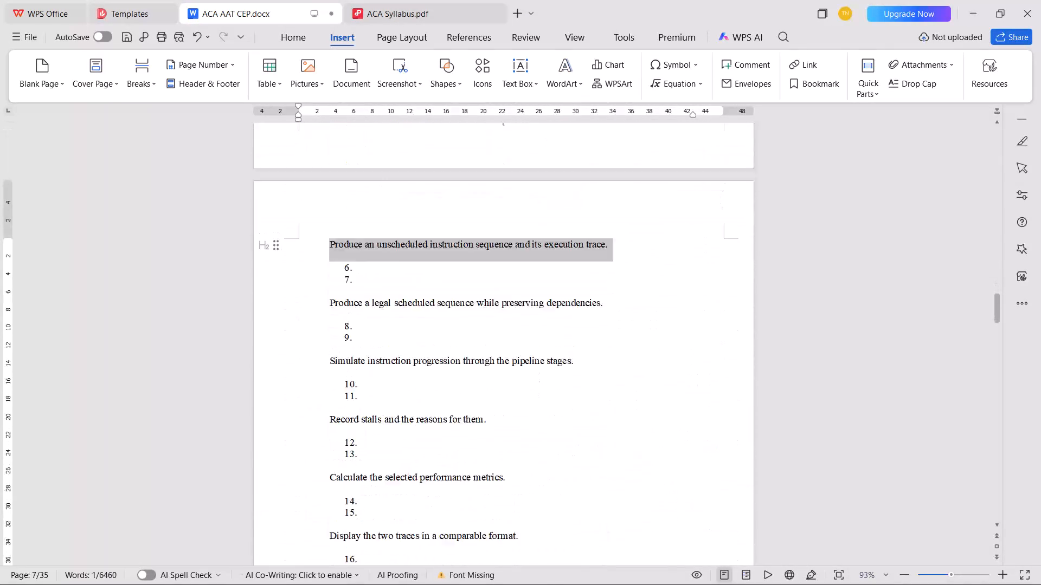
pyautogui.moveTo(11, 584); pyautogui.dragTo(11, 584)
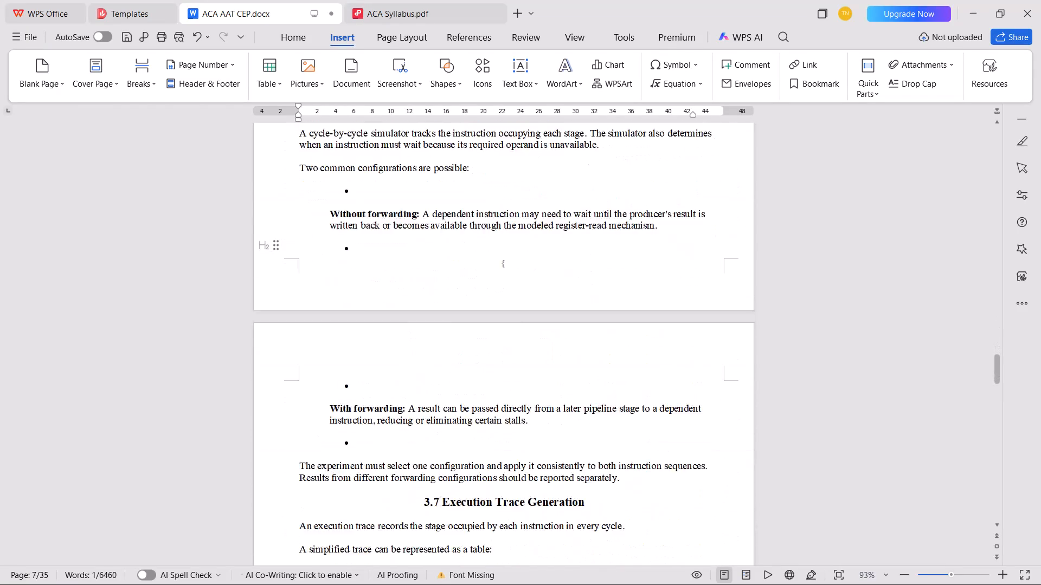
pyautogui.moveTo(11, 584); pyautogui.dragTo(137, 584)
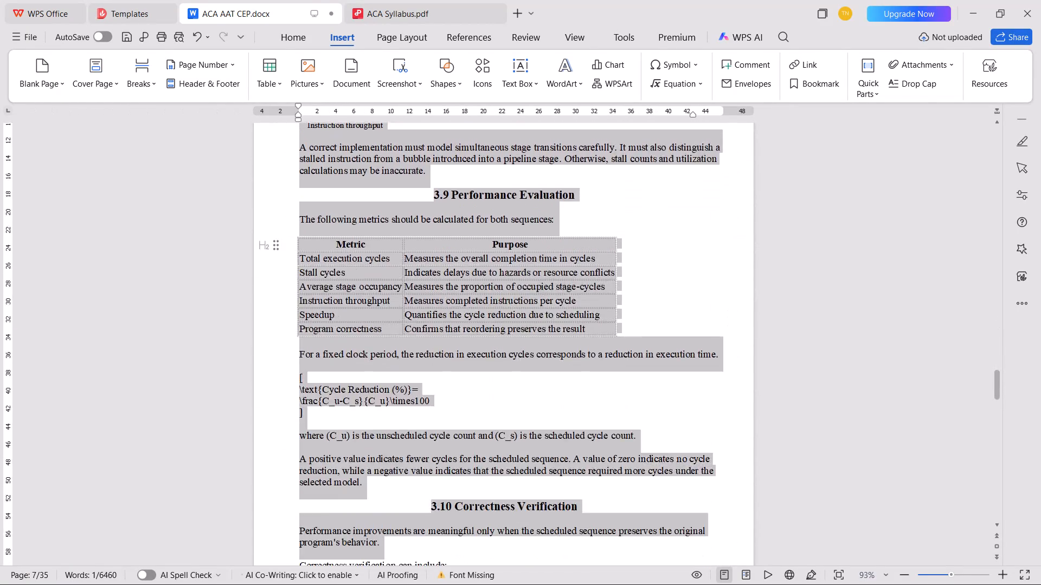
pyautogui.moveTo(137, 584); pyautogui.dragTo(489, 584)
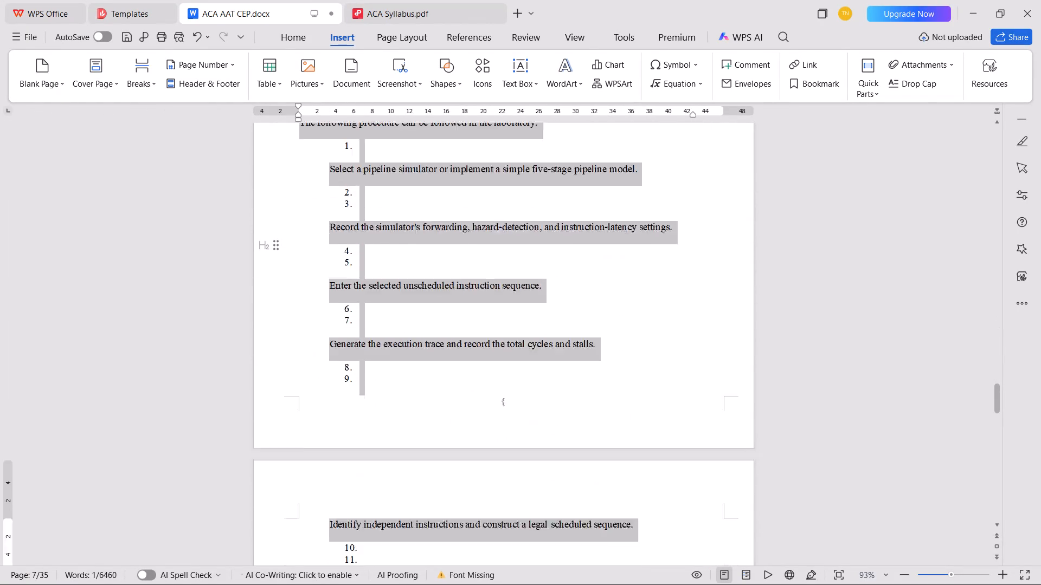
pyautogui.moveTo(489, 584); pyautogui.dragTo(507, 584)
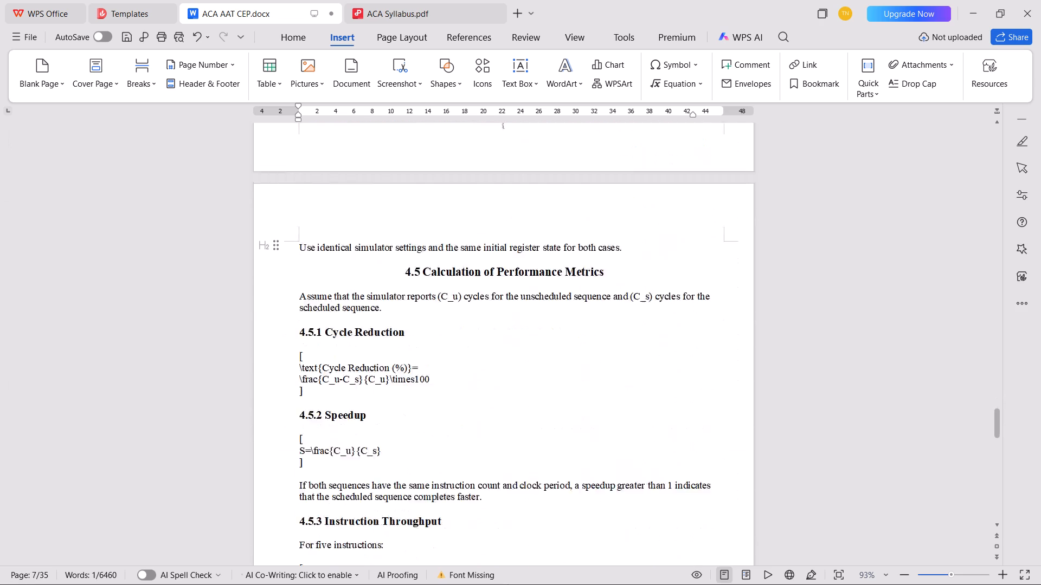
pyautogui.moveTo(507, 584); pyautogui.dragTo(700, 574)
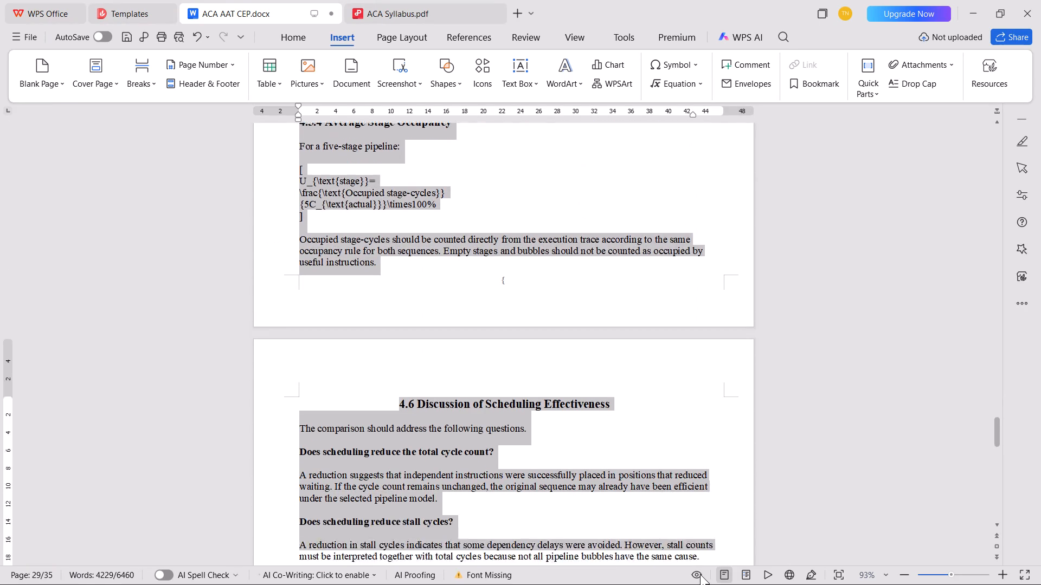
pyautogui.moveTo(700, 574); pyautogui.dragTo(551, 584)
pyautogui.press('Down')
pyautogui.press('Down')
pyautogui.press('Down')
pyautogui.press('Down')
pyautogui.press('Down')
pyautogui.press('Down')
pyautogui.press('Down')
pyautogui.press('Down')
pyautogui.press('Down')
pyautogui.press('Down')
pyautogui.press('Down')
pyautogui.press('Down')
pyautogui.press('Down')
pyautogui.press('Down')
pyautogui.press('Down')
pyautogui.press('Down')
pyautogui.press('Down')
pyautogui.press('Down')
pyautogui.press('Down')
pyautogui.press('Down')
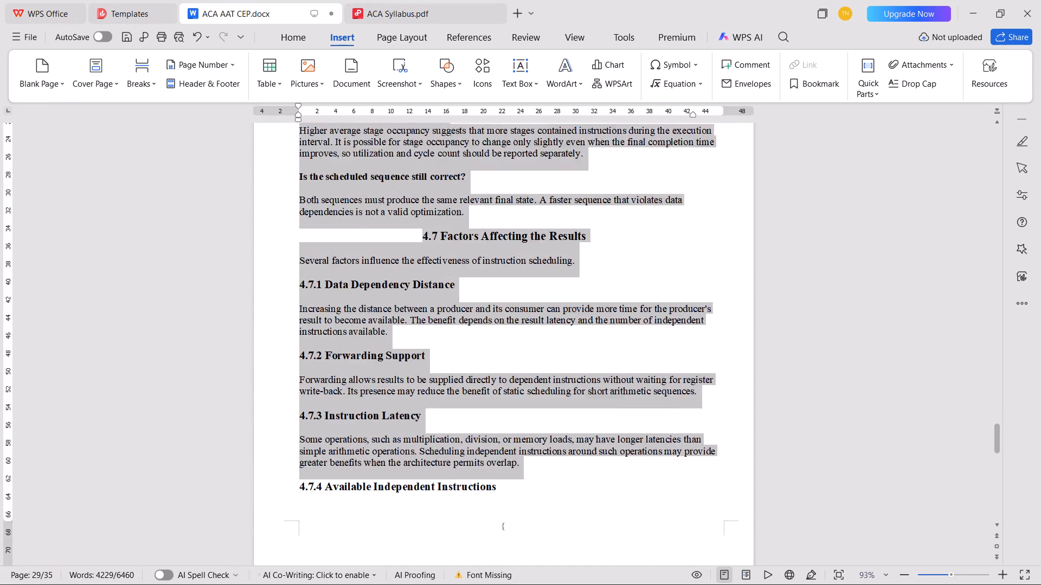
pyautogui.moveTo(551, 584); pyautogui.dragTo(551, 297)
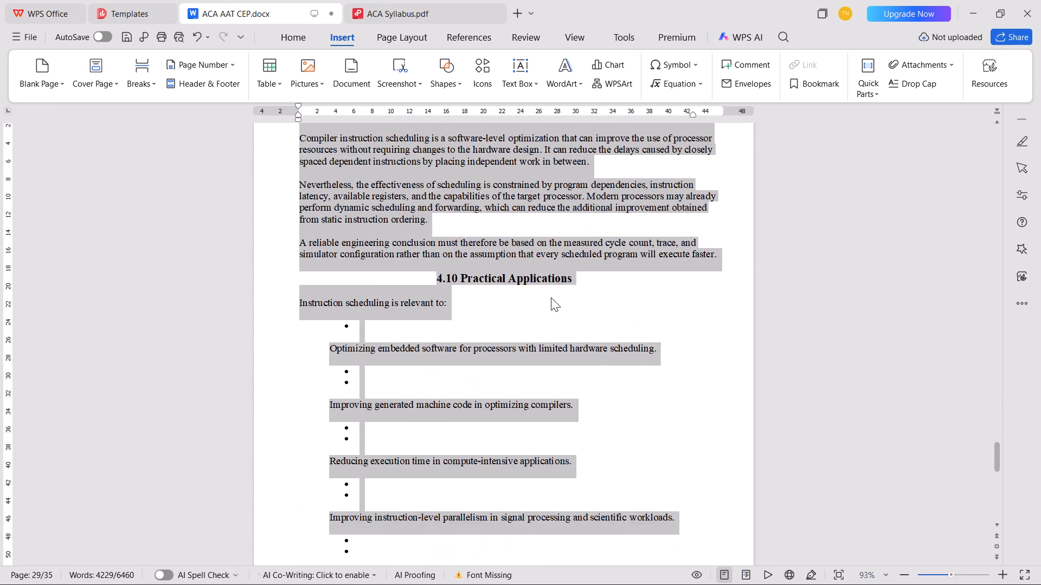
pyautogui.moveTo(551, 297); pyautogui.dragTo(556, 584)
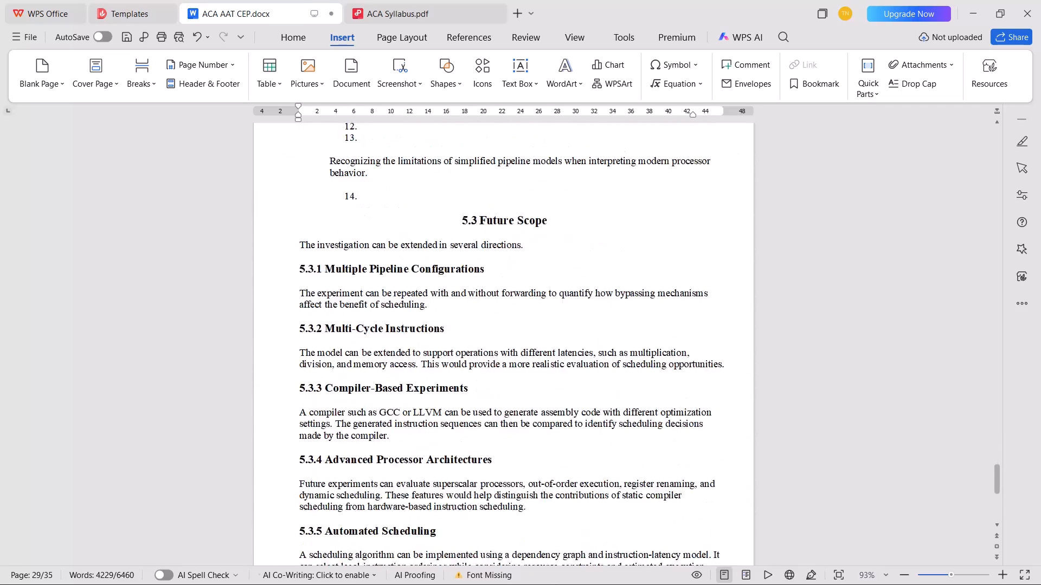
pyautogui.moveTo(556, 584); pyautogui.dragTo(570, 584)
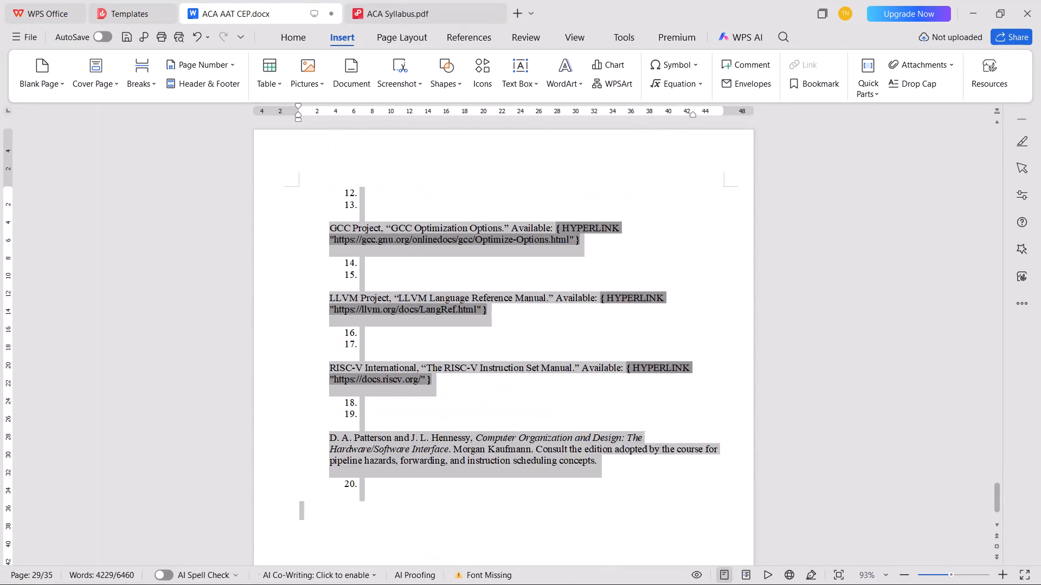
pyautogui.moveTo(570, 584); pyautogui.dragTo(671, 584)
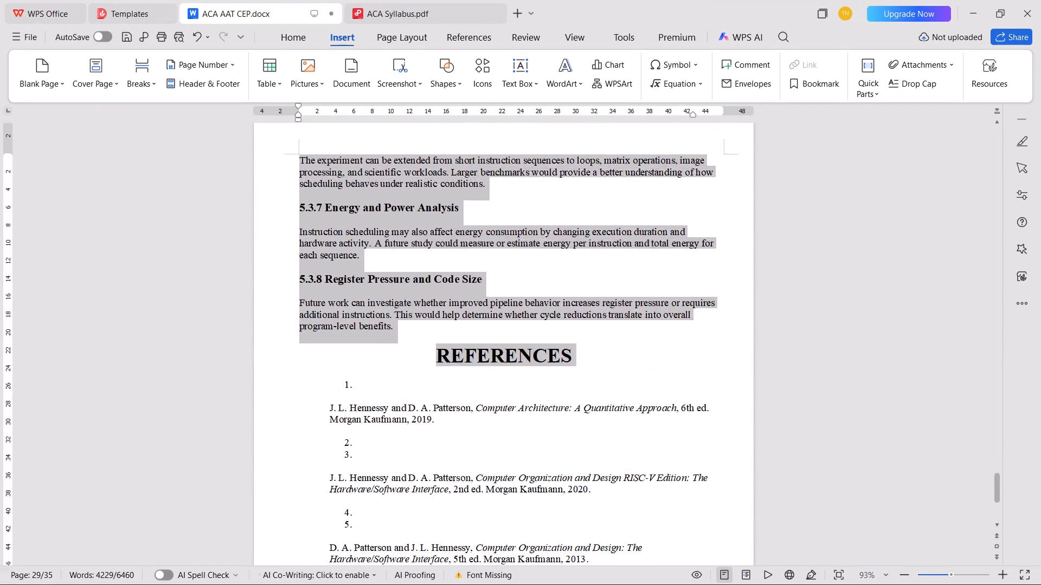
pyautogui.moveTo(671, 584); pyautogui.dragTo(689, 287)
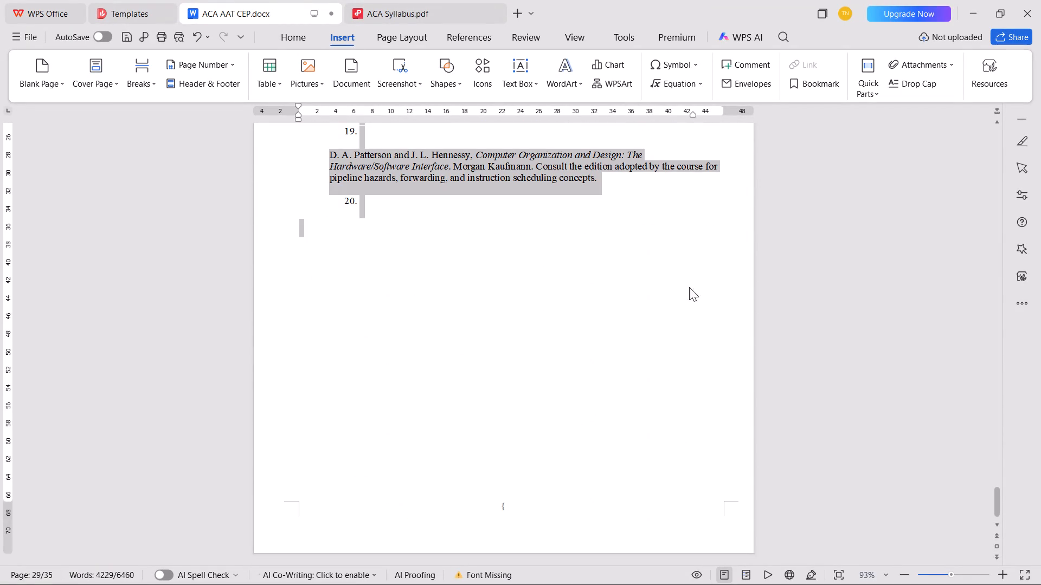
pyautogui.moveTo(689, 287); pyautogui.dragTo(671, 192)
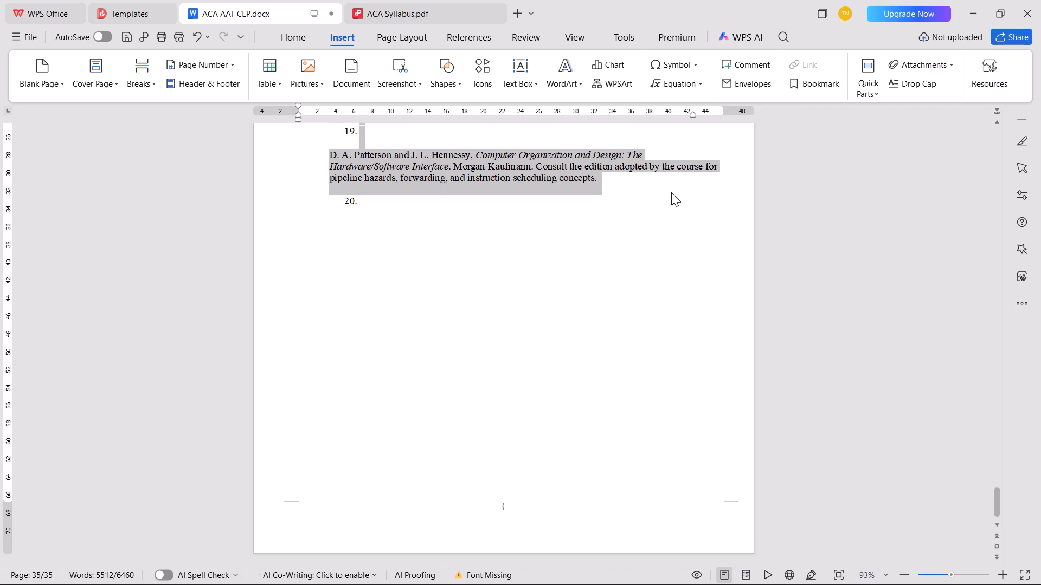
pyautogui.hotkey('ctrl', 'j')
pyautogui.scroll(17, 661, 190)
pyautogui.scroll(-4, 644, 193)
pyautogui.scroll(10, 644, 193)
pyautogui.scroll(-2, 644, 193)
pyautogui.scroll(5, 644, 193)
pyautogui.scroll(-1, 644, 193)
pyautogui.scroll(2, 644, 193)
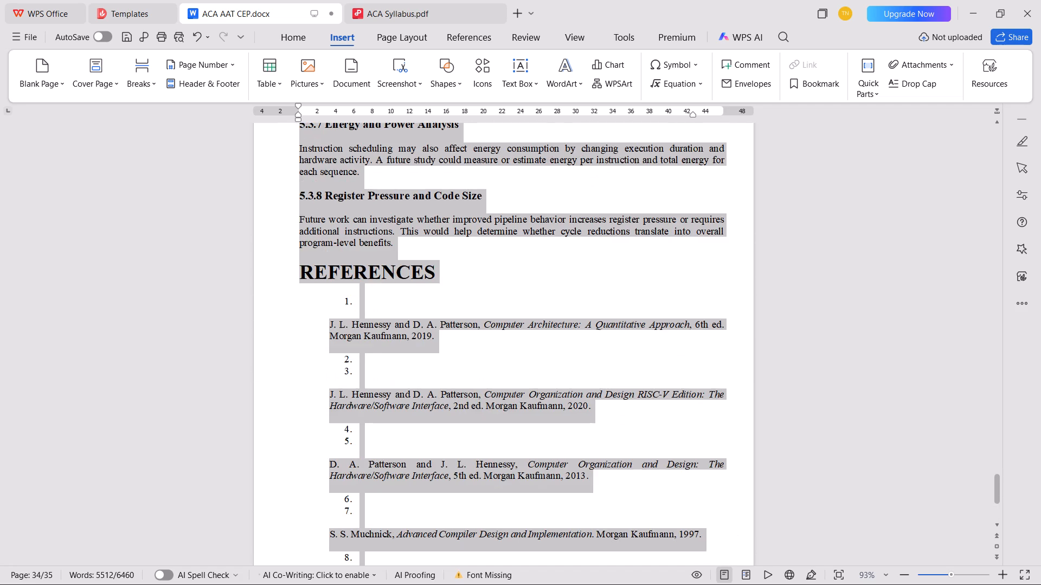
pyautogui.press('Left')
# Split the Chapter 1 heading into two lines reading CHAPTER 1 and INTRODUCTION, without the colon.
pyautogui.scroll(-16, 704, 270)
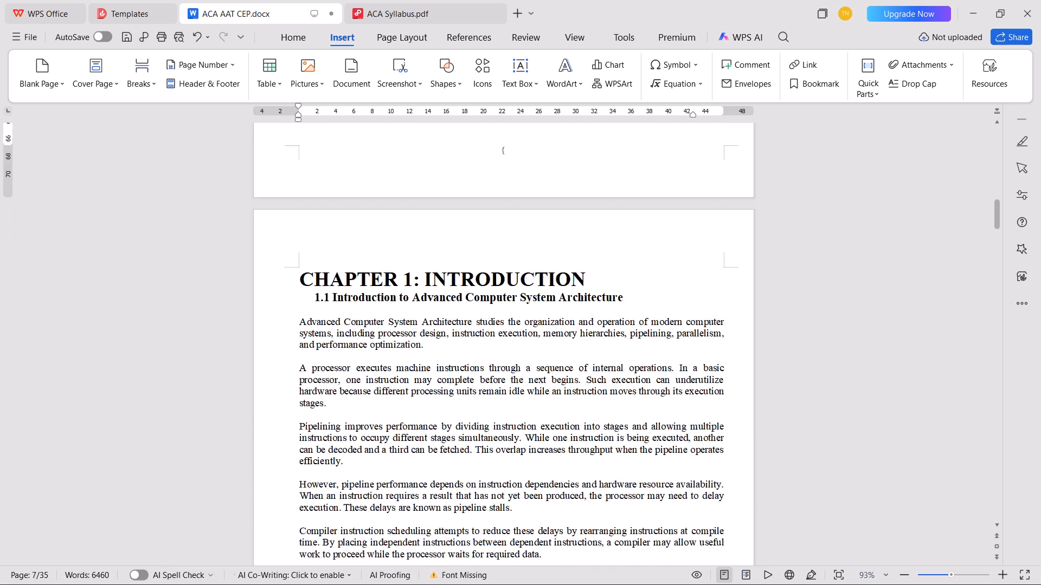
pyautogui.click(422, 231)
pyautogui.press('BackSpace')
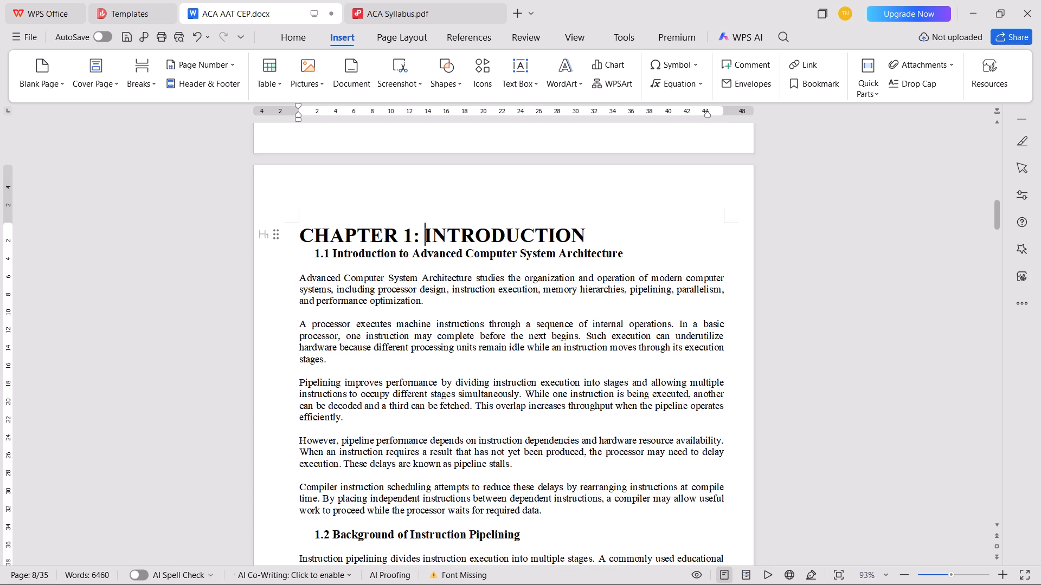
pyautogui.press('BackSpace')
pyautogui.press('Return')
# Remove the indentation before headings 1.1 and 1.2 so both start at the page's left margin, keeping them as separate headings.
pyautogui.press('Down')
pyautogui.hotkey('ctrl', 'BackSpace')
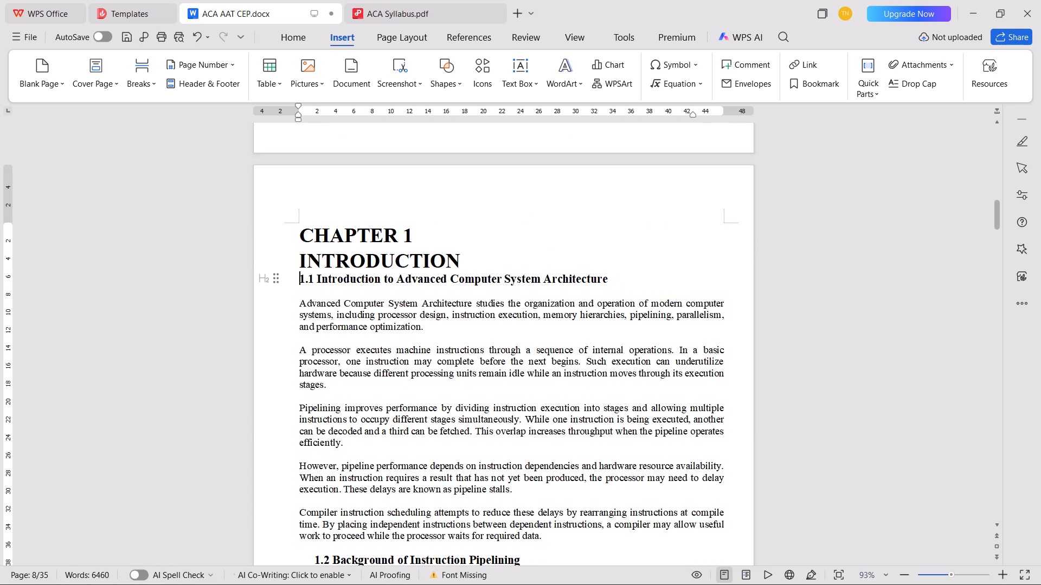
pyautogui.press('BackSpace')
pyautogui.hotkey('ctrl', 'z')
pyautogui.scroll(-6, 419, 237)
pyautogui.click(313, 338)
pyautogui.press('BackSpace')
pyautogui.press('BackSpace')
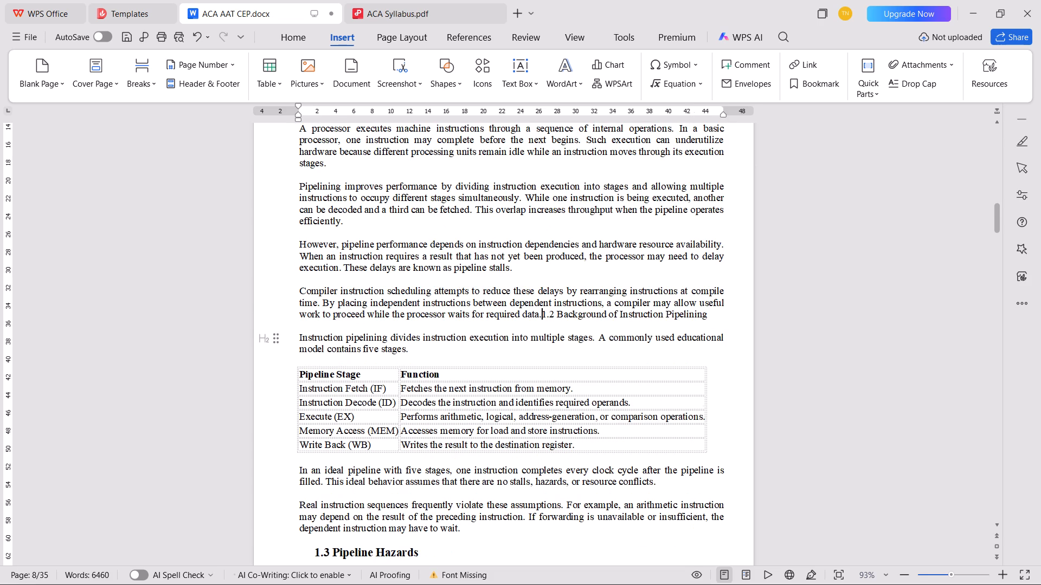
pyautogui.hotkey('ctrl', 'z')
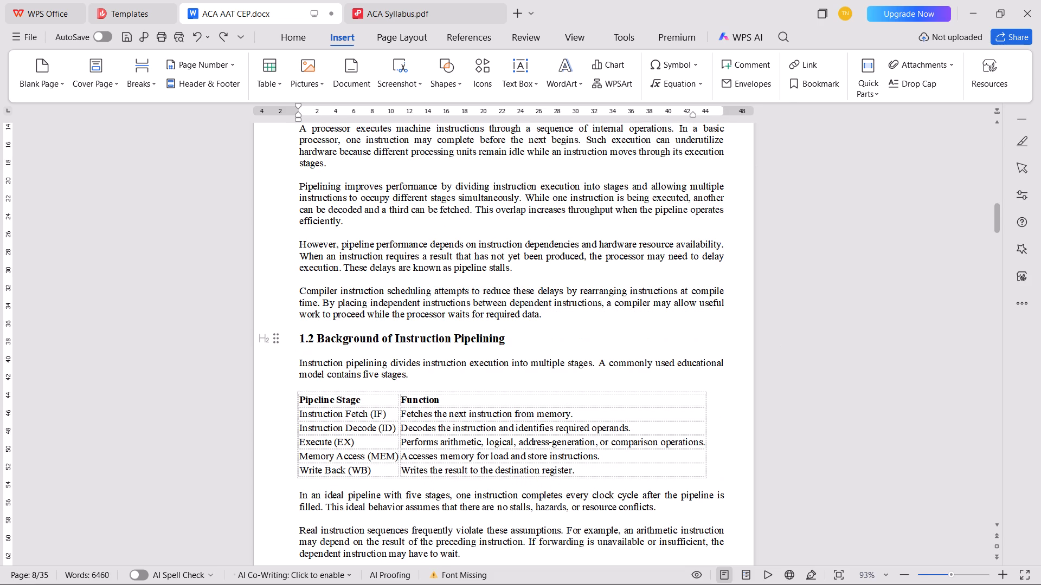
# AutoFit the Pipeline Stage table under section 1.2 to the window and apply the fully bordered table style with a black header row.
pyautogui.click(290, 383)
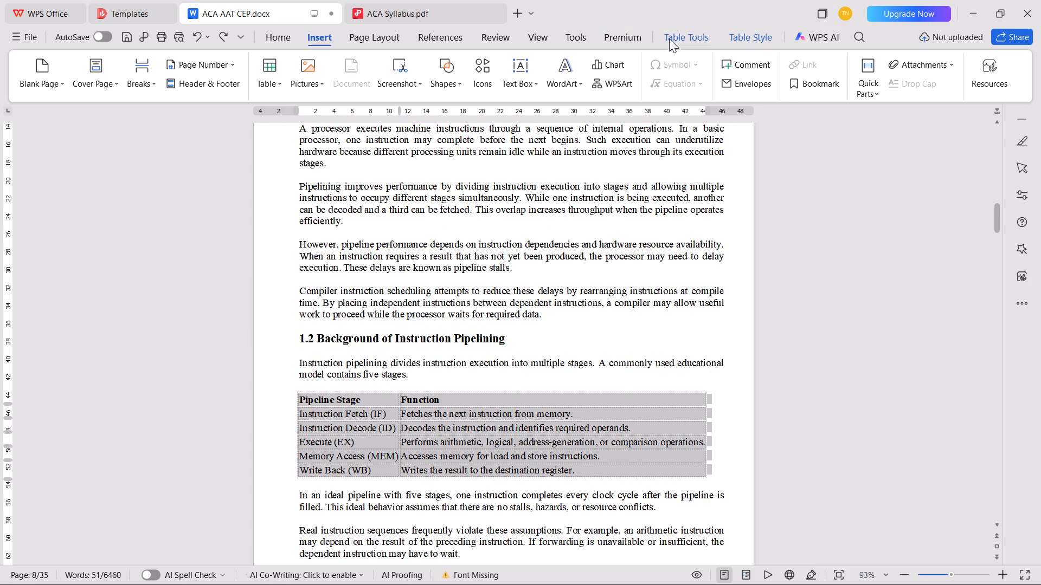
pyautogui.click(678, 36)
pyautogui.click(377, 87)
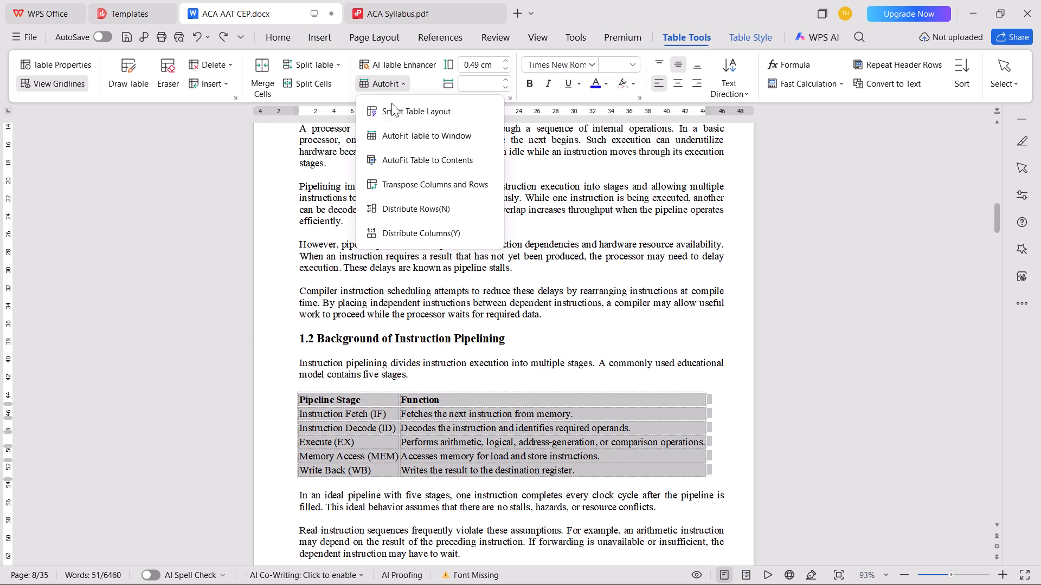
pyautogui.click(407, 131)
pyautogui.click(745, 32)
pyautogui.click(520, 74)
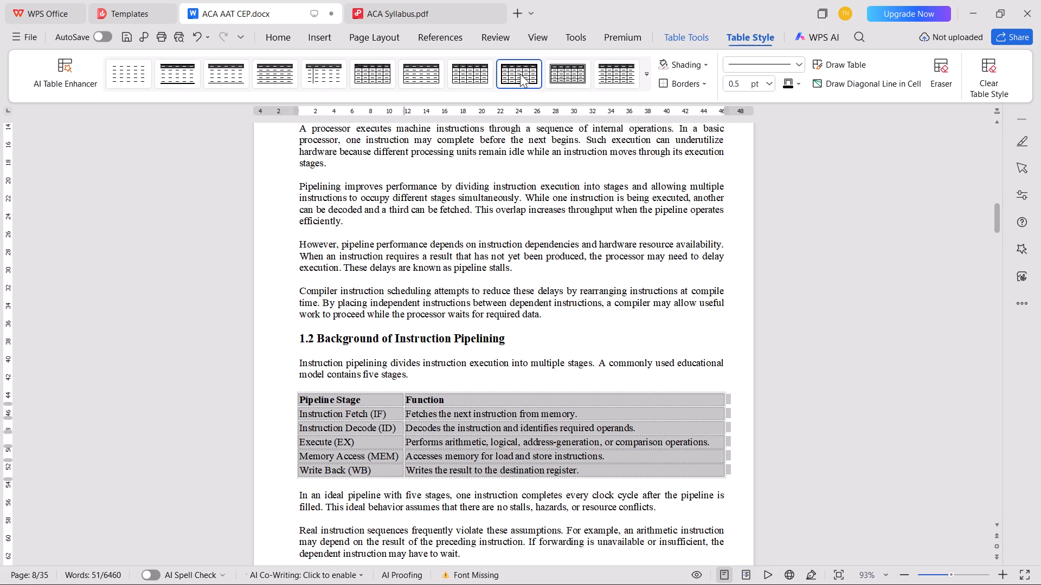
# Set the width of the Pipeline Stage column to 5 cm.
pyautogui.click(671, 35)
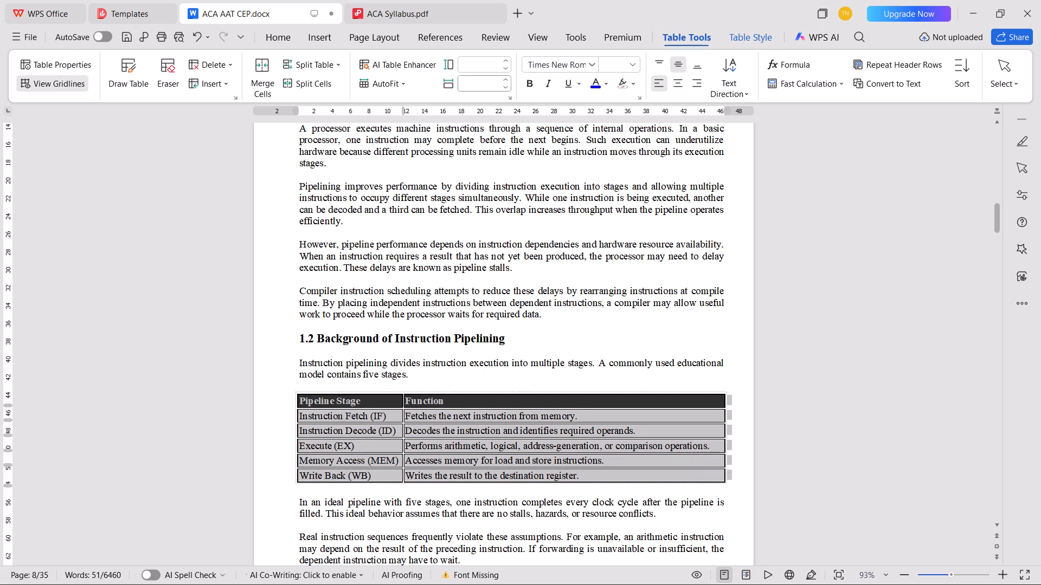
pyautogui.click(349, 391)
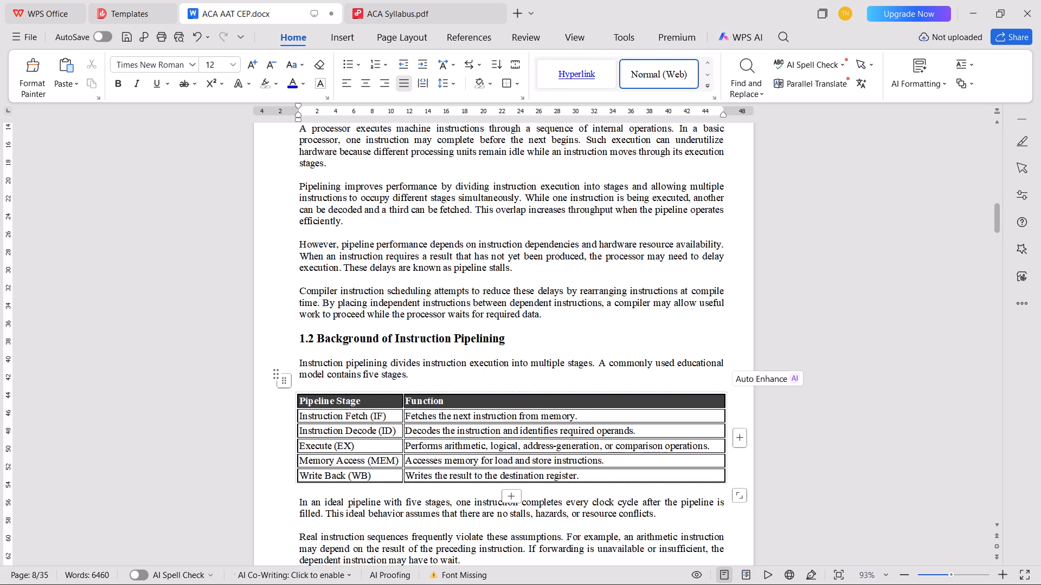
pyautogui.click(348, 392)
pyautogui.click(671, 33)
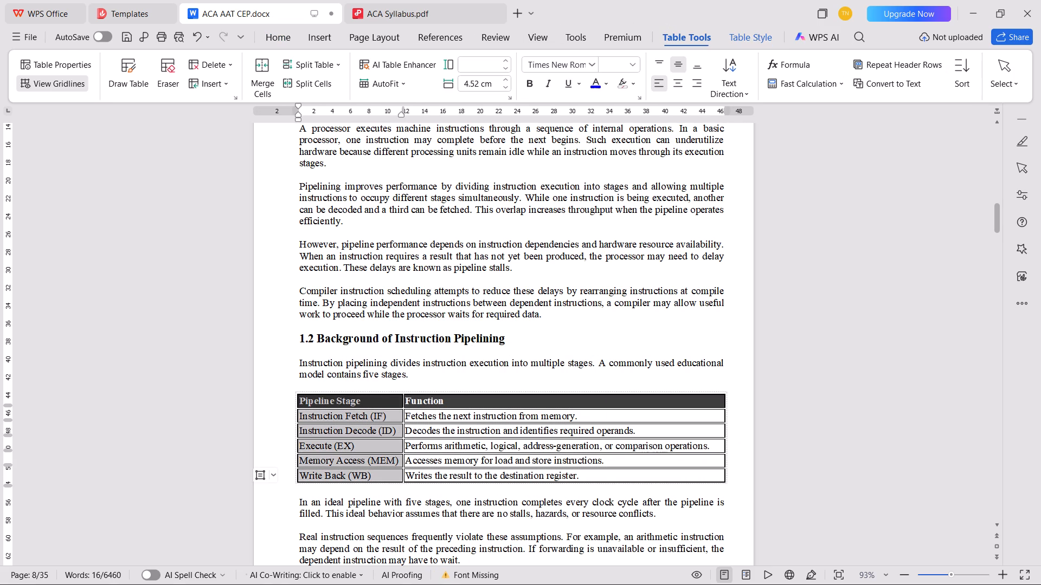
pyautogui.moveTo(480, 85); pyautogui.dragTo(427, 85)
pyautogui.press('BackSpace')
pyautogui.press('5')
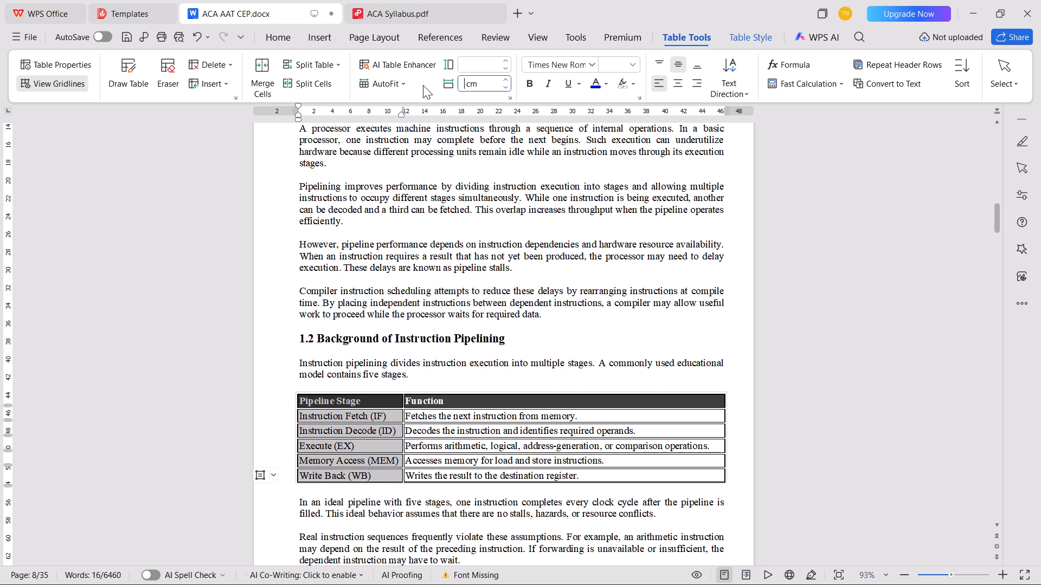
pyautogui.press('Return')
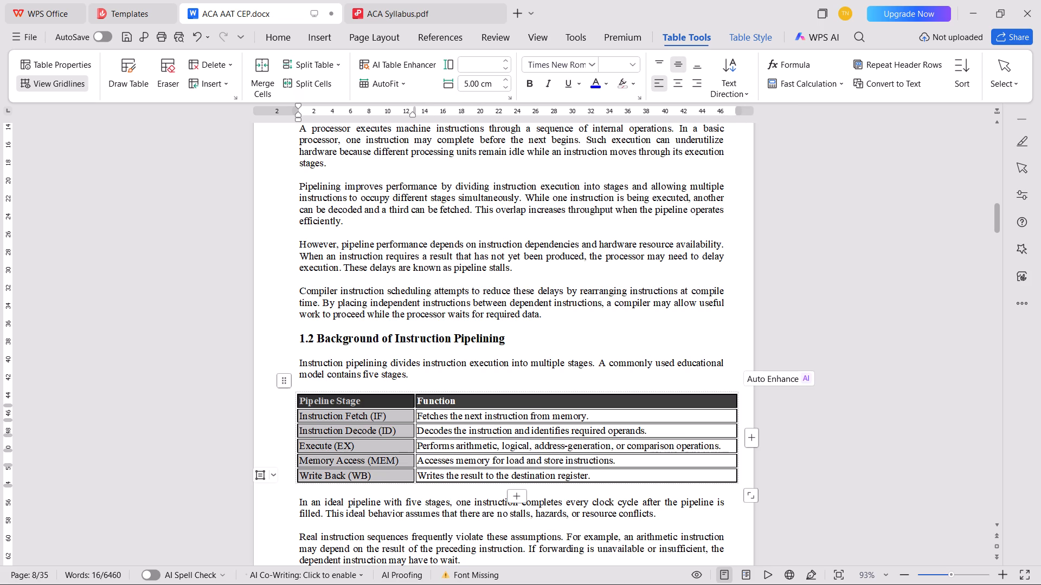
# Set the width of the table's Function column to 12.5 cm.
pyautogui.click(549, 394)
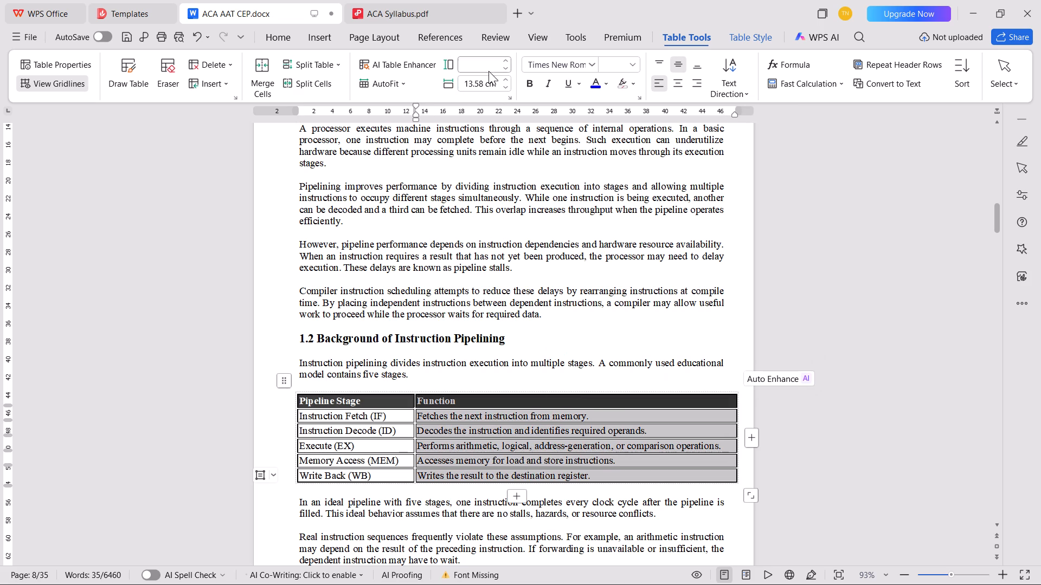
pyautogui.click(481, 83)
pyautogui.press('BackSpace')
pyautogui.press('BackSpace')
pyautogui.press('BackSpace')
pyautogui.press('BackSpace')
pyautogui.press('BackSpace')
pyautogui.press('BackSpace')
pyautogui.press('BackSpace')
pyautogui.press('BackSpace')
pyautogui.press('BackSpace')
pyautogui.press('BackSpace')
pyautogui.press('BackSpace')
pyautogui.press('BackSpace')
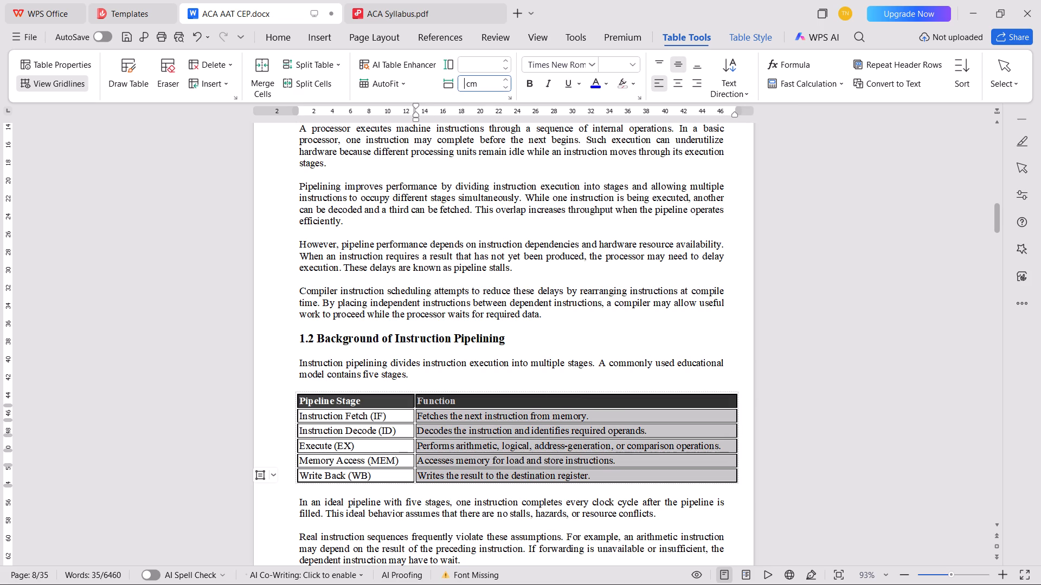
pyautogui.write('12.5')
pyautogui.press('Return')
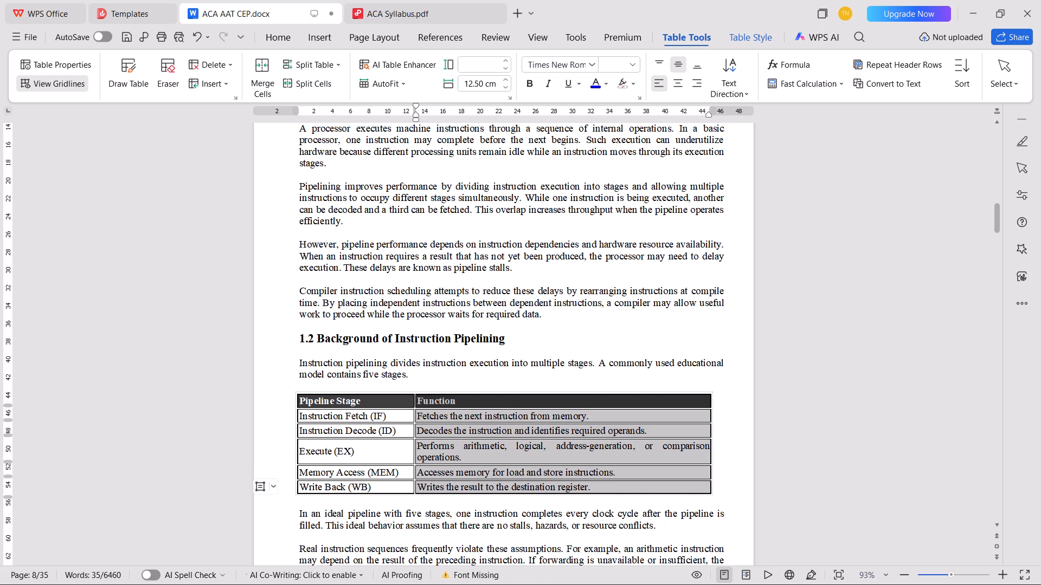
# Save the document.
pyautogui.hotkey('ctrl', 's')
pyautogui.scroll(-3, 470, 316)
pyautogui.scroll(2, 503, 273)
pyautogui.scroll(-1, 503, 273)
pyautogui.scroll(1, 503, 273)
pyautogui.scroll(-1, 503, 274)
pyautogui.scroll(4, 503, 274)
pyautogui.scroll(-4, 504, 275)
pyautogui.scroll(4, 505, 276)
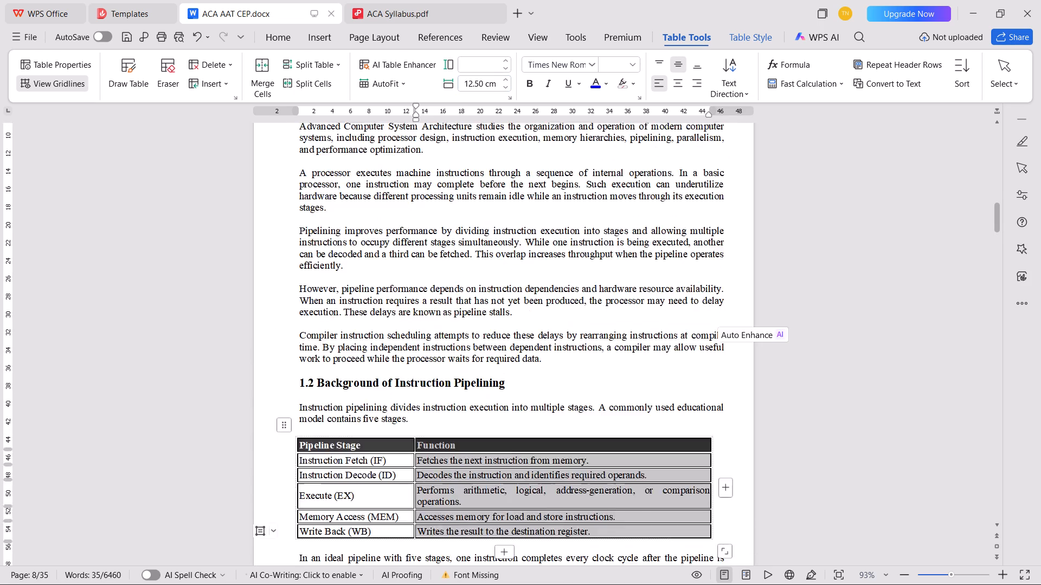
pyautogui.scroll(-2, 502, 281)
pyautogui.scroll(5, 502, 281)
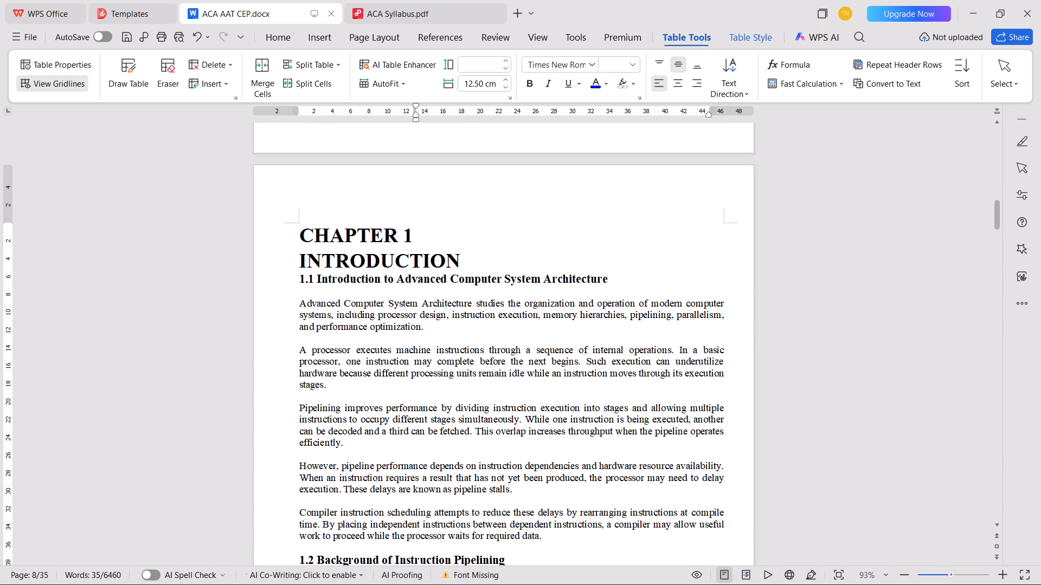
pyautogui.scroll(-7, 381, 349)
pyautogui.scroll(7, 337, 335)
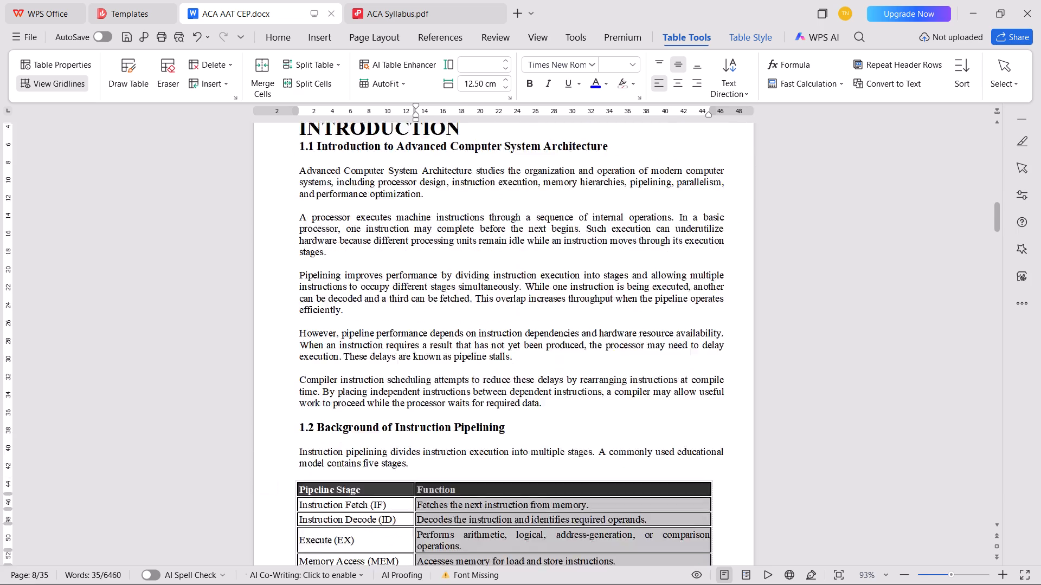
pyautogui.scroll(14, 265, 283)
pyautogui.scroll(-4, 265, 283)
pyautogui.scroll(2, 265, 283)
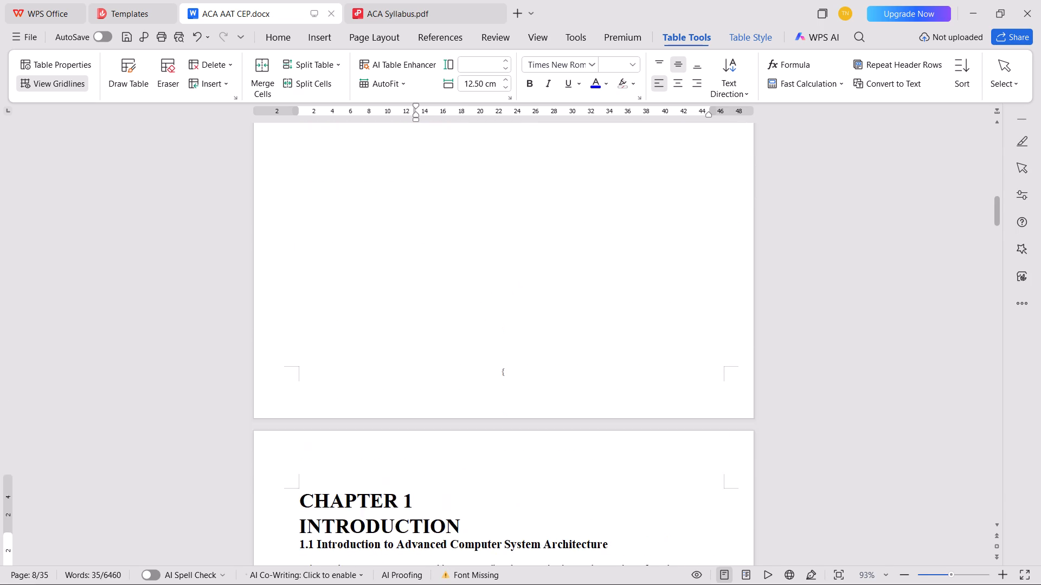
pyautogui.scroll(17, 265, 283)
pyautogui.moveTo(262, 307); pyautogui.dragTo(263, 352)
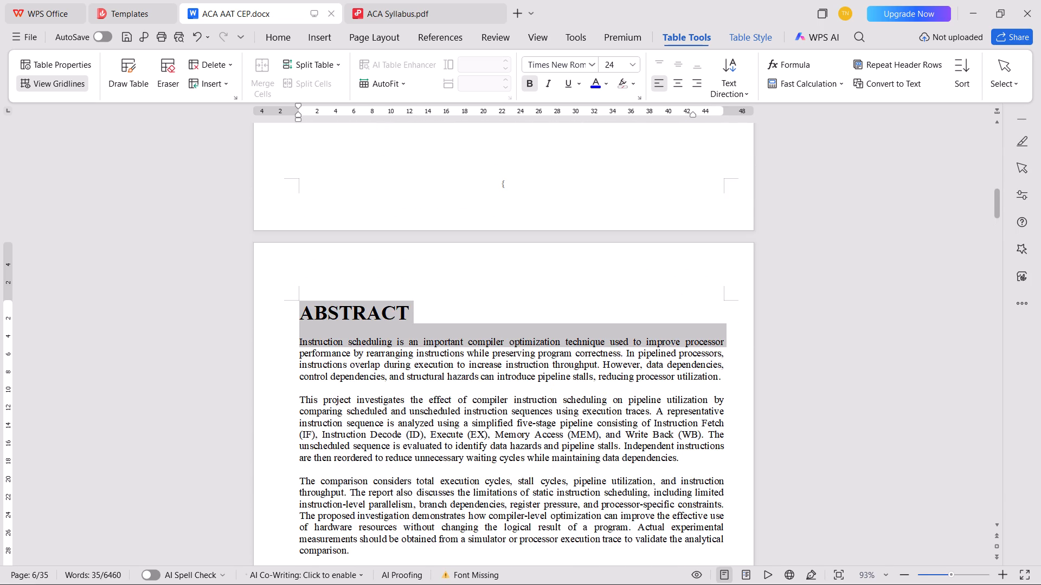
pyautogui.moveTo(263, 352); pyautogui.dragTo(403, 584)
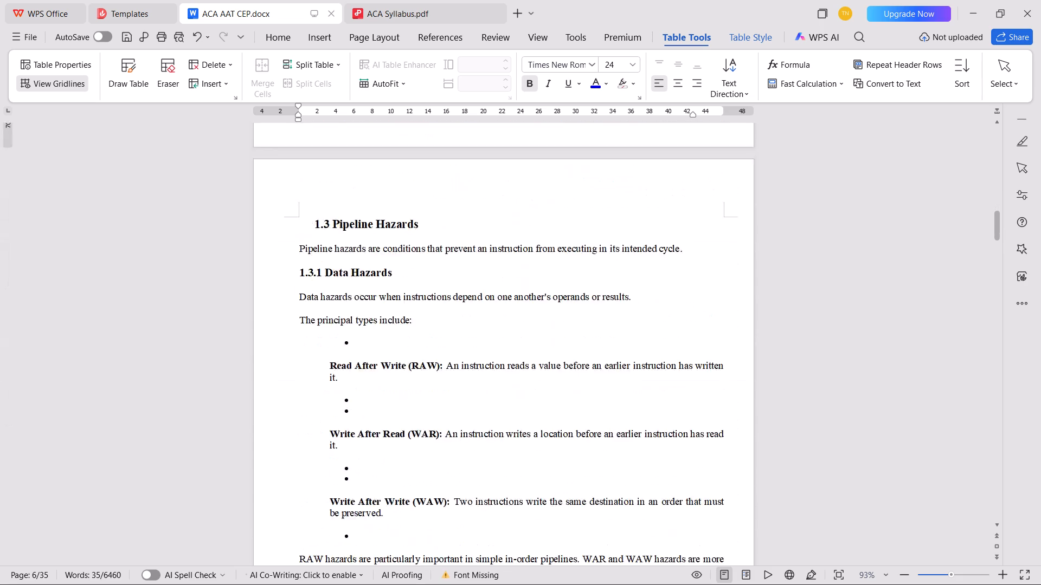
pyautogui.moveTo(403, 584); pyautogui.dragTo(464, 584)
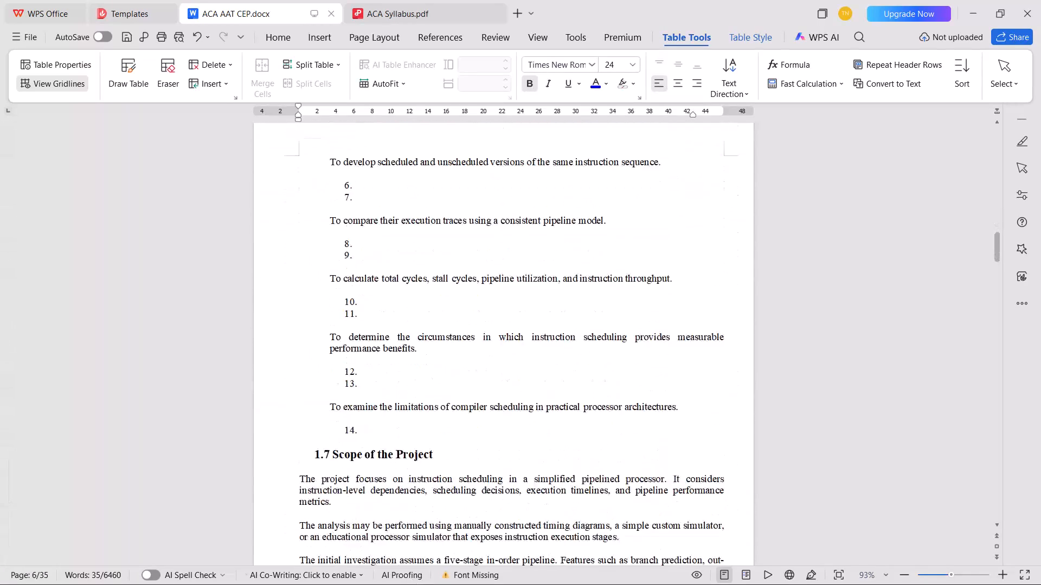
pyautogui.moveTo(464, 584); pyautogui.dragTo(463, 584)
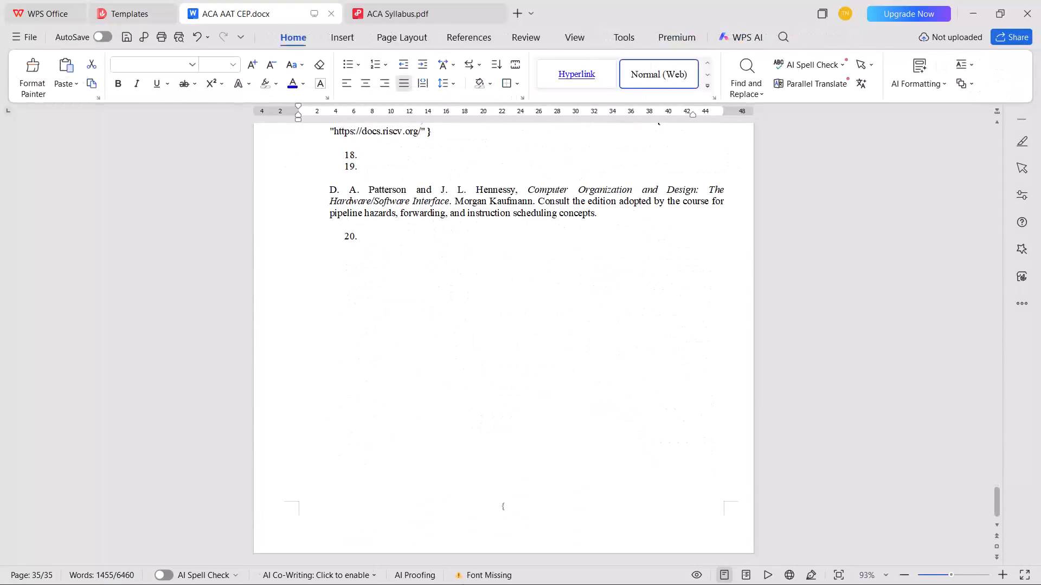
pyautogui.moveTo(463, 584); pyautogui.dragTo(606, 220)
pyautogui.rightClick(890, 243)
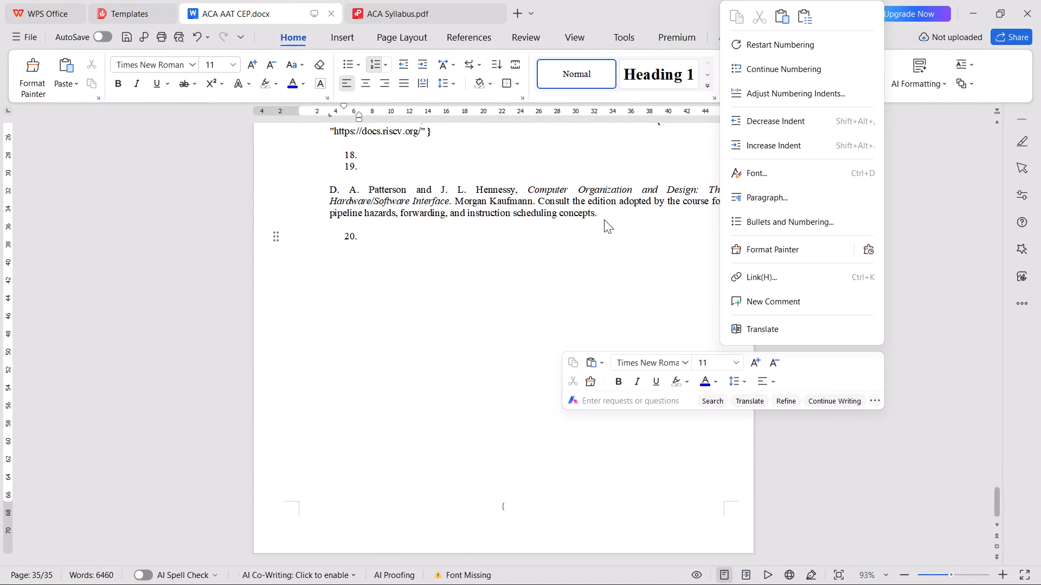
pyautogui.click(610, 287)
# Justify all the text from the ABSTRACT heading to the end of the document and increase its line spacing.
pyautogui.moveTo(408, 284); pyautogui.dragTo(1, 0)
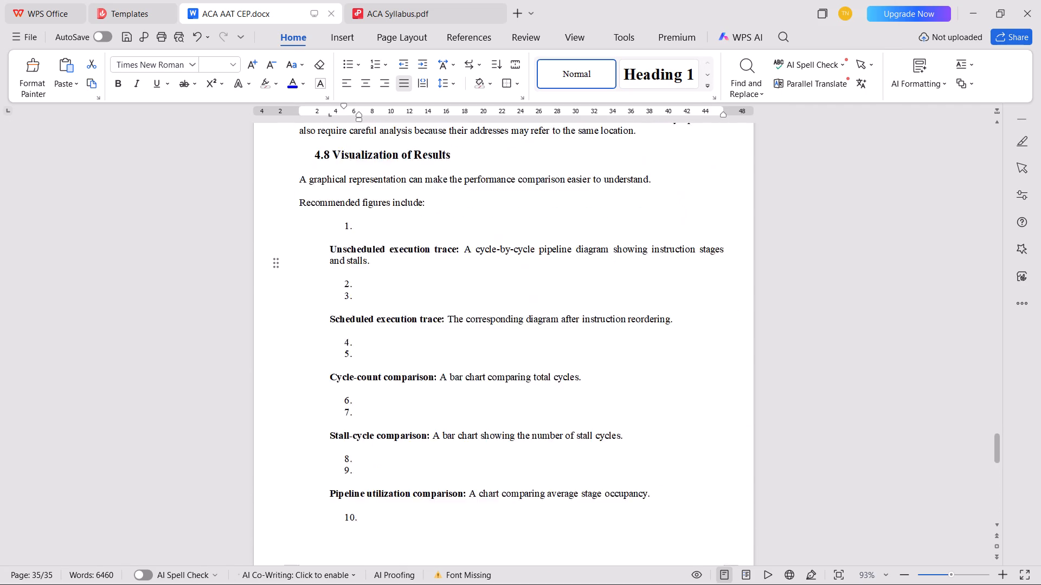
pyautogui.moveTo(1, 0); pyautogui.dragTo(49, 3)
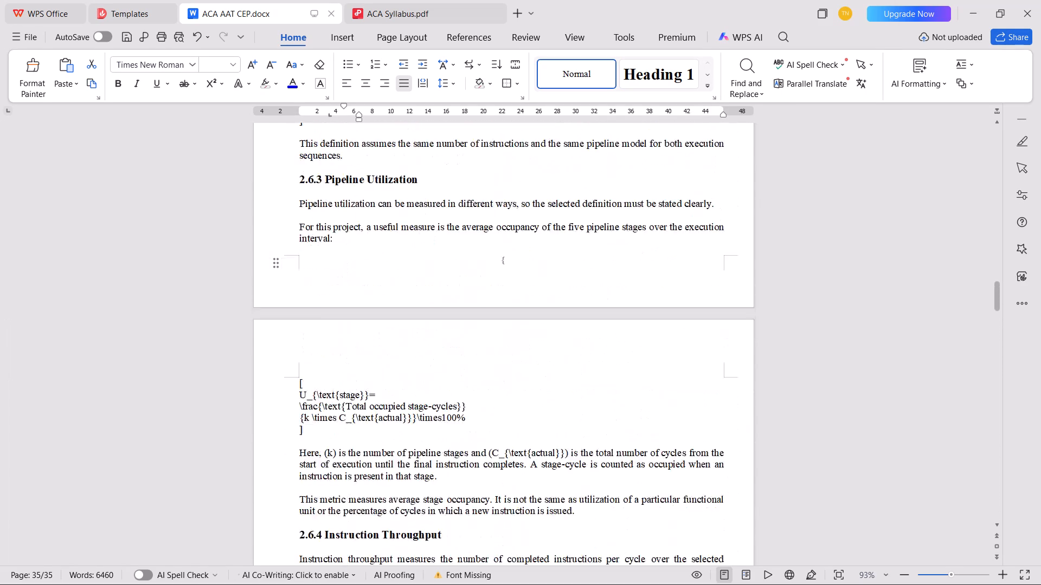
pyautogui.moveTo(49, 3); pyautogui.dragTo(15, 148)
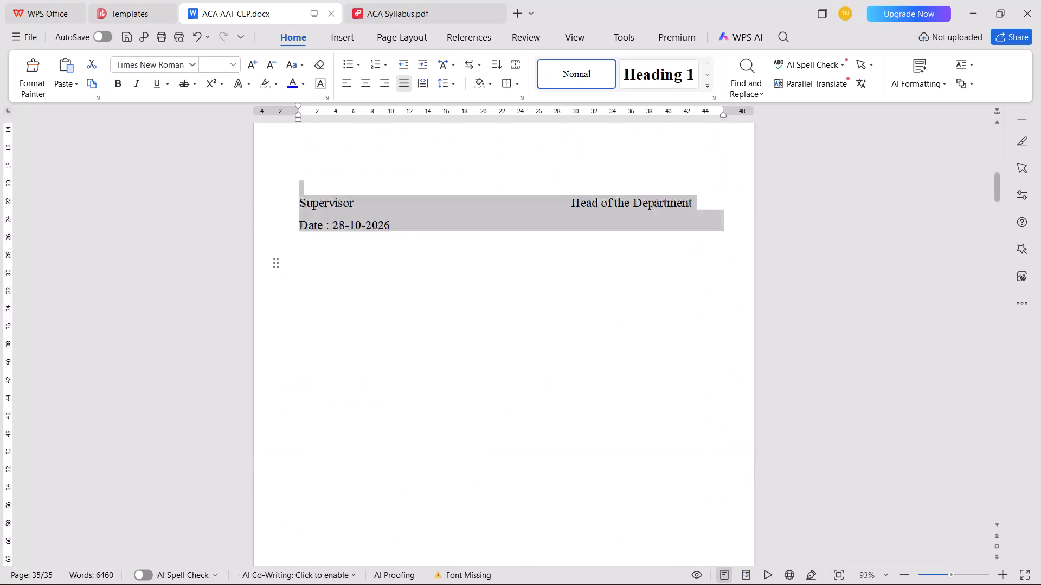
pyautogui.moveTo(15, 148); pyautogui.dragTo(215, 580)
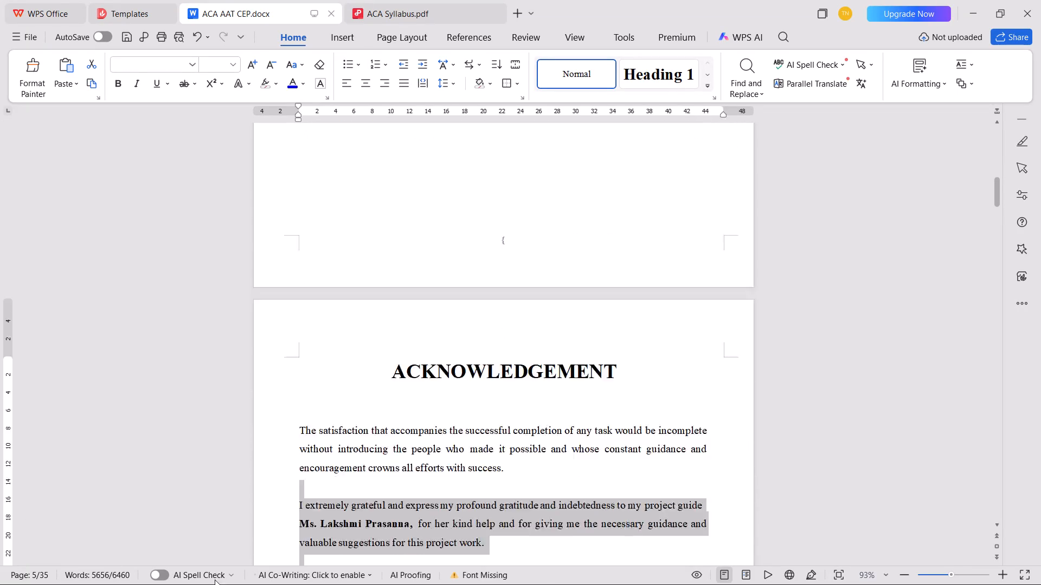
pyautogui.moveTo(215, 580); pyautogui.dragTo(260, 461)
pyautogui.scroll(-13, 249, 431)
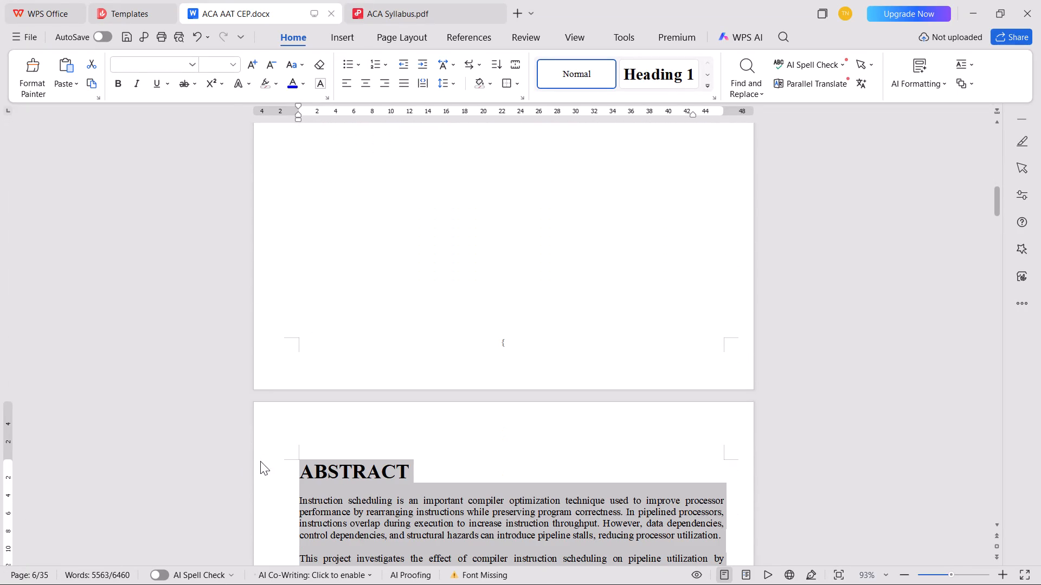
pyautogui.moveTo(260, 461); pyautogui.dragTo(299, 475)
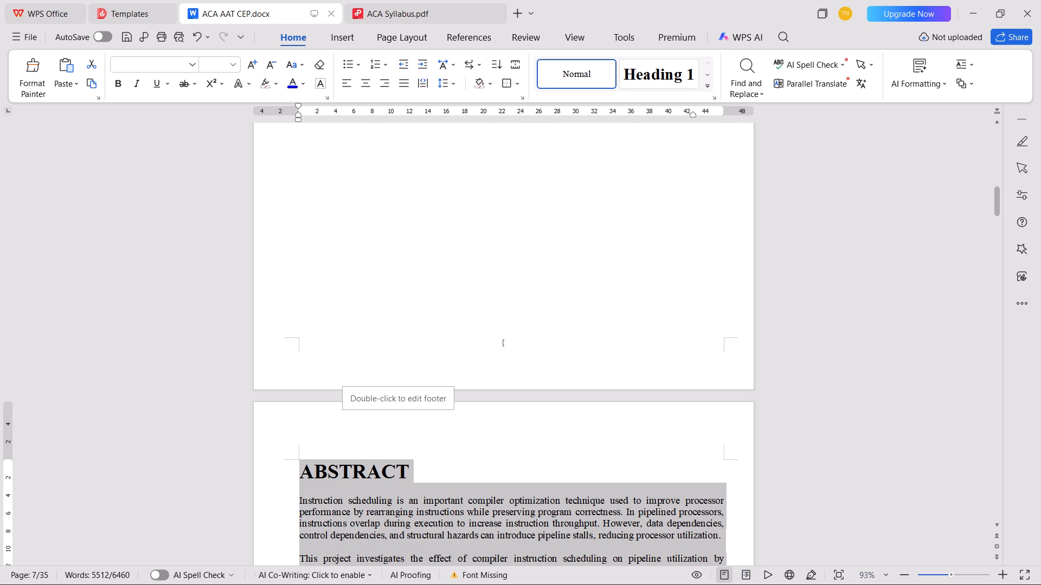
pyautogui.hotkey('ctrl', 'j')
pyautogui.hotkey('ctrl', 'j')
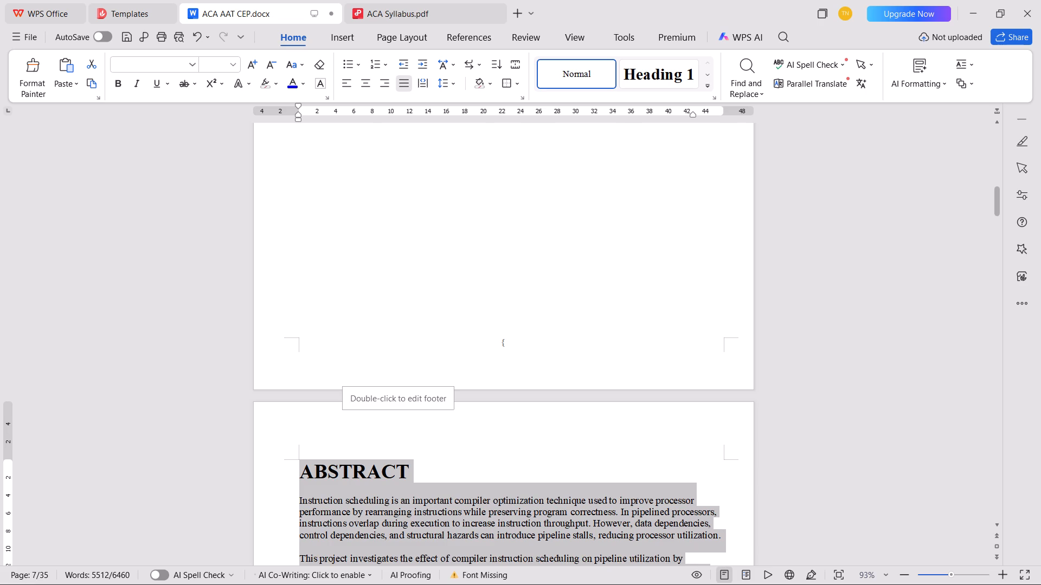
pyautogui.hotkey('ctrl', 'j')
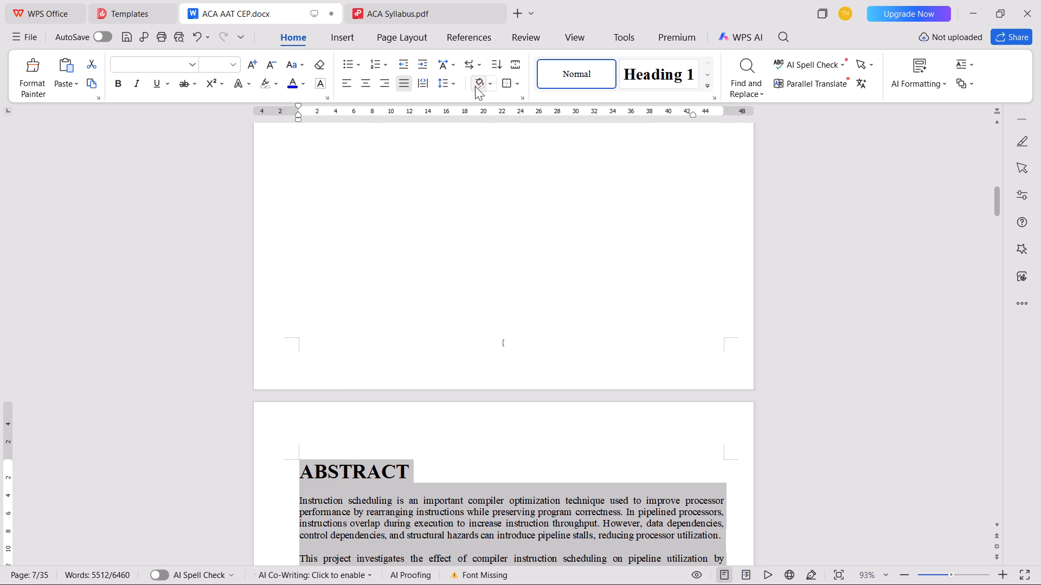
pyautogui.click(453, 90)
pyautogui.click(449, 131)
# Center the ABSTRACT heading and the CHAPTER 1 and INTRODUCTION title lines.
pyautogui.click(271, 473)
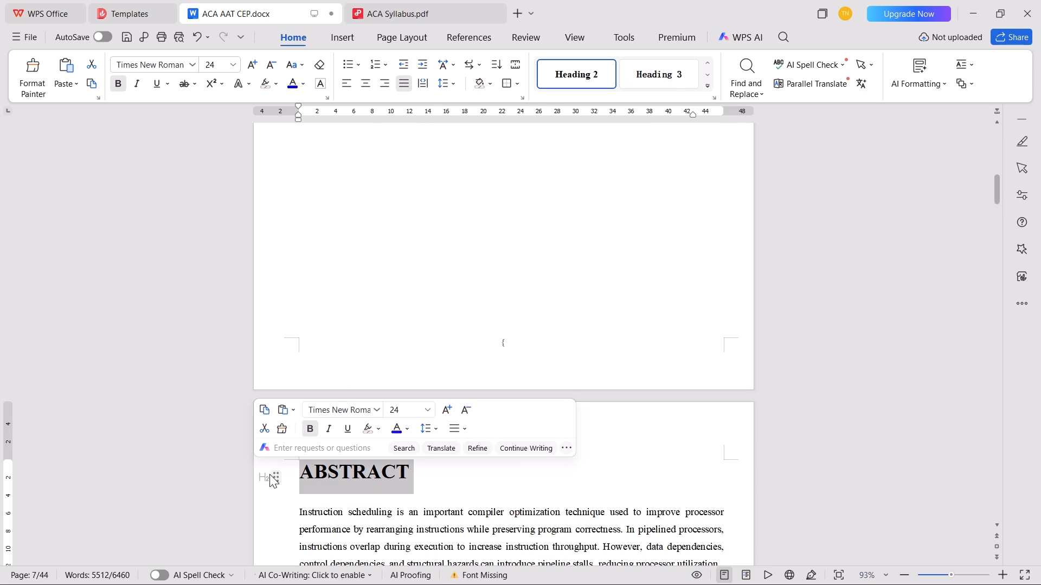
pyautogui.hotkey('ctrl', 'e')
pyautogui.click(452, 453)
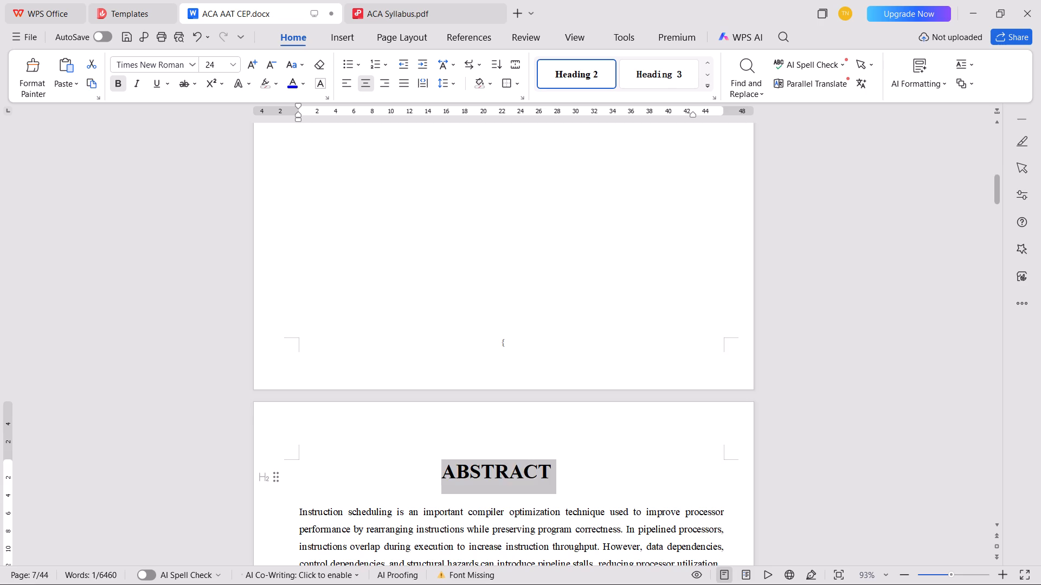
pyautogui.scroll(-8, 458, 435)
pyautogui.scroll(-14, 465, 387)
pyautogui.scroll(-7, 457, 380)
pyautogui.scroll(1, 428, 362)
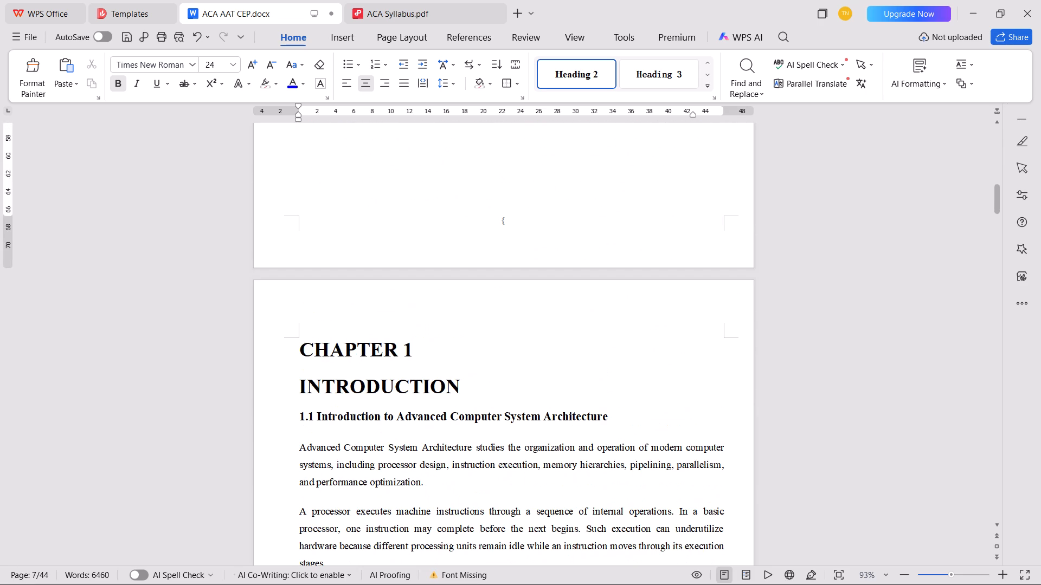
pyautogui.moveTo(291, 353); pyautogui.dragTo(282, 393)
pyautogui.hotkey('ctrl', 'e')
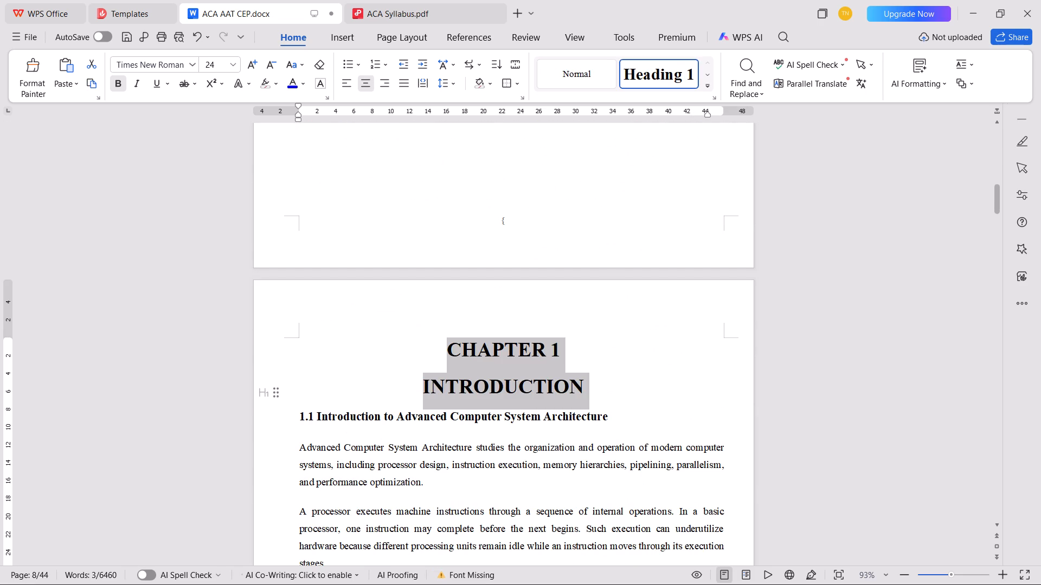
# Append a space and colon to headings 1.1 and 1.2, saving the document after each.
pyautogui.click(617, 415)
pyautogui.press('space')
pyautogui.write(':')
pyautogui.hotkey('ctrl', 's')
pyautogui.scroll(-7, 618, 416)
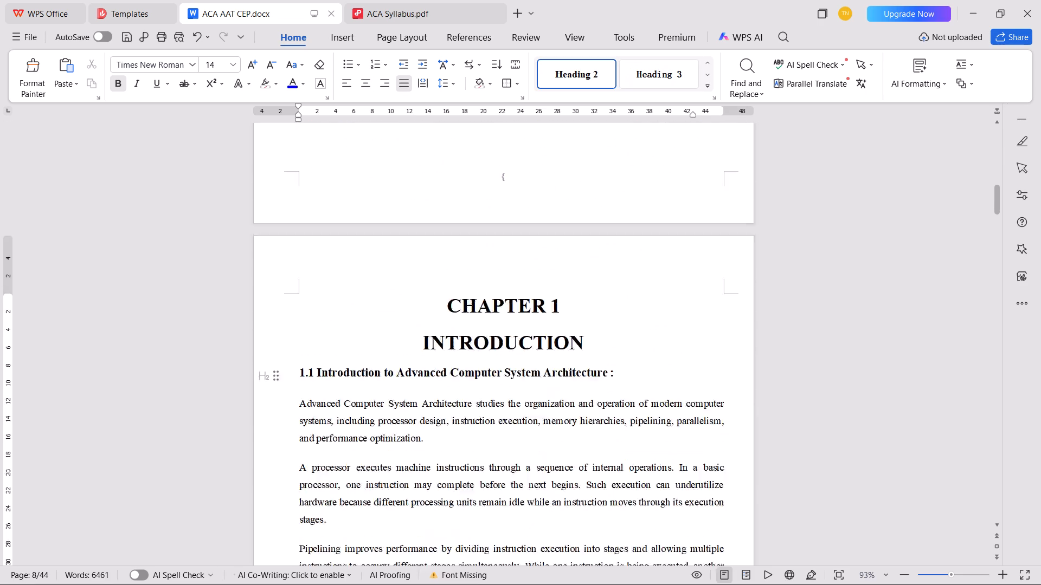
pyautogui.scroll(-9, 499, 406)
pyautogui.scroll(-1, 439, 265)
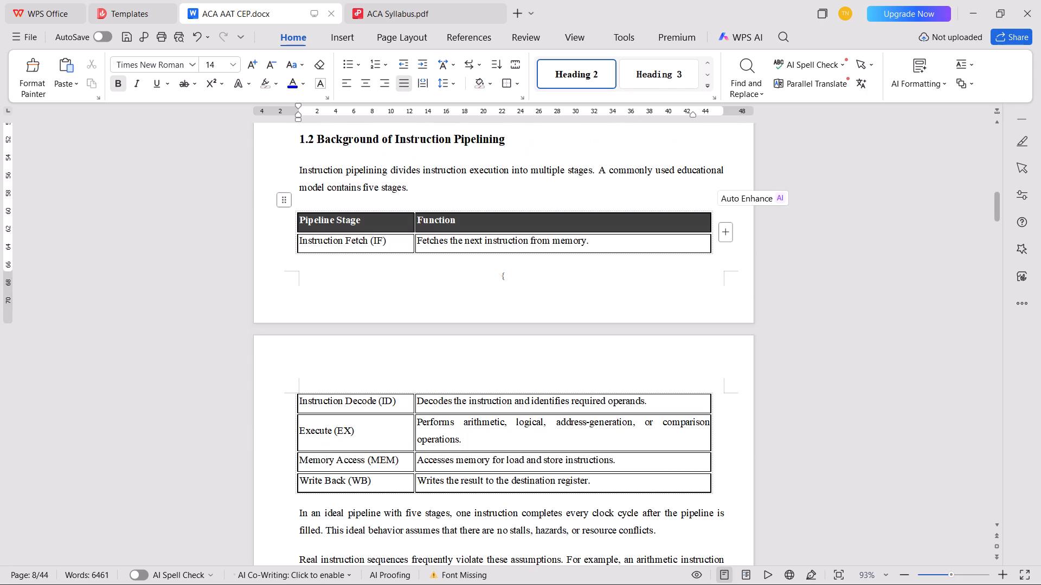
pyautogui.click(515, 142)
pyautogui.press('space')
pyautogui.write(':')
pyautogui.hotkey('ctrl', 's')
# Remove the indent before the 1.3 Pipeline Hazards heading.
pyautogui.scroll(-3, 548, 163)
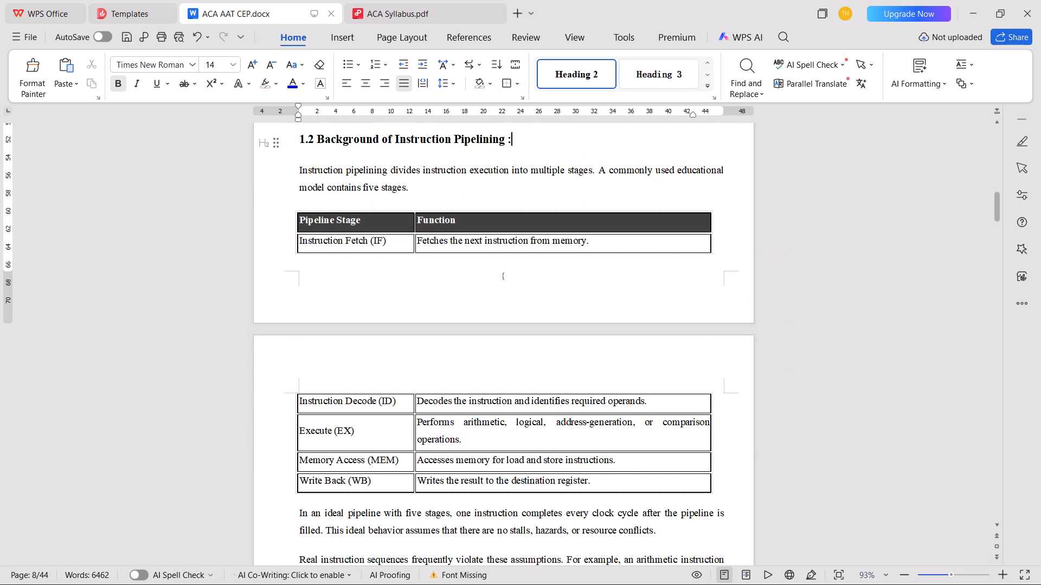
pyautogui.scroll(-6, 550, 165)
pyautogui.click(313, 270)
pyautogui.press('BackSpace')
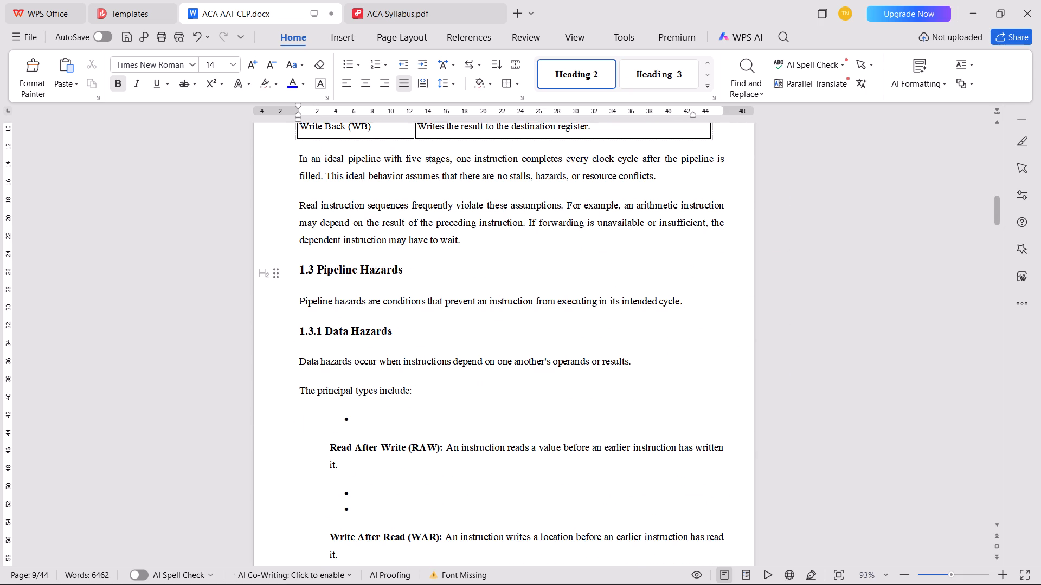
# Delete the empty bullets before the Read After Write item and between it and the Write After Read item under 1.3.1.
pyautogui.scroll(-1, 336, 344)
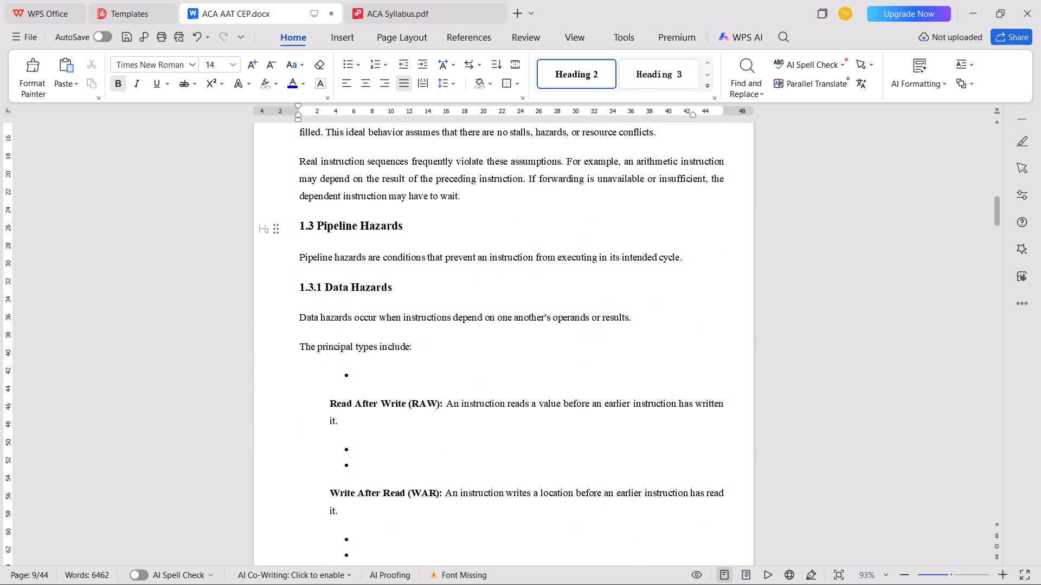
pyautogui.click(370, 371)
pyautogui.press('BackSpace')
pyautogui.press('BackSpace')
pyautogui.press('BackSpace')
pyautogui.click(388, 430)
pyautogui.press('BackSpace')
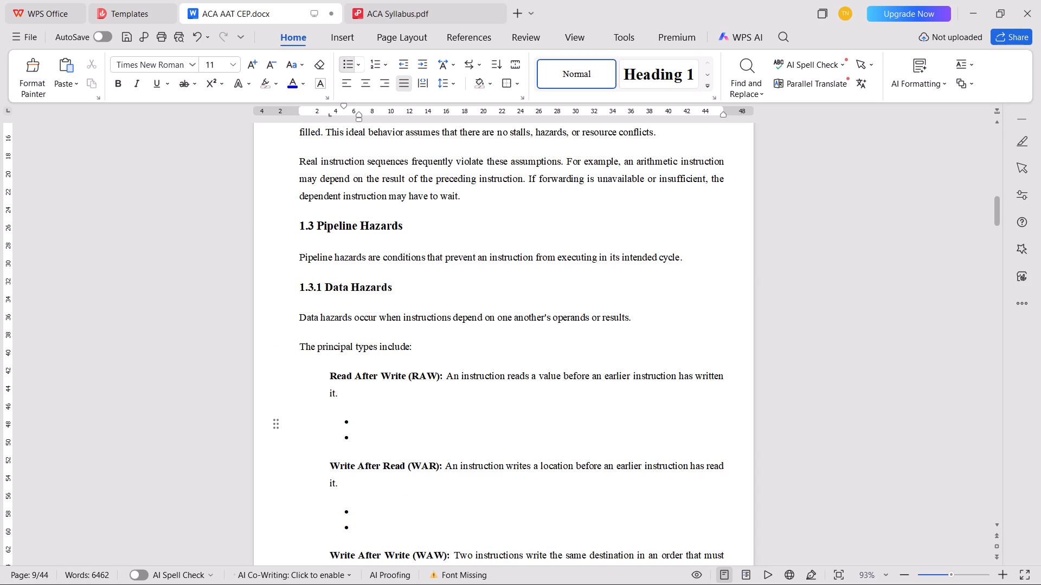
pyautogui.press('BackSpace')
pyautogui.press('BackSpace')
pyautogui.click(387, 431)
pyautogui.press('BackSpace')
pyautogui.press('BackSpace')
pyautogui.press('BackSpace')
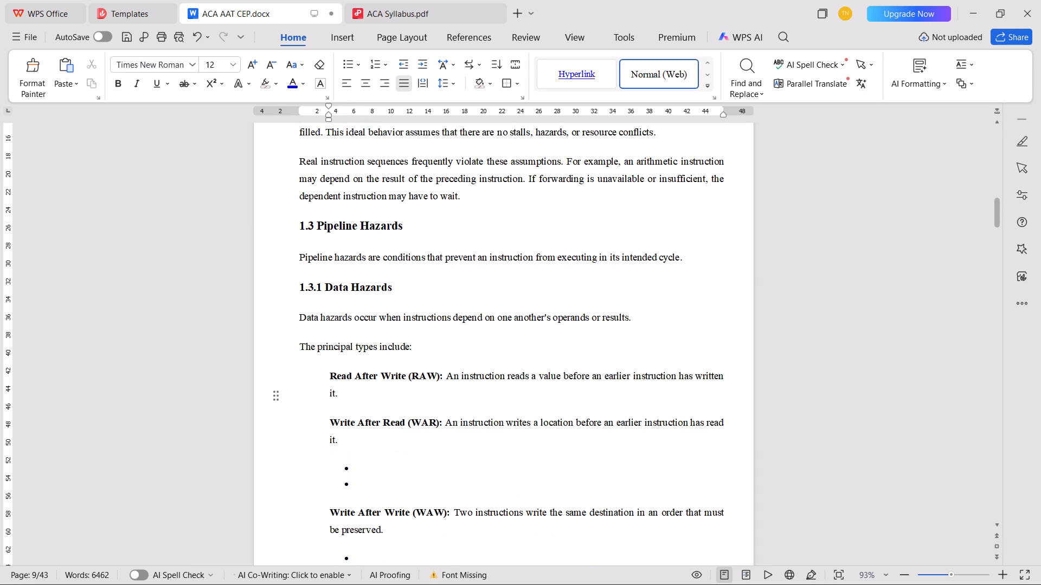
# Delete the empty bullets before and after the Write After Write item under 1.3.1.
pyautogui.click(382, 485)
pyautogui.press('BackSpace')
pyautogui.press('BackSpace')
pyautogui.press('BackSpace')
pyautogui.press('BackSpace')
pyautogui.click(377, 512)
pyautogui.press('BackSpace')
pyautogui.press('BackSpace')
pyautogui.press('BackSpace')
# Append a space and colon to the 1.3.2 Structural Hazards and 1.3.3 Control Hazards headings.
pyautogui.scroll(-3, 444, 373)
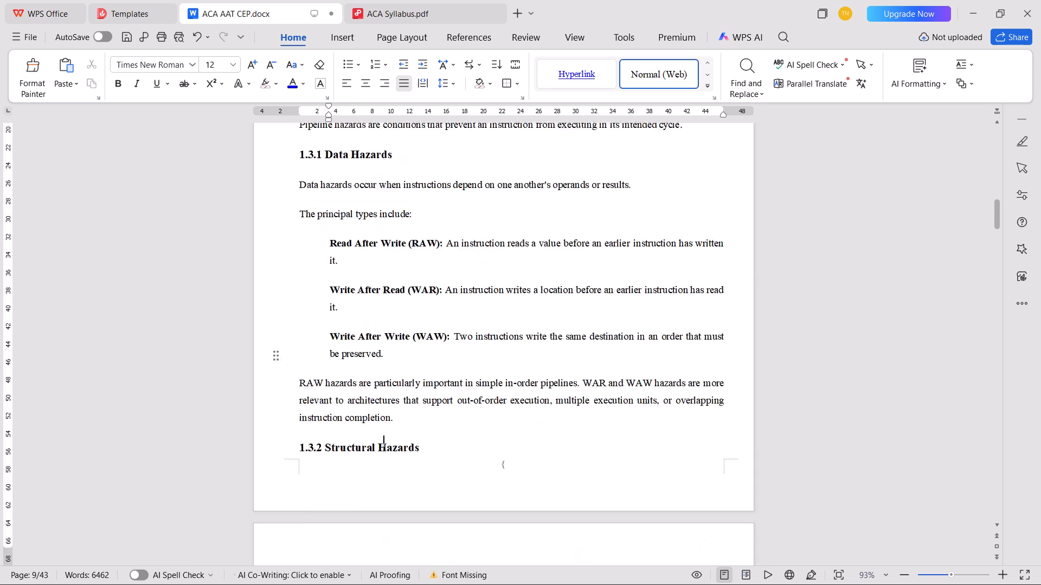
pyautogui.scroll(-2, 441, 377)
pyautogui.click(436, 369)
pyautogui.press('space')
pyautogui.write(':')
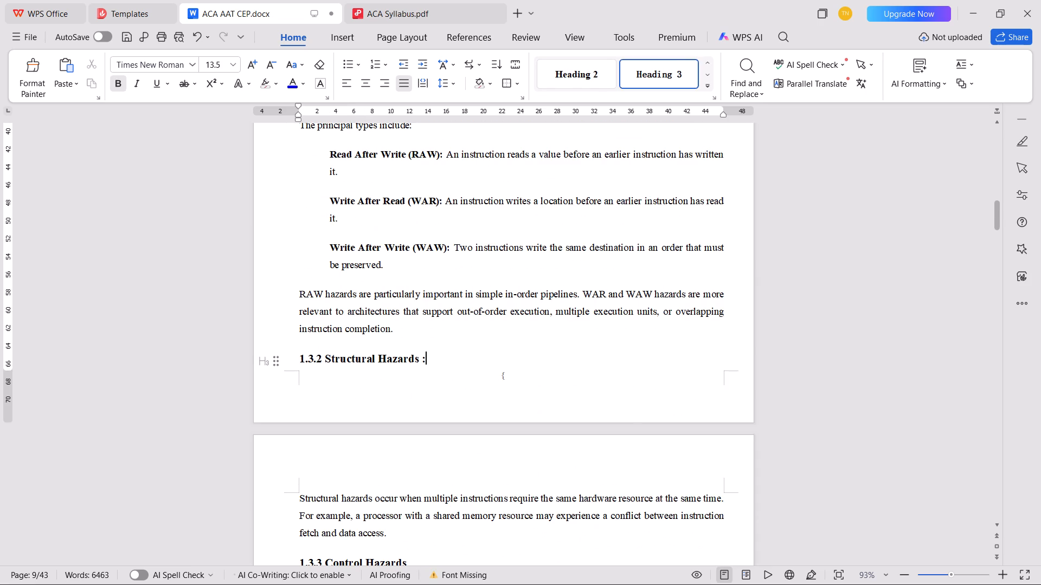
pyautogui.scroll(-7, 438, 368)
pyautogui.click(429, 306)
pyautogui.press('space')
pyautogui.write(':')
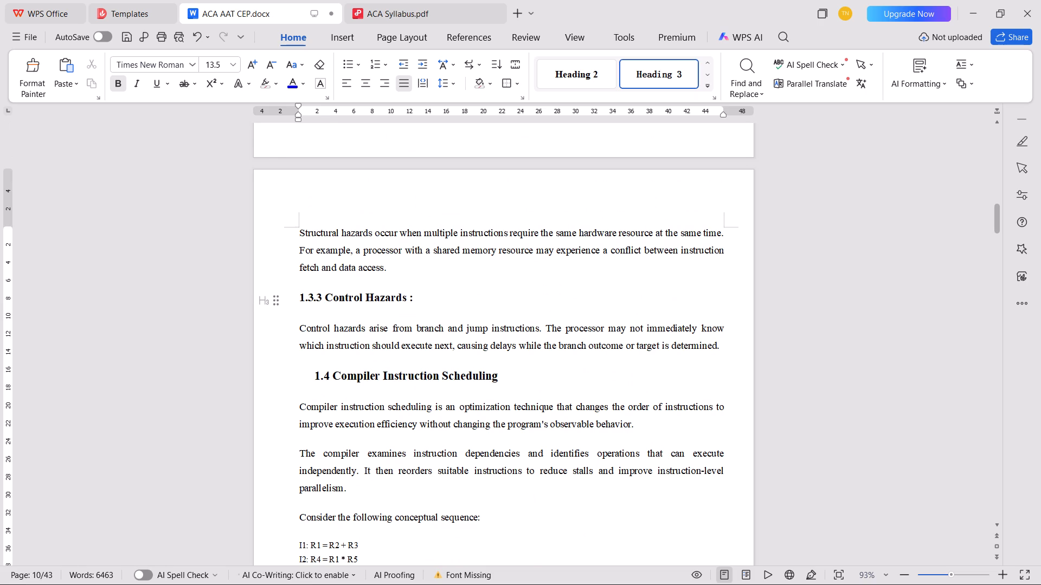
# Remove the indent before the 1.4 Compiler Instruction Scheduling heading.
pyautogui.click(309, 374)
pyautogui.press('BackSpace')
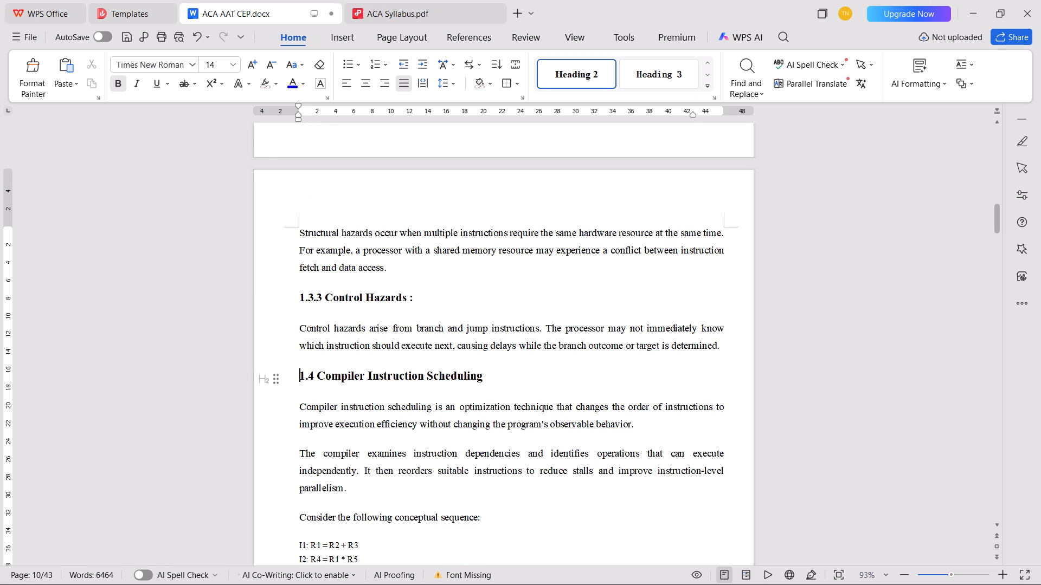
pyautogui.press('BackSpace')
pyautogui.hotkey('ctrl', 'z')
# Remove the indent before the 1.5 Problem Statement heading and append a space and colon to it.
pyautogui.scroll(-5, 371, 412)
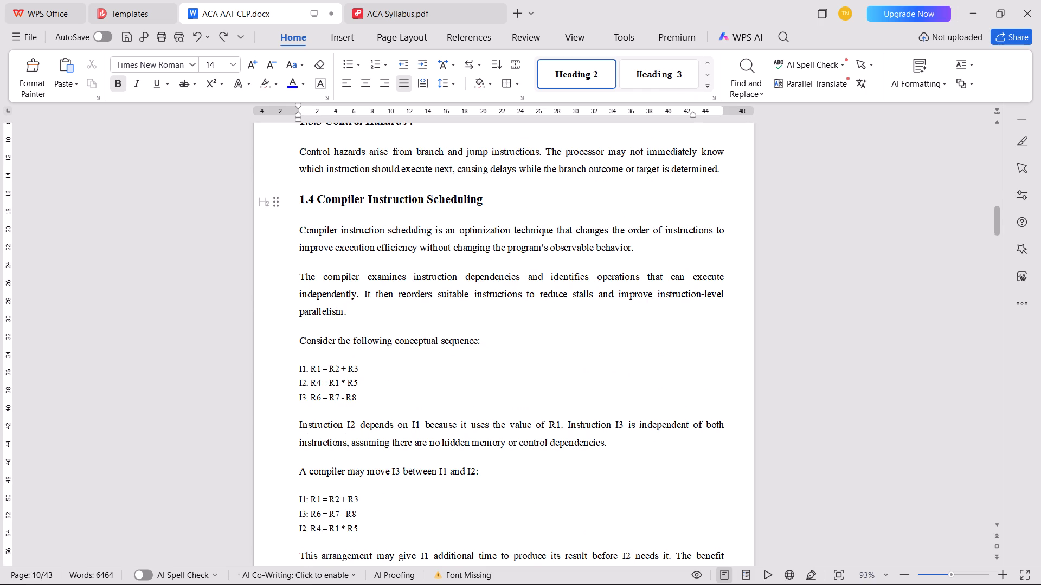
pyautogui.scroll(-6, 369, 414)
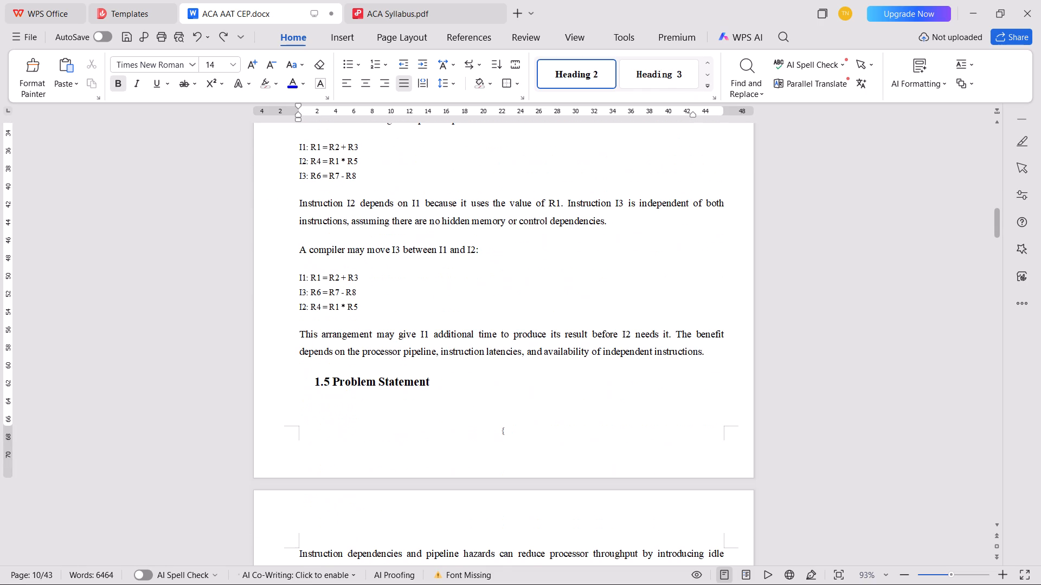
pyautogui.click(308, 380)
pyautogui.press('BackSpace')
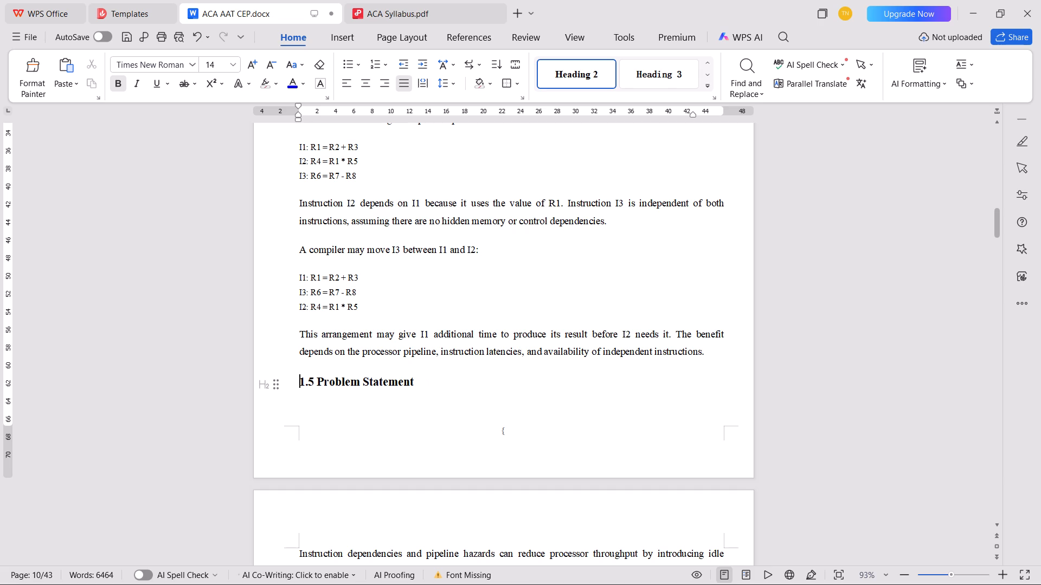
pyautogui.click(430, 379)
pyautogui.press('space')
pyautogui.write(':')
# Remove the indent before the 1.6 Objectives heading and append a space and colon to it.
pyautogui.scroll(-6, 462, 429)
pyautogui.scroll(-5, 354, 366)
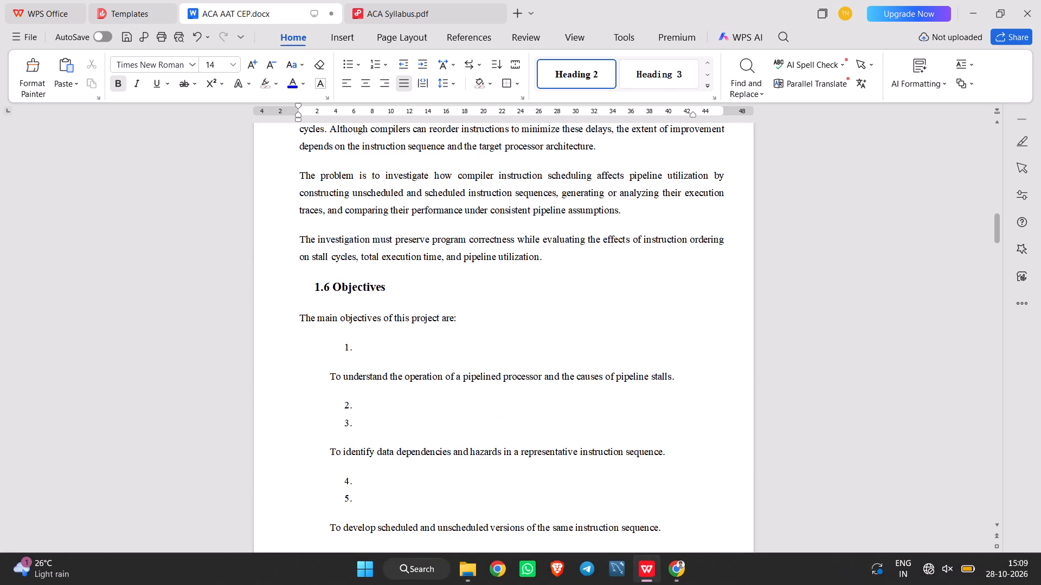
pyautogui.click(318, 283)
pyautogui.press('Left')
pyautogui.press('BackSpace')
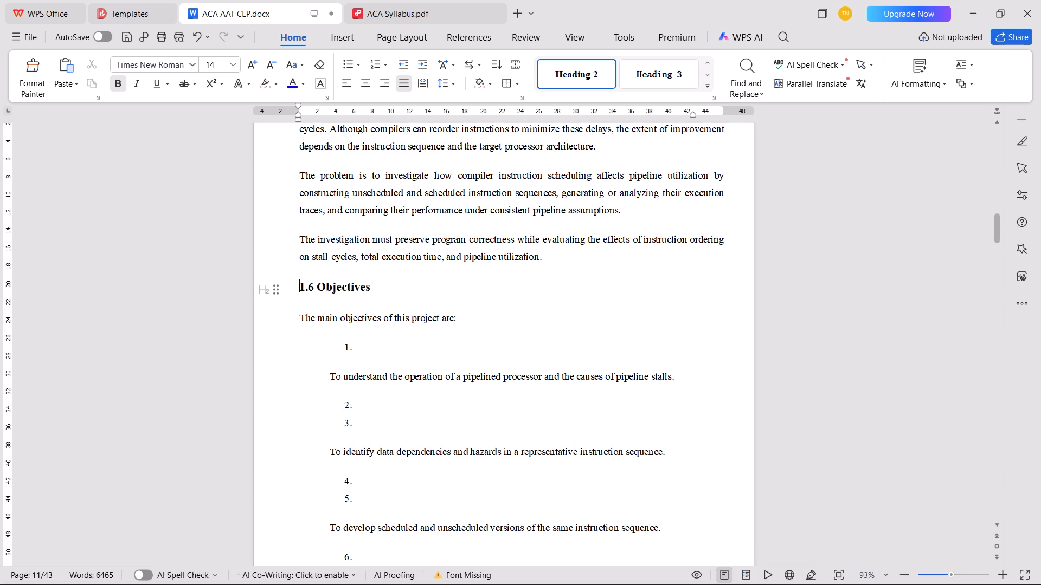
pyautogui.click(428, 288)
pyautogui.press('space')
pyautogui.write(':')
# Delete the empty numbered items before and between the first three objectives under 1.6.
pyautogui.click(409, 354)
pyautogui.press('BackSpace')
pyautogui.press('BackSpace')
pyautogui.press('BackSpace')
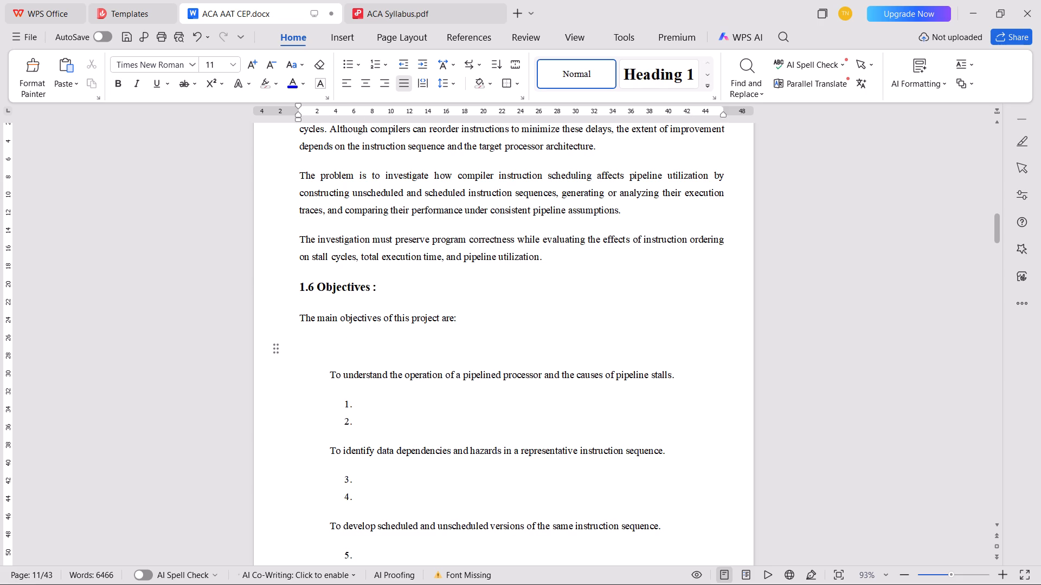
pyautogui.click(373, 399)
pyautogui.press('BackSpace')
pyautogui.press('BackSpace')
pyautogui.press('BackSpace')
pyautogui.press('BackSpace')
pyautogui.click(380, 423)
pyautogui.press('BackSpace')
pyautogui.press('BackSpace')
pyautogui.press('BackSpace')
pyautogui.press('BackSpace')
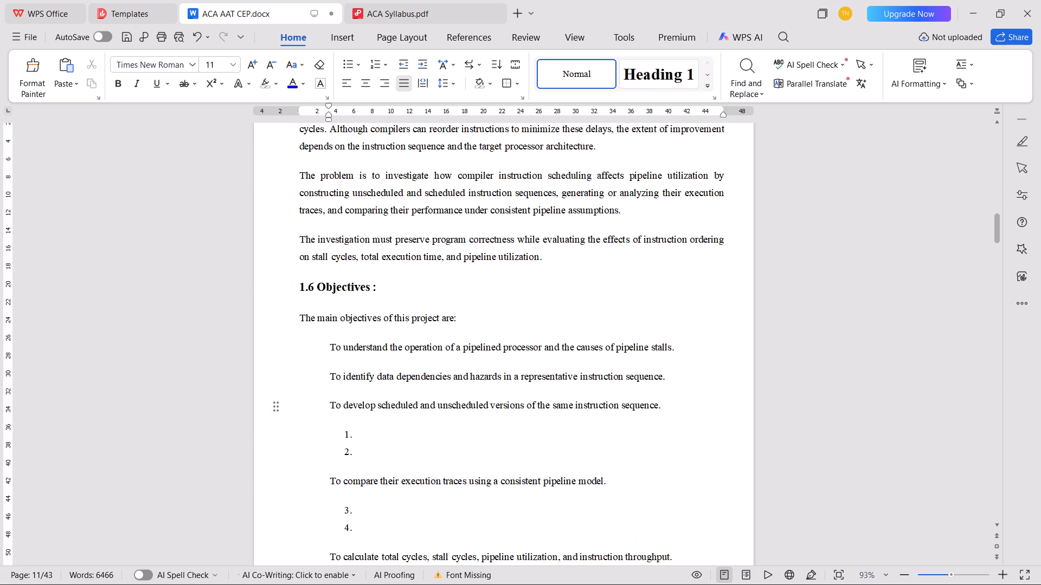
# Delete the empty numbered items between the third and sixth objectives under 1.6.
pyautogui.click(383, 450)
pyautogui.press('BackSpace')
pyautogui.press('BackSpace')
pyautogui.press('BackSpace')
pyautogui.press('BackSpace')
pyautogui.click(384, 493)
pyautogui.press('BackSpace')
pyautogui.press('BackSpace')
pyautogui.press('BackSpace')
pyautogui.press('BackSpace')
pyautogui.click(380, 518)
pyautogui.press('BackSpace')
pyautogui.press('BackSpace')
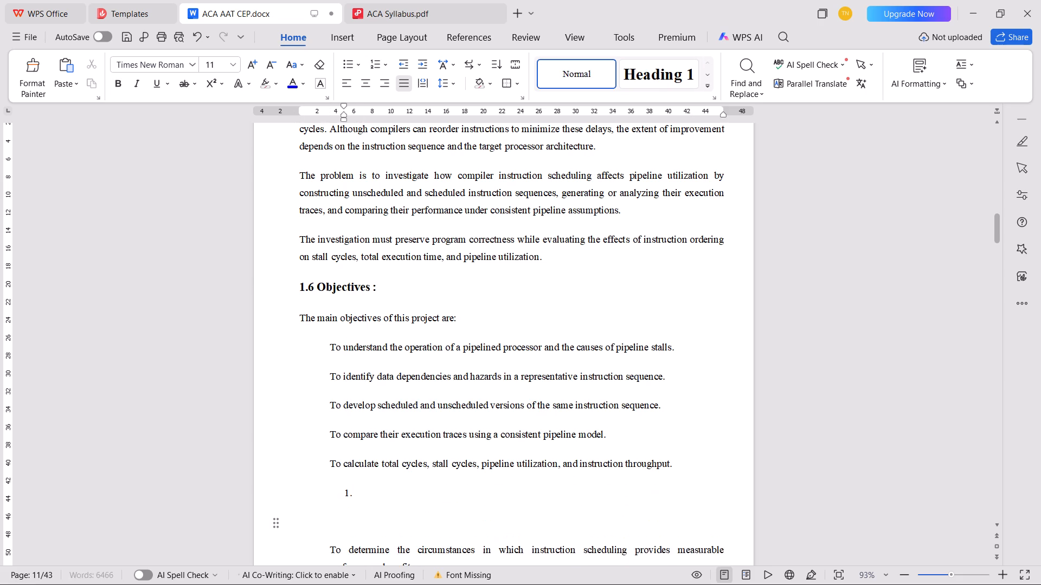
pyautogui.press('BackSpace')
pyautogui.press('BackSpace')
# Delete the remaining empty numbered items around the last two objectives, up to the 1.7 heading.
pyautogui.scroll(1, 374, 486)
pyautogui.scroll(-4, 374, 486)
pyautogui.click(370, 414)
pyautogui.press('BackSpace')
pyautogui.press('BackSpace')
pyautogui.press('BackSpace')
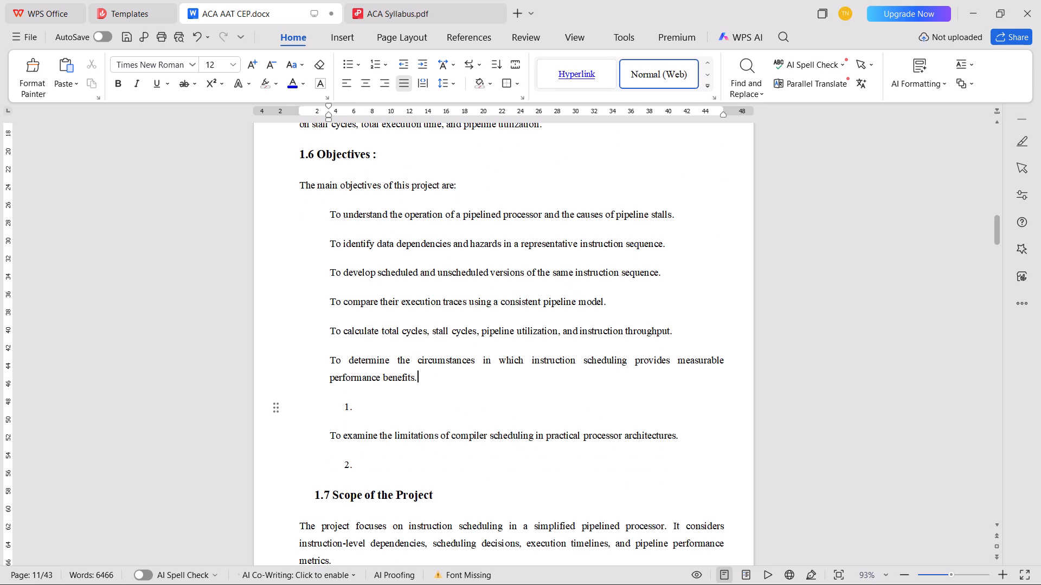
pyautogui.click(371, 417)
pyautogui.press('BackSpace')
pyautogui.press('BackSpace')
pyautogui.press('BackSpace')
pyautogui.click(380, 450)
pyautogui.press('BackSpace')
pyautogui.press('BackSpace')
pyautogui.press('BackSpace')
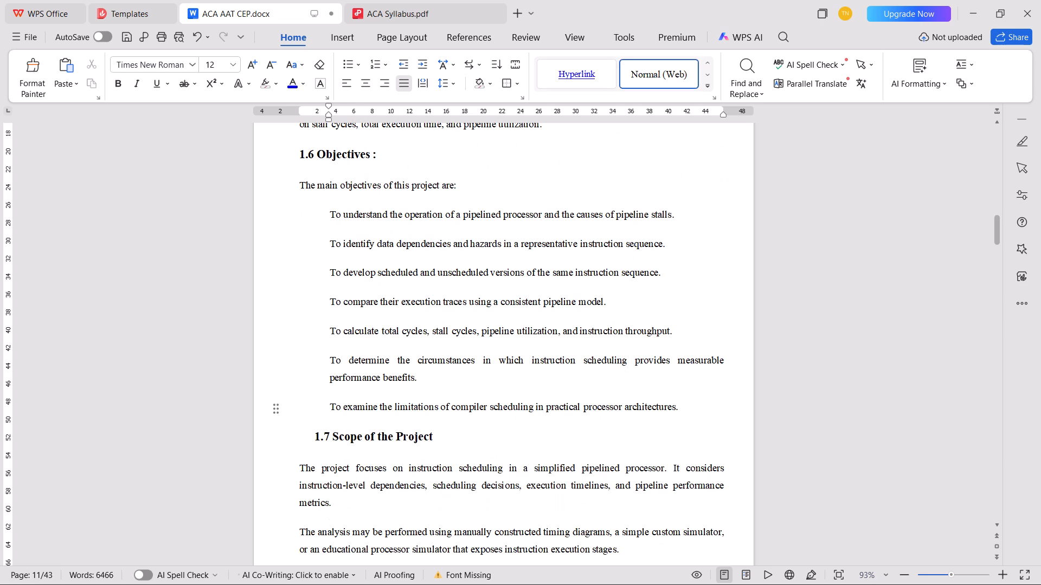
# Remove the indent before the 1.7 Scope of the Project heading and append a space and colon to it.
pyautogui.click(308, 443)
pyautogui.press('BackSpace')
pyautogui.click(447, 437)
pyautogui.press('space')
pyautogui.write(':')
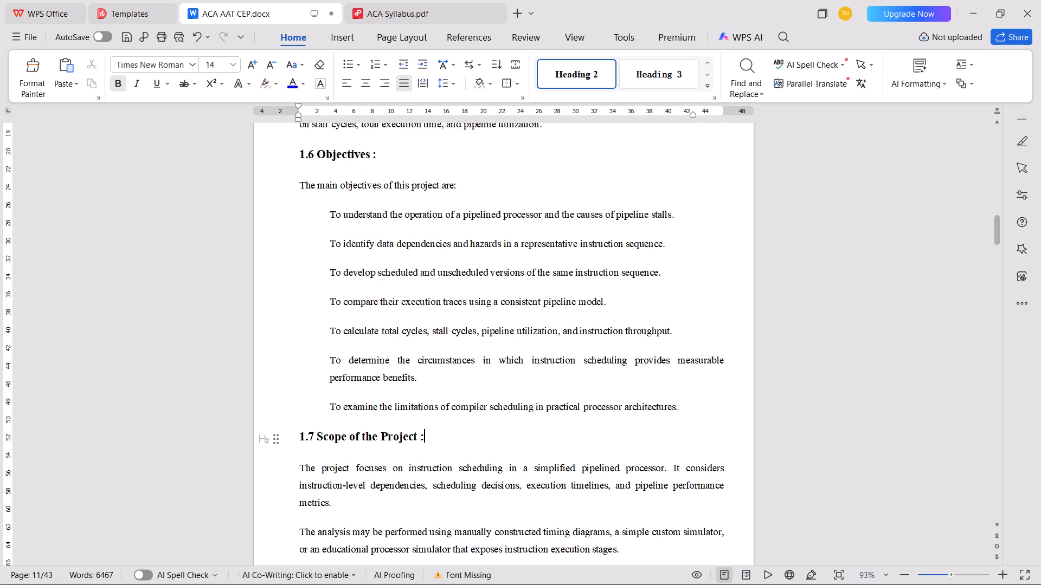
# Remove the indent before the 1.8 Complex Engineering Problem (CEP) Identification heading.
pyautogui.scroll(-7, 401, 440)
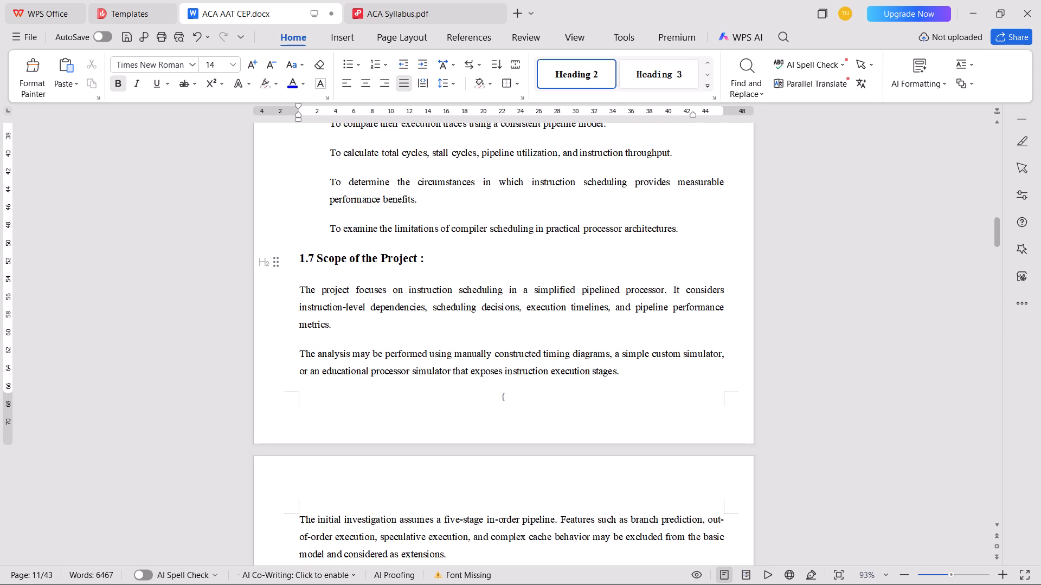
pyautogui.scroll(-5, 757, 376)
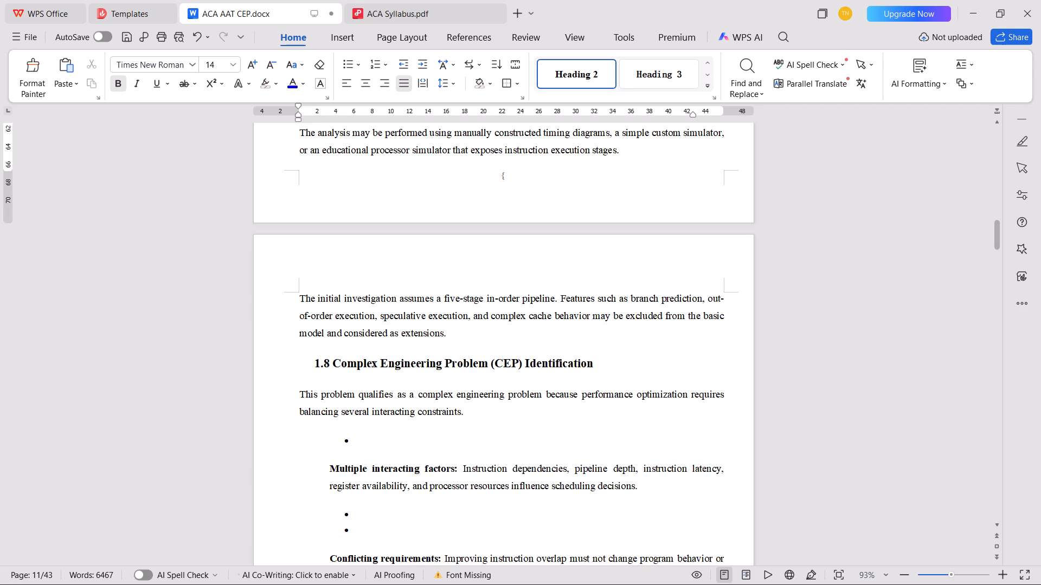
pyautogui.click(306, 369)
pyautogui.press('BackSpace')
# Delete the empty bullets before and after the Multiple interacting factors item under 1.8, keeping the item's final full stop.
pyautogui.click(414, 446)
pyautogui.press('BackSpace')
pyautogui.press('BackSpace')
pyautogui.press('BackSpace')
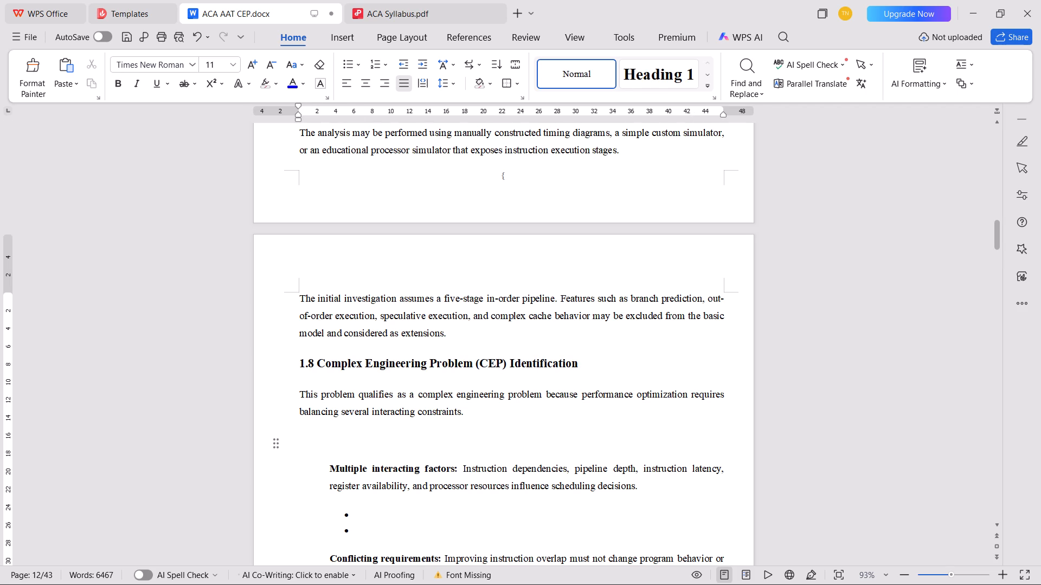
pyautogui.click(435, 495)
pyautogui.press('BackSpace')
pyautogui.press('BackSpace')
pyautogui.press('BackSpace')
pyautogui.press('BackSpace')
pyautogui.hotkey('ctrl', 'z')
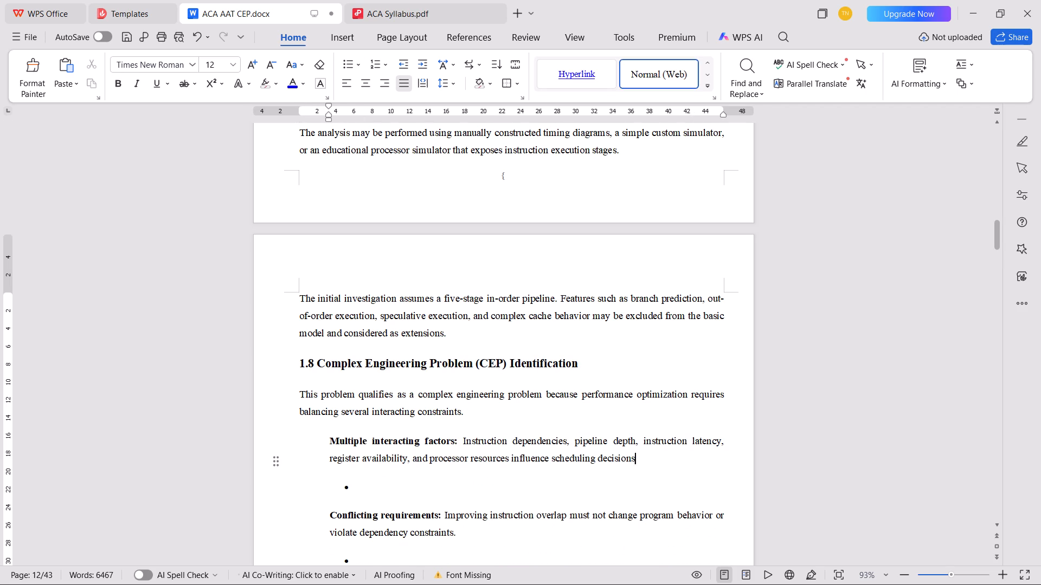
pyautogui.click(394, 521)
pyautogui.press('BackSpace')
pyautogui.press('BackSpace')
pyautogui.press('BackSpace')
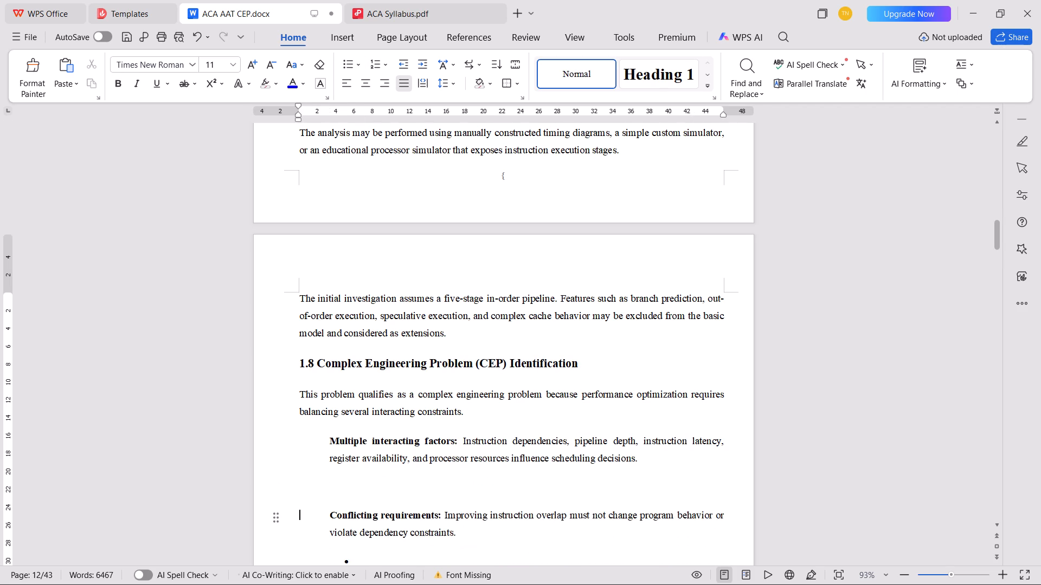
pyautogui.scroll(-3, 400, 502)
pyautogui.press('BackSpace')
# Delete the empty bullets before and after the Architecture dependence item under 1.8.
pyautogui.click(393, 433)
pyautogui.press('BackSpace')
pyautogui.press('BackSpace')
pyautogui.press('BackSpace')
pyautogui.press('BackSpace')
pyautogui.click(387, 463)
pyautogui.press('BackSpace')
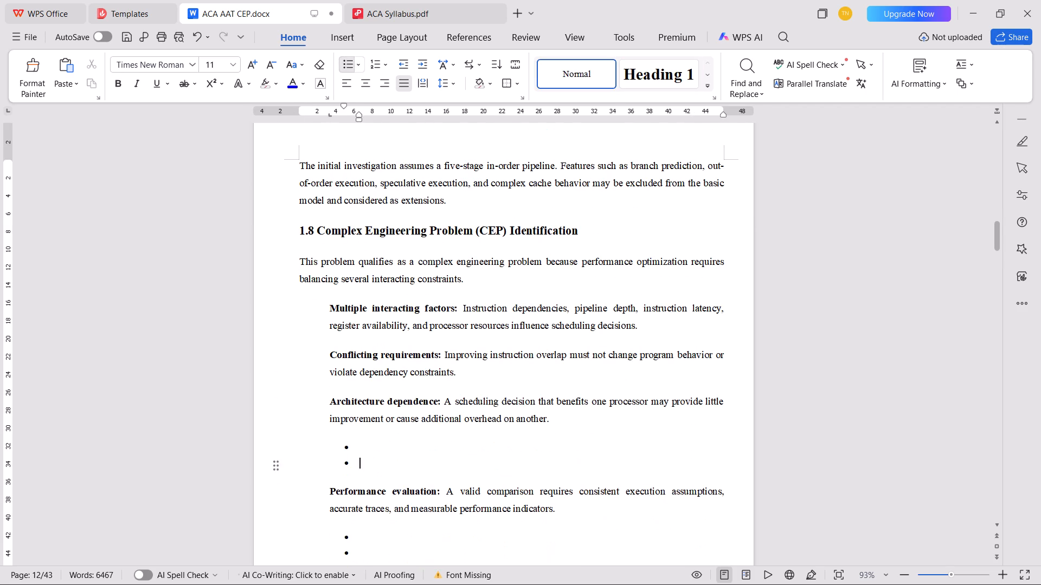
pyautogui.press('BackSpace')
pyautogui.press('BackSpace')
pyautogui.press('BackSpace')
# Delete the empty bullets before and after the Scalability item under 1.8.
pyautogui.click(389, 503)
pyautogui.press('BackSpace')
pyautogui.press('BackSpace')
pyautogui.press('BackSpace')
pyautogui.click(392, 497)
pyautogui.press('BackSpace')
pyautogui.press('BackSpace')
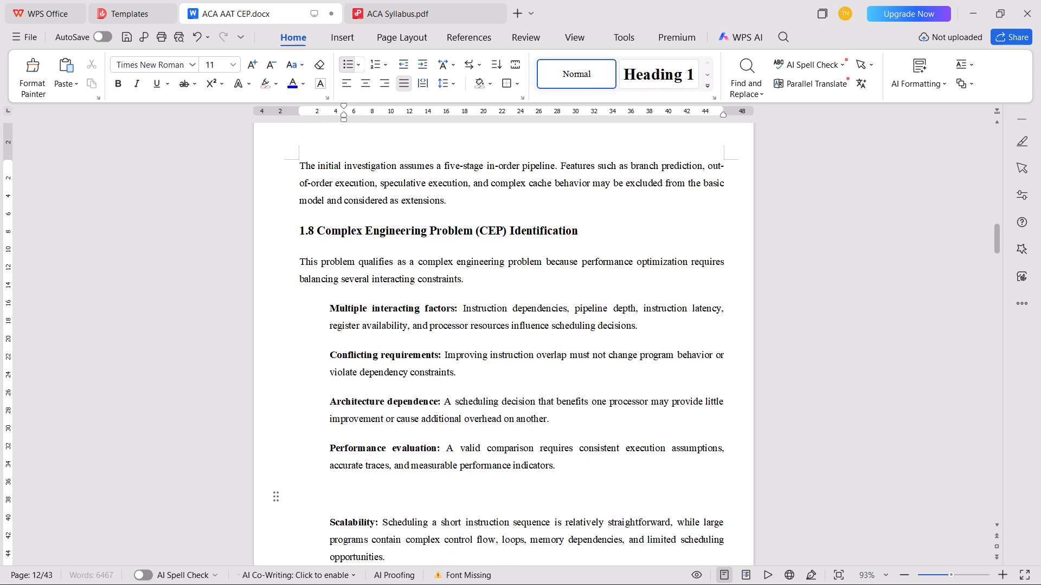
pyautogui.scroll(-4, 468, 497)
pyautogui.press('BackSpace')
pyautogui.click(402, 433)
pyautogui.press('BackSpace')
pyautogui.press('BackSpace')
pyautogui.press('BackSpace')
# Insert a blank page after the closing paragraph of 1.8 and remove the surplus page so Chapter 2 starts a new page.
pyautogui.click(465, 454)
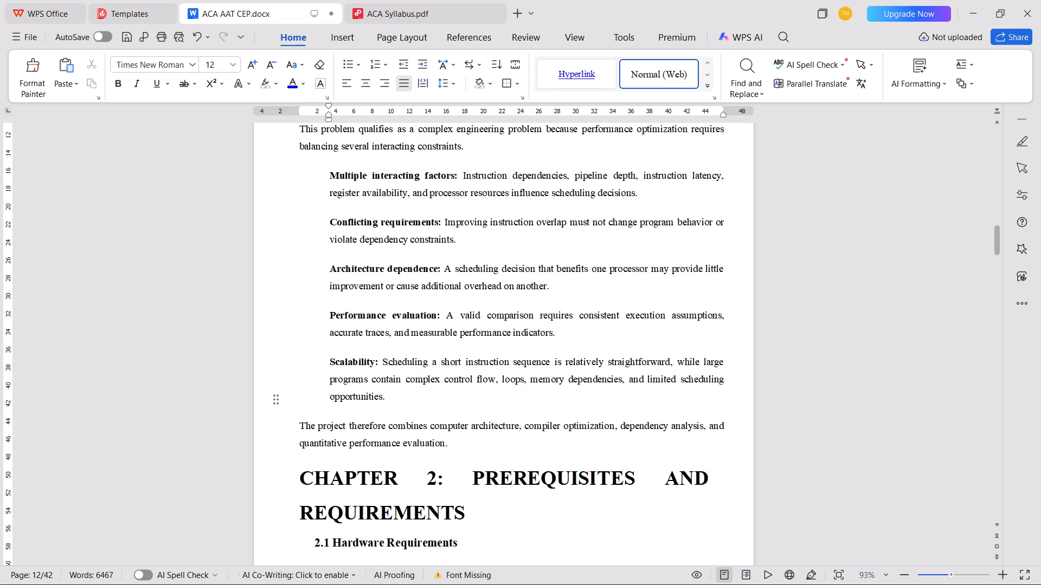
pyautogui.click(330, 45)
pyautogui.click(31, 91)
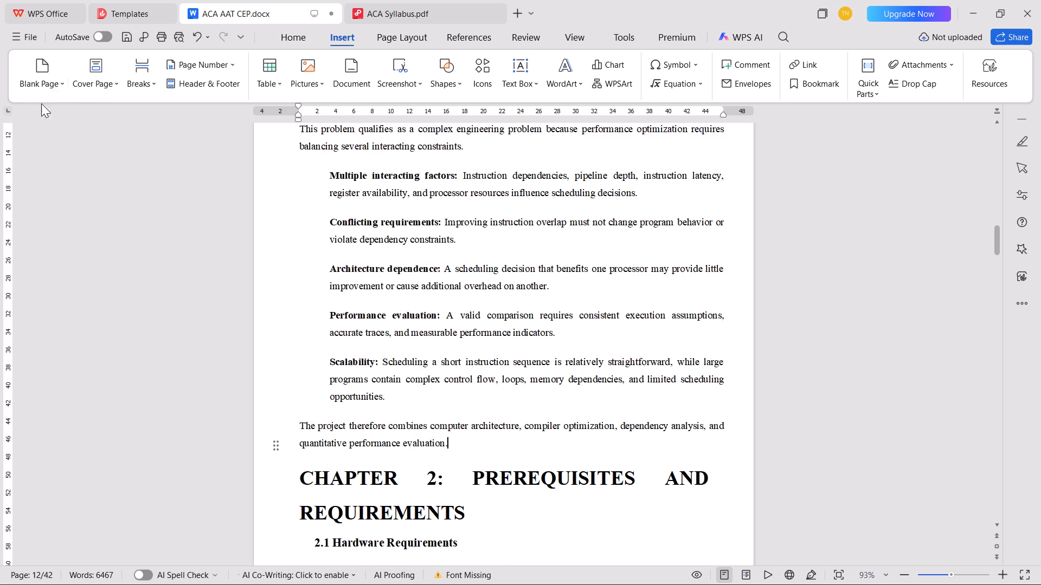
pyautogui.click(60, 84)
pyautogui.click(56, 114)
pyautogui.press('Right')
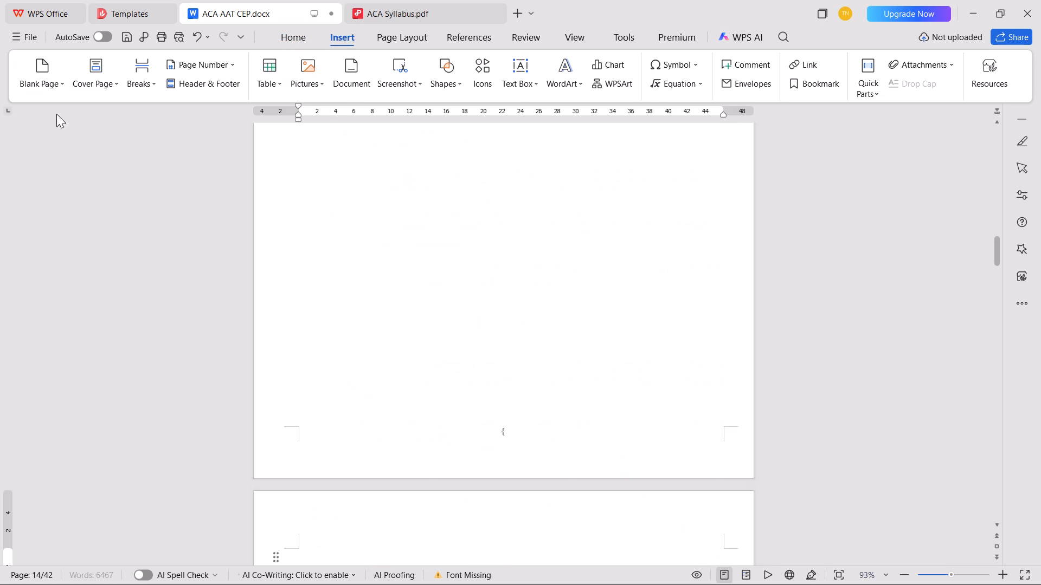
pyautogui.press('Right')
pyautogui.press('BackSpace')
pyautogui.press('BackSpace')
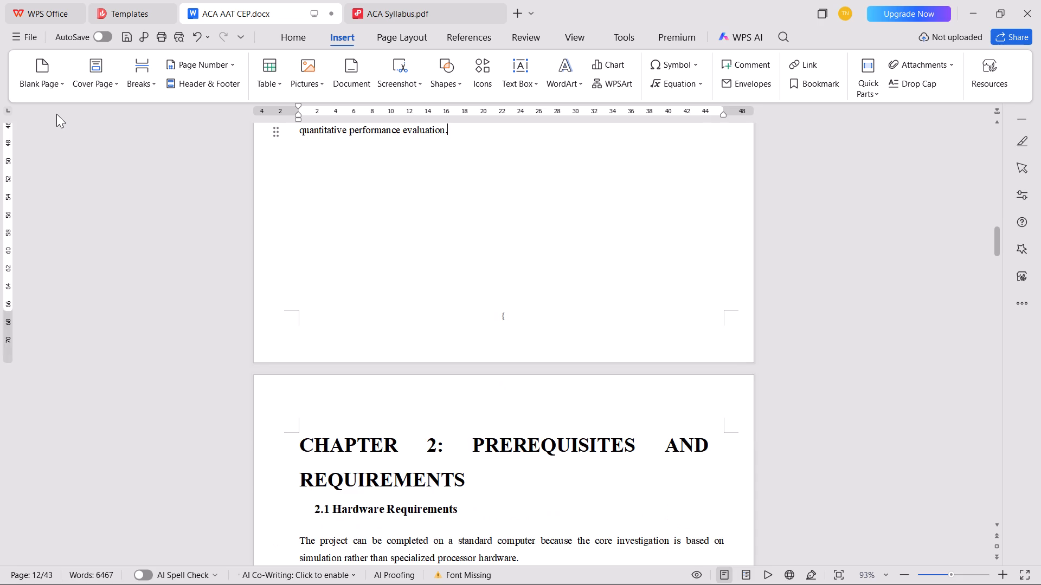
# Remove the colon from the Chapter 2 heading and move PREREQUISITES AND REQUIREMENTS onto its own line.
pyautogui.click(471, 440)
pyautogui.press('BackSpace')
pyautogui.press('BackSpace')
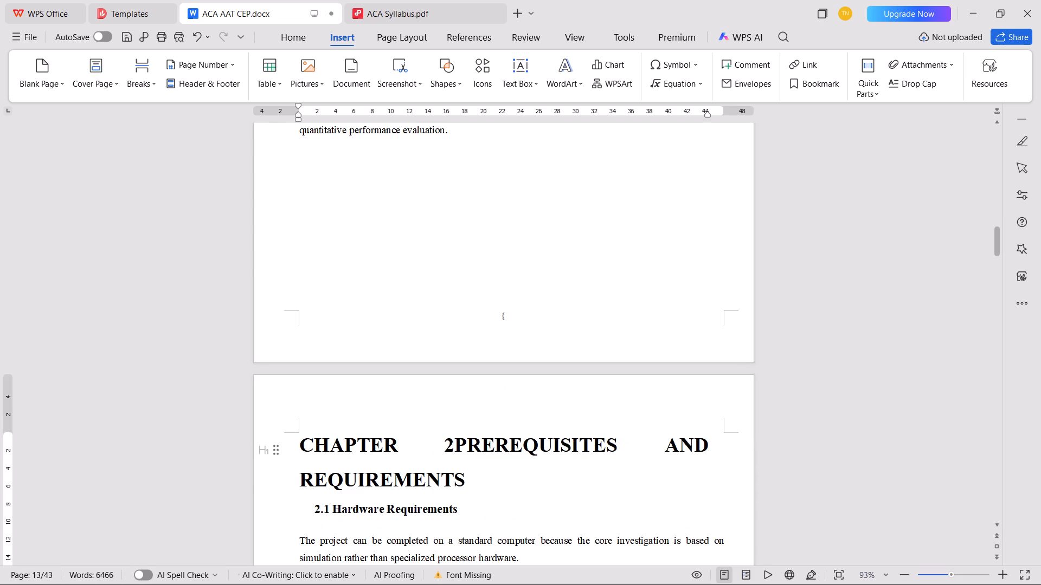
pyautogui.press('Return')
# Remove the indent before the 2.1 Hardware Requirements heading and append a space and colon to it.
pyautogui.scroll(-3, 468, 439)
pyautogui.click(313, 385)
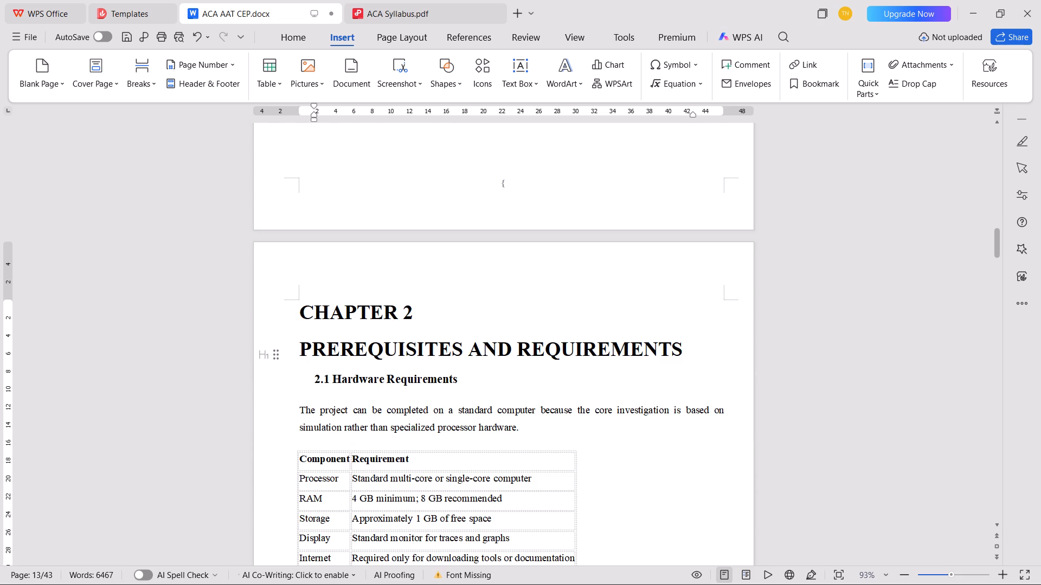
pyautogui.press('BackSpace')
pyautogui.click(483, 370)
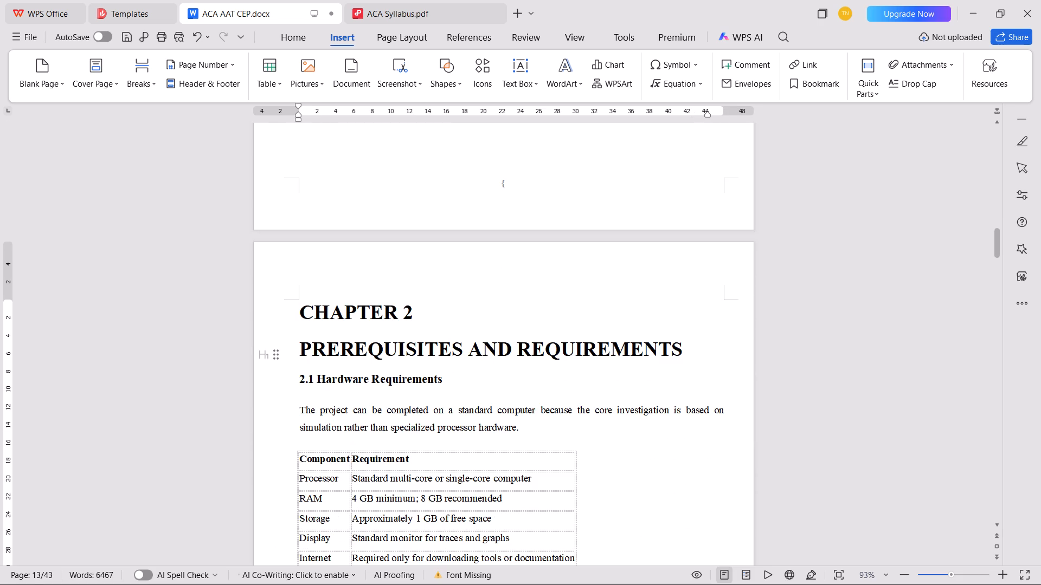
pyautogui.press('Down')
pyautogui.press('space')
pyautogui.write(':')
# Format the seven objectives under 1.6 as an indented lowercase lettered list in the a., b., c. style.
pyautogui.scroll(6, 525, 566)
pyautogui.scroll(-2, 519, 566)
pyautogui.scroll(12, 517, 566)
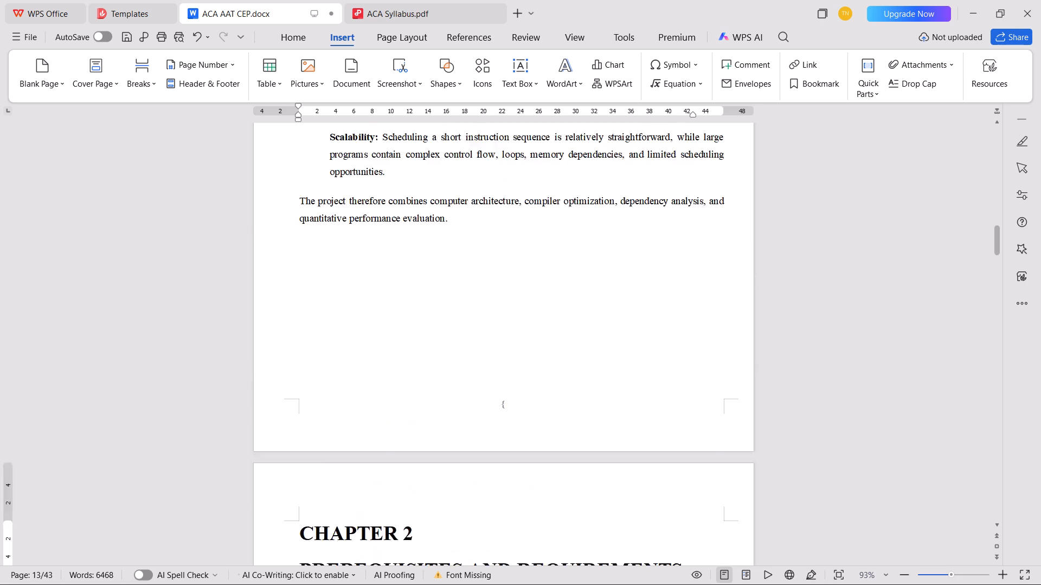
pyautogui.scroll(2, 428, 394)
pyautogui.scroll(-1, 428, 394)
pyautogui.scroll(14, 428, 394)
pyautogui.scroll(-3, 428, 394)
pyautogui.scroll(17, 428, 394)
pyautogui.scroll(-3, 456, 389)
pyautogui.scroll(1, 457, 390)
pyautogui.scroll(-2, 460, 390)
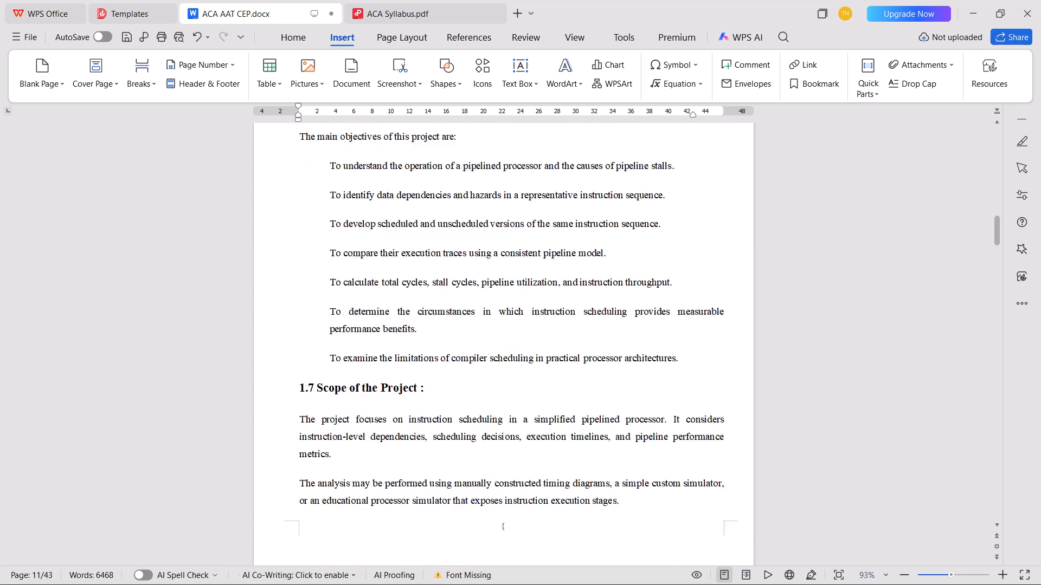
pyautogui.scroll(-4, 490, 390)
pyautogui.scroll(1, 542, 365)
pyautogui.scroll(-7, 539, 366)
pyautogui.scroll(20, 468, 366)
pyautogui.scroll(1, 468, 366)
pyautogui.scroll(-6, 459, 359)
pyautogui.scroll(2, 459, 359)
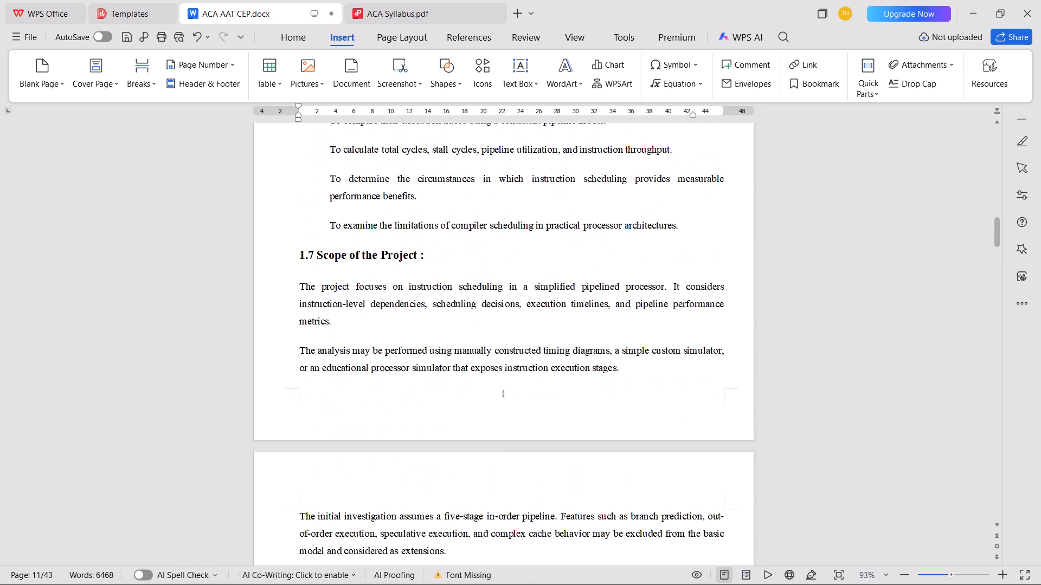
pyautogui.scroll(5, 459, 359)
pyautogui.moveTo(686, 490); pyautogui.dragTo(523, 463)
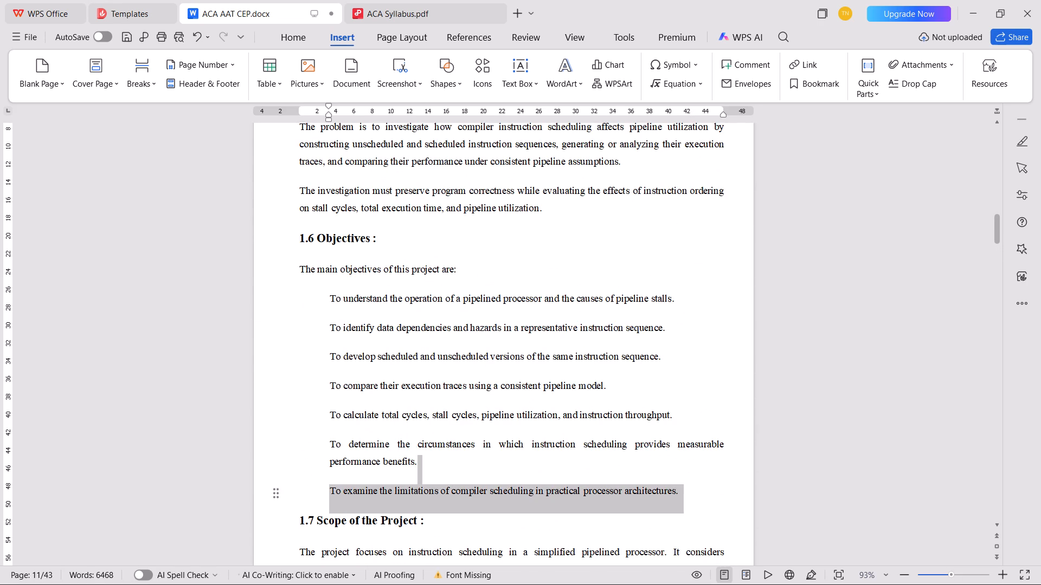
pyautogui.moveTo(523, 463); pyautogui.dragTo(314, 296)
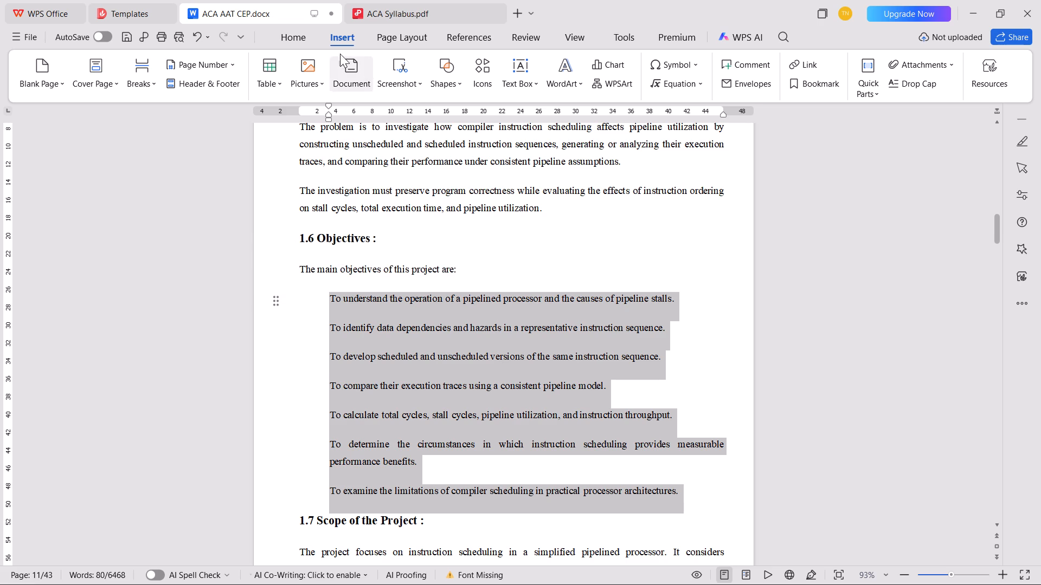
pyautogui.click(302, 39)
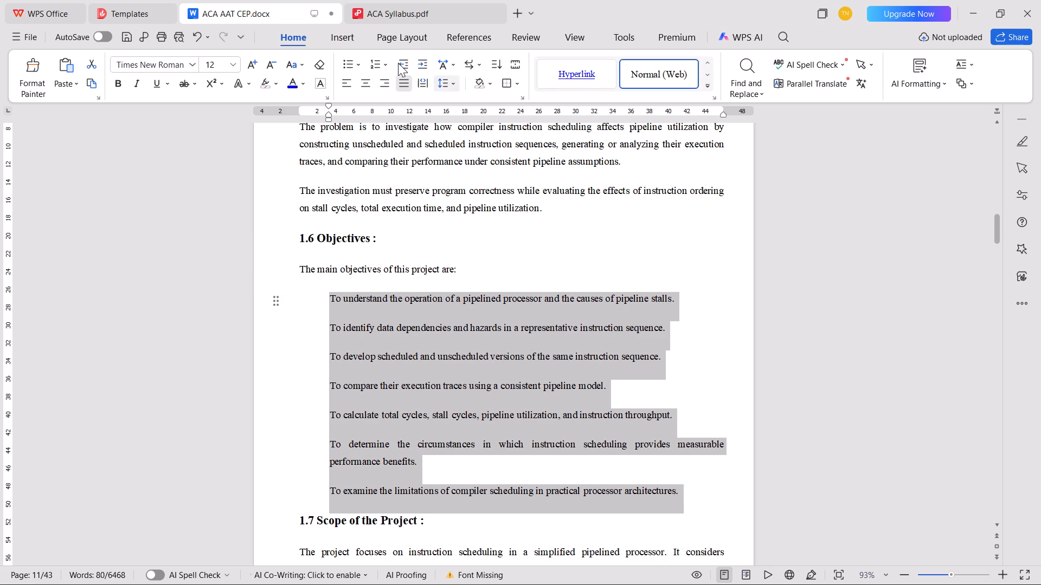
pyautogui.click(388, 60)
pyautogui.click(480, 172)
pyautogui.press('Tab')
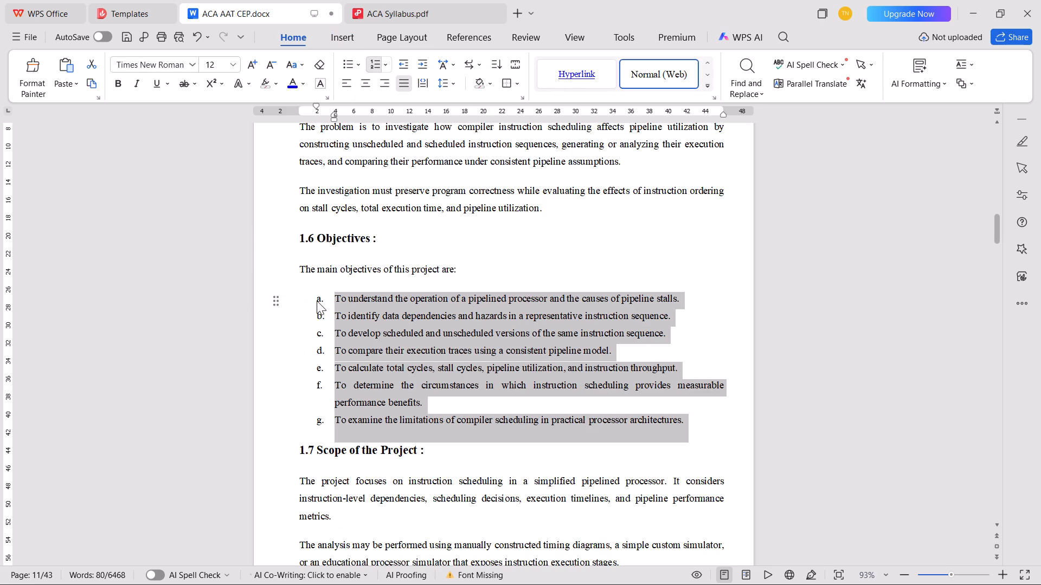
# Make the list letters of the 1.6 objectives bold.
pyautogui.click(318, 301)
pyautogui.hotkey('ctrl', 'b')
# Format the five complex engineering problem factors, from Multiple interacting factors to Scalability, as an indented lowercase lettered list in the a., b., c. style.
pyautogui.scroll(-7, 428, 403)
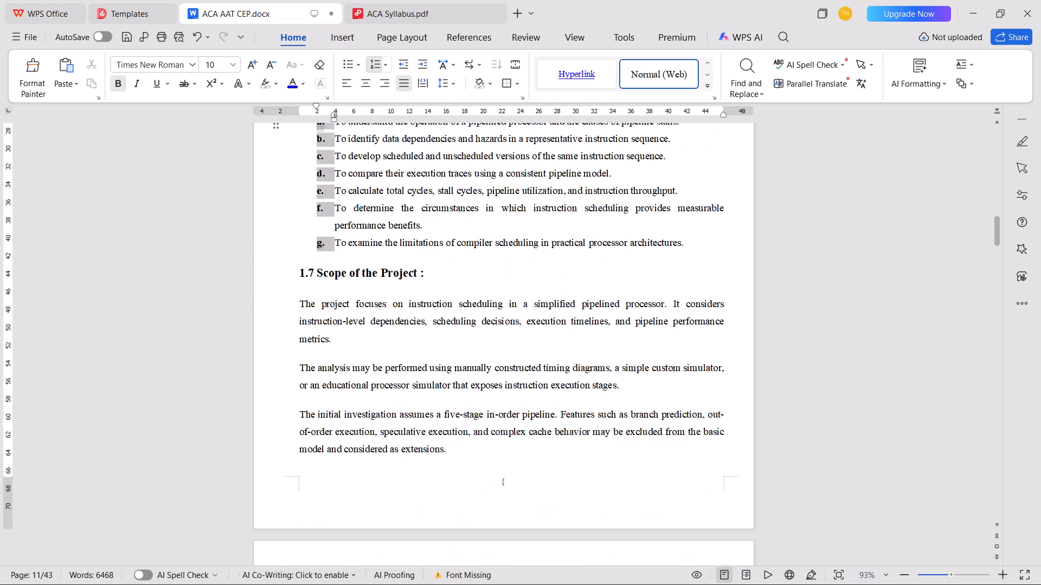
pyautogui.scroll(-12, 426, 394)
pyautogui.moveTo(402, 427); pyautogui.dragTo(318, 231)
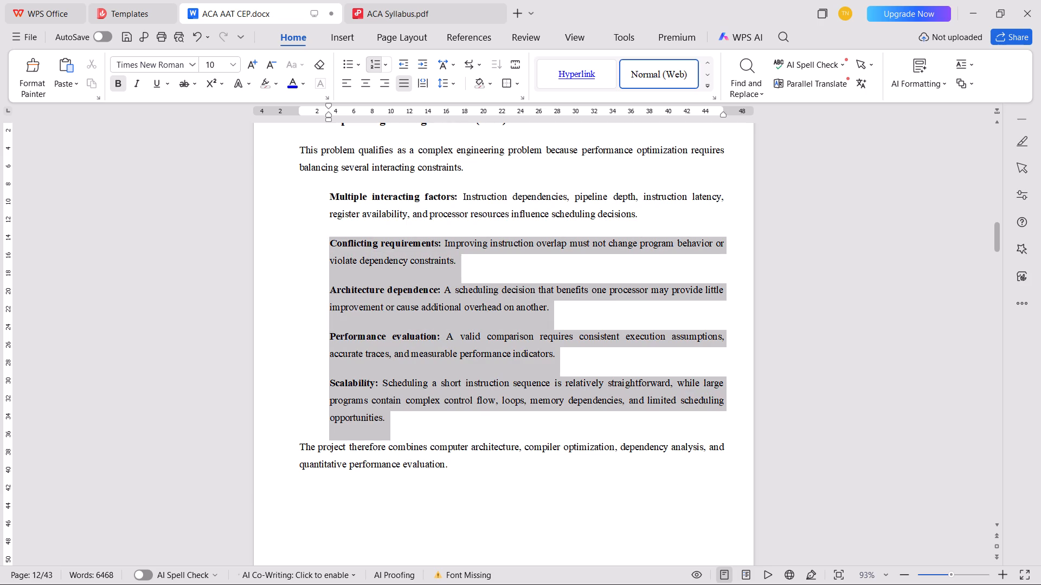
pyautogui.moveTo(318, 231); pyautogui.dragTo(314, 207)
pyautogui.click(388, 64)
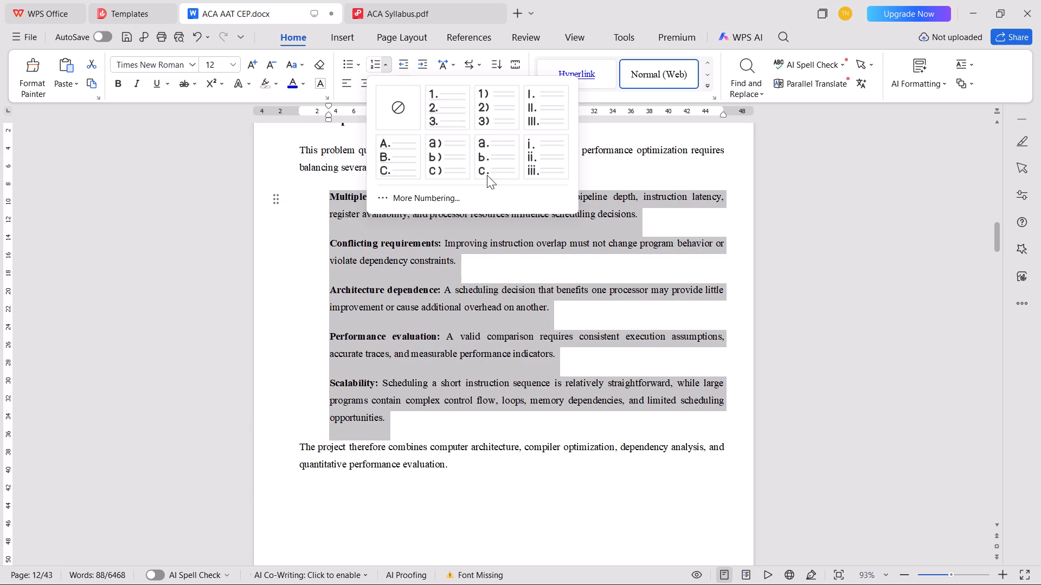
pyautogui.click(483, 161)
pyautogui.press('Tab')
# Make the list letters of the five complex engineering problem factors bold.
pyautogui.click(322, 202)
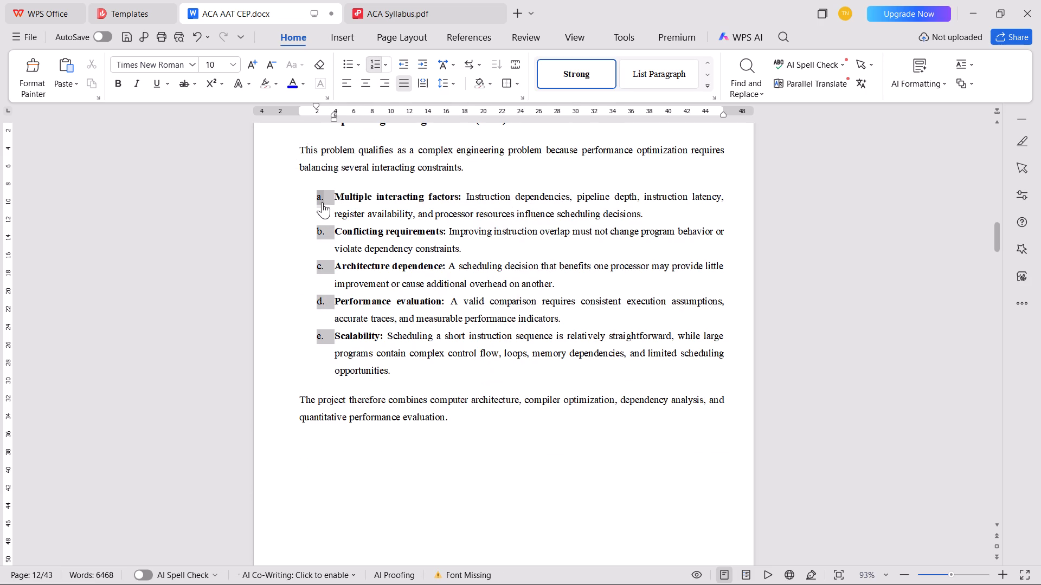
pyautogui.hotkey('ctrl', 'b')
# Review the Chapter 1 pages from the hazard sections to the project scope, checking the lettered lists and heading formatting.
pyautogui.scroll(2, 533, 405)
pyautogui.scroll(-1, 533, 405)
pyautogui.scroll(4, 533, 405)
pyautogui.scroll(-1, 533, 405)
pyautogui.scroll(7, 533, 405)
pyautogui.scroll(-2, 533, 405)
pyautogui.scroll(14, 533, 405)
pyautogui.scroll(-1, 533, 405)
pyautogui.scroll(4, 533, 405)
pyautogui.scroll(-1, 533, 405)
pyautogui.scroll(3, 533, 405)
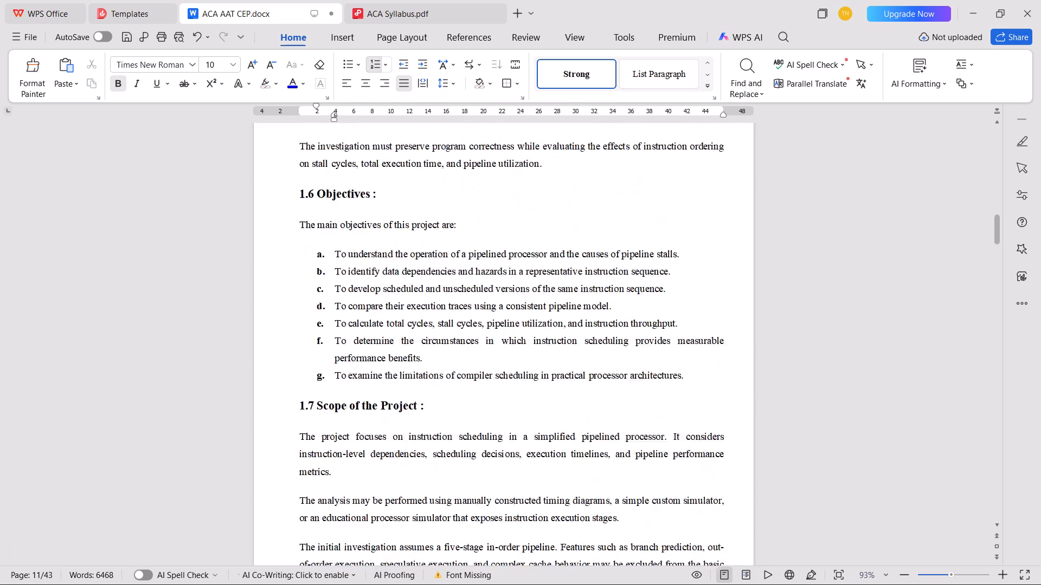
pyautogui.scroll(20, 533, 405)
pyautogui.scroll(13, 533, 405)
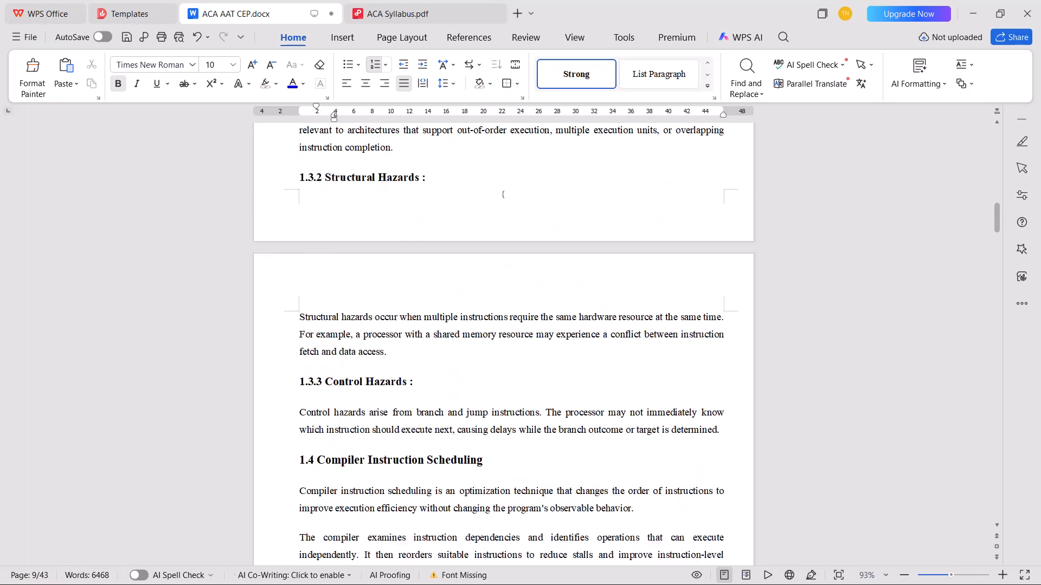
pyautogui.scroll(-20, 533, 405)
pyautogui.scroll(-15, 533, 405)
pyautogui.scroll(-7, 533, 405)
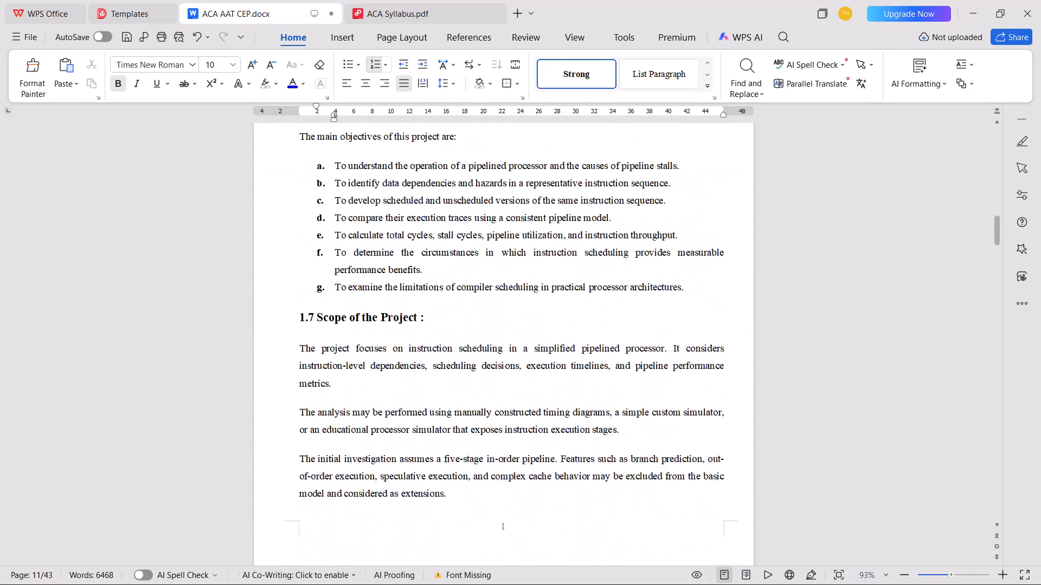
# Center both lines of the chapter heading, CHAPTER 2 and PREREQUISITES AND REQUIREMENTS.
pyautogui.scroll(-17, 533, 405)
pyautogui.scroll(-4, 487, 401)
pyautogui.scroll(2, 484, 401)
pyautogui.scroll(-11, 484, 401)
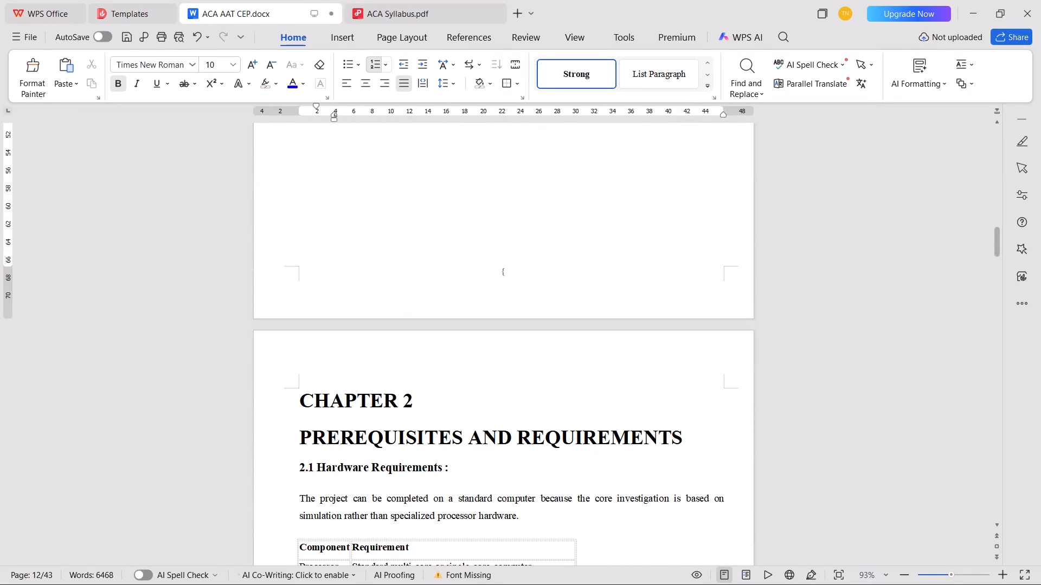
pyautogui.moveTo(276, 443); pyautogui.dragTo(275, 415)
pyautogui.hotkey('ctrl', 'e')
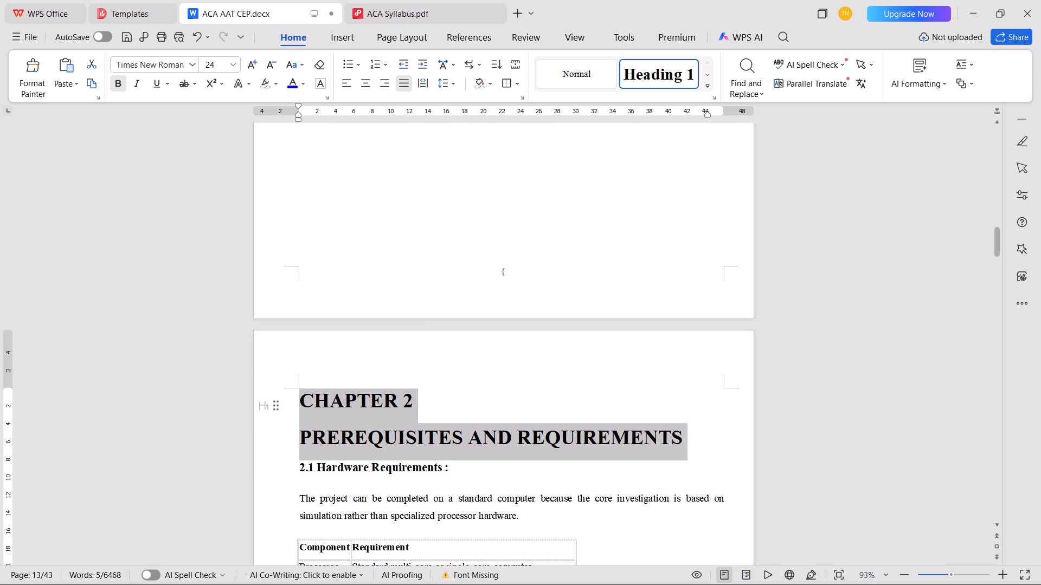
# AutoFit the 2.1 Hardware Requirements table to the window so it spans the text width.
pyautogui.scroll(-6, 362, 437)
pyautogui.click(290, 263)
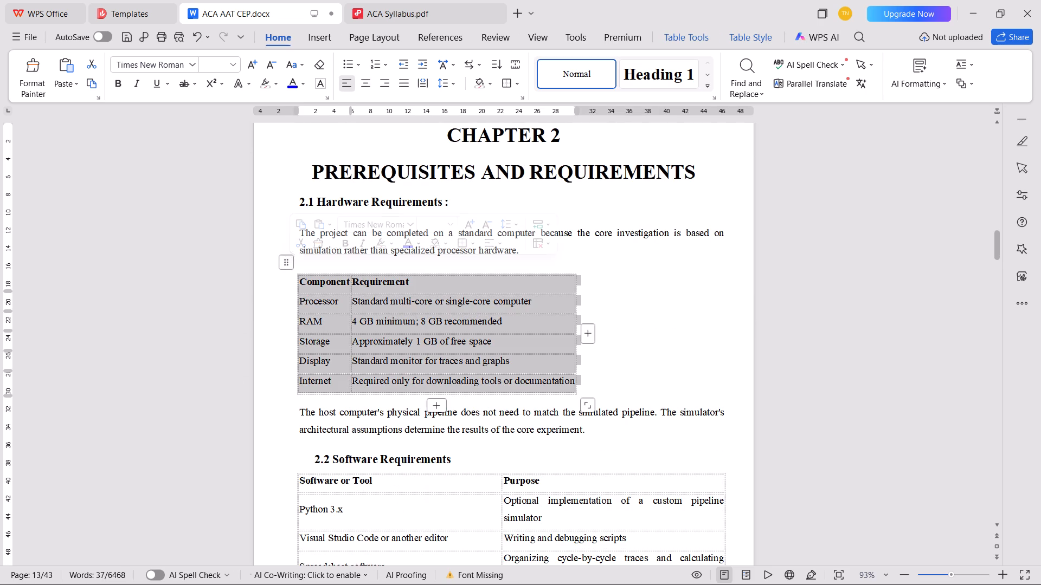
pyautogui.click(682, 35)
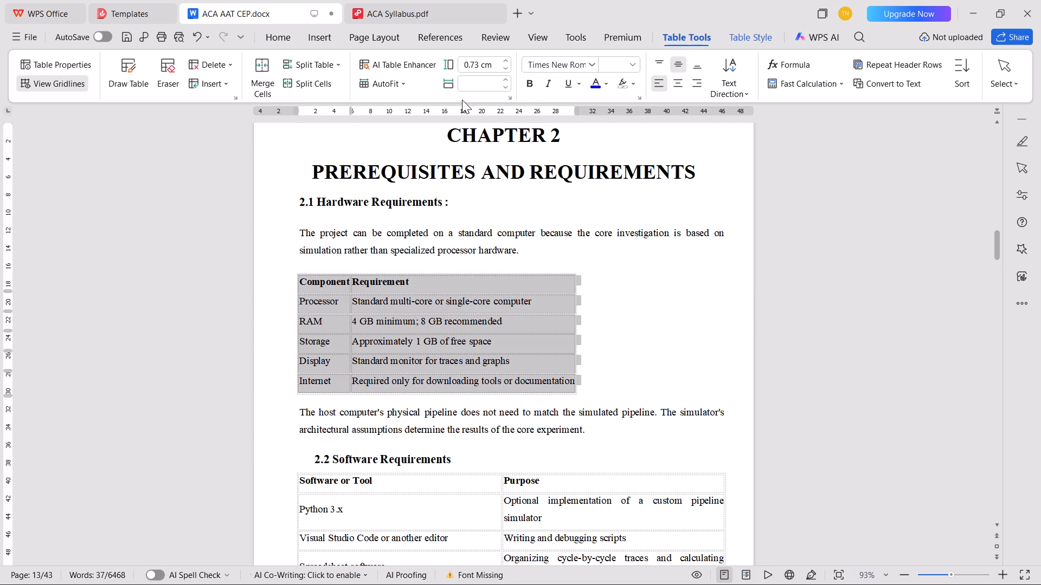
pyautogui.click(407, 86)
pyautogui.click(413, 110)
pyautogui.click(407, 81)
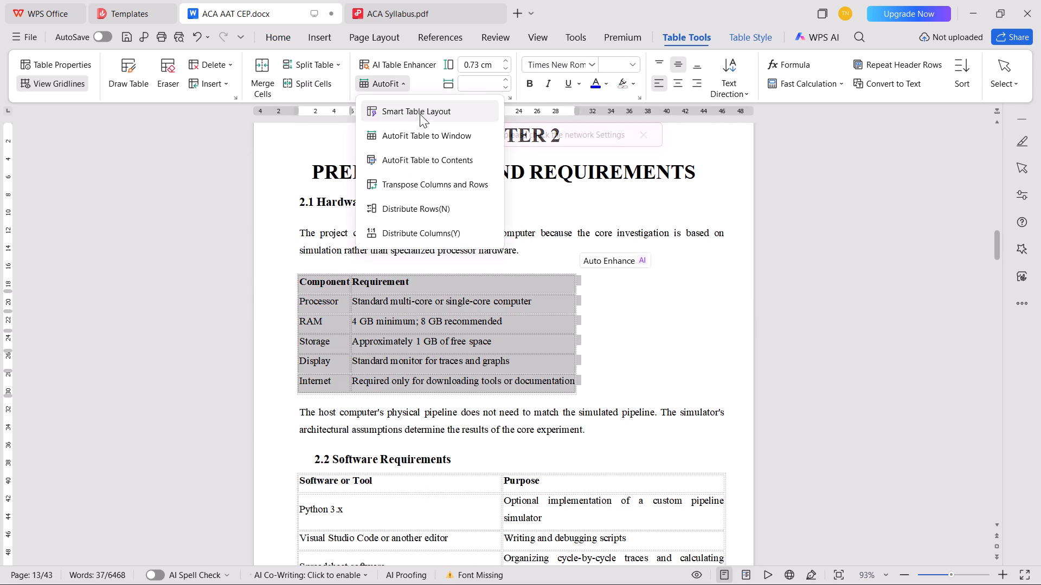
pyautogui.click(420, 134)
pyautogui.click(640, 138)
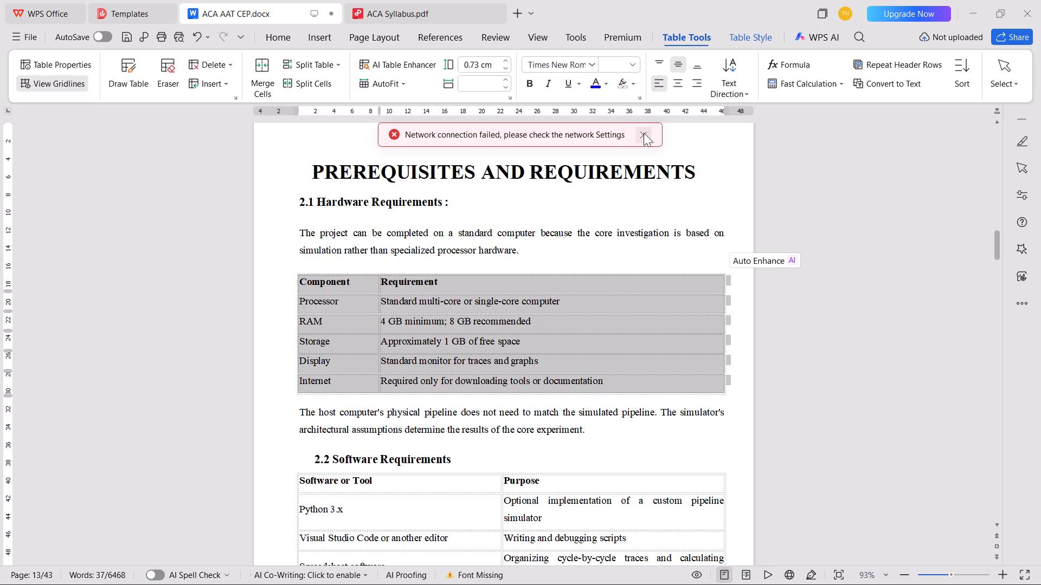
# Apply the preset table style with a dark header row and black cell borders to the hardware requirements table.
pyautogui.click(729, 45)
pyautogui.click(516, 82)
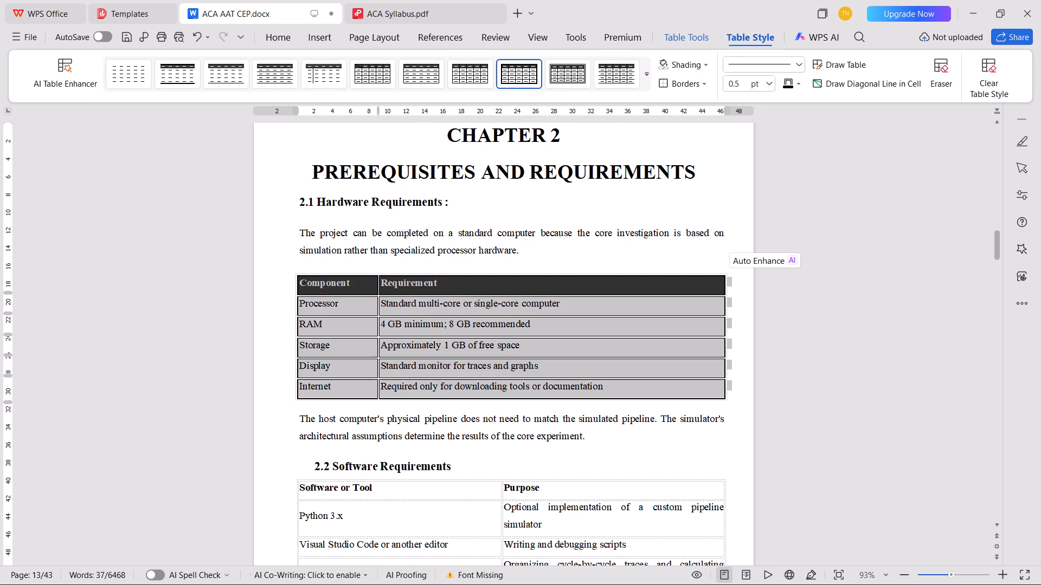
# Set the width of the Component column in the hardware requirements table to 5 cm.
pyautogui.click(337, 276)
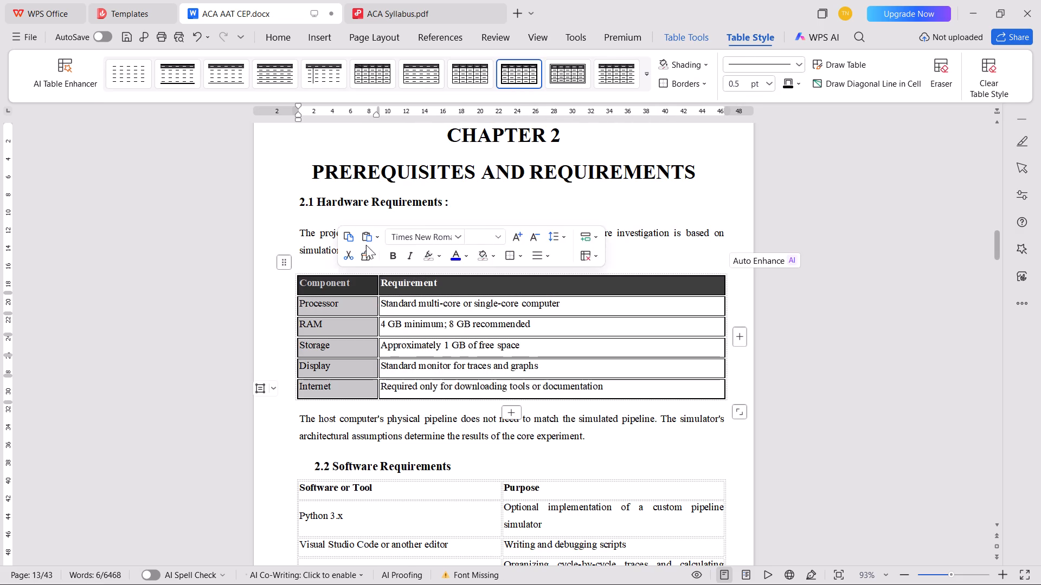
pyautogui.click(676, 38)
pyautogui.moveTo(478, 85); pyautogui.dragTo(348, 92)
pyautogui.press('5')
pyautogui.press('Return')
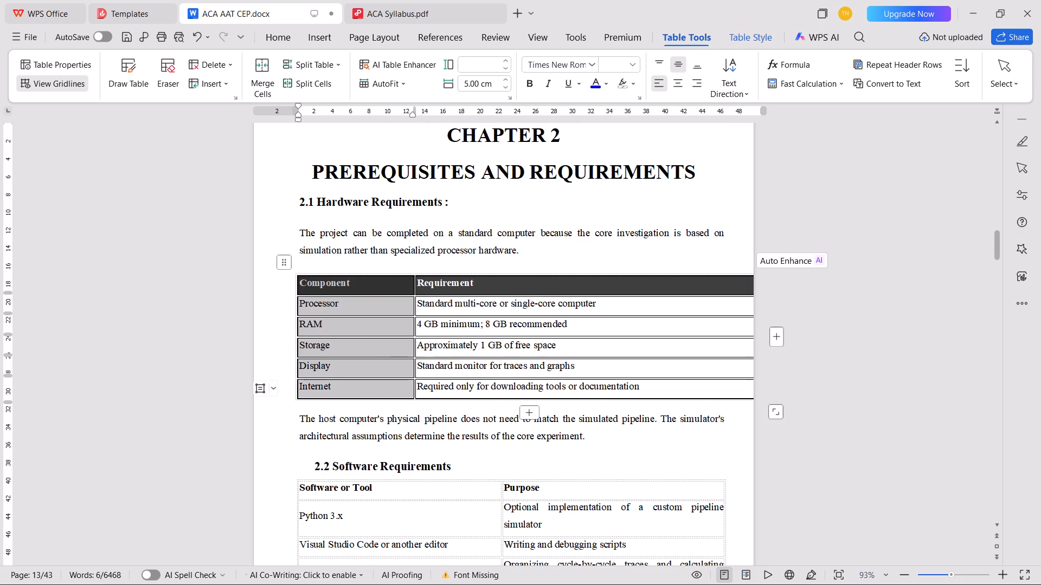
# Set the hardware table's Requirement column width to 12.5 cm and save the document.
pyautogui.click(563, 274)
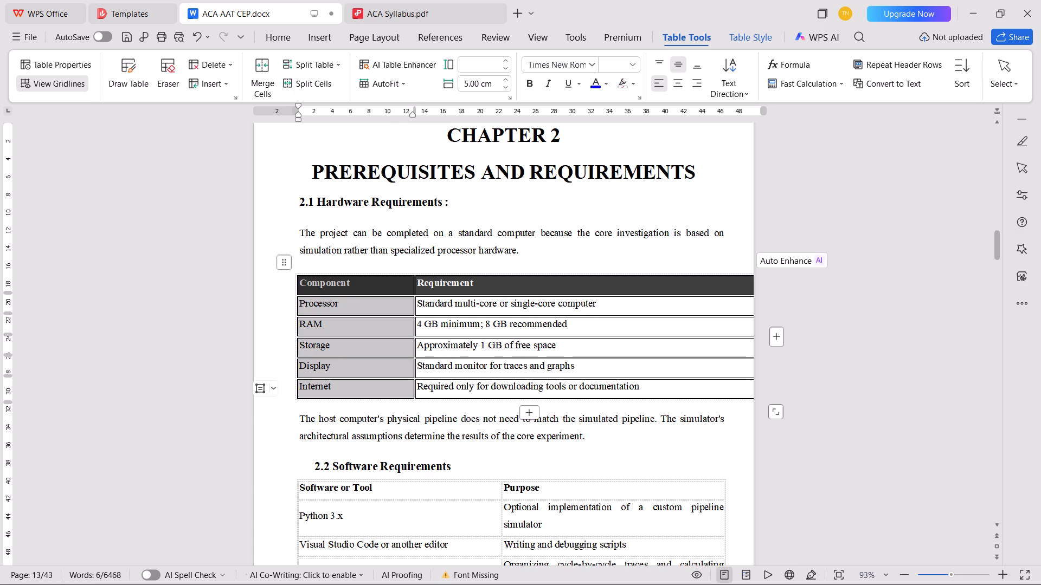
pyautogui.moveTo(483, 84); pyautogui.dragTo(396, 85)
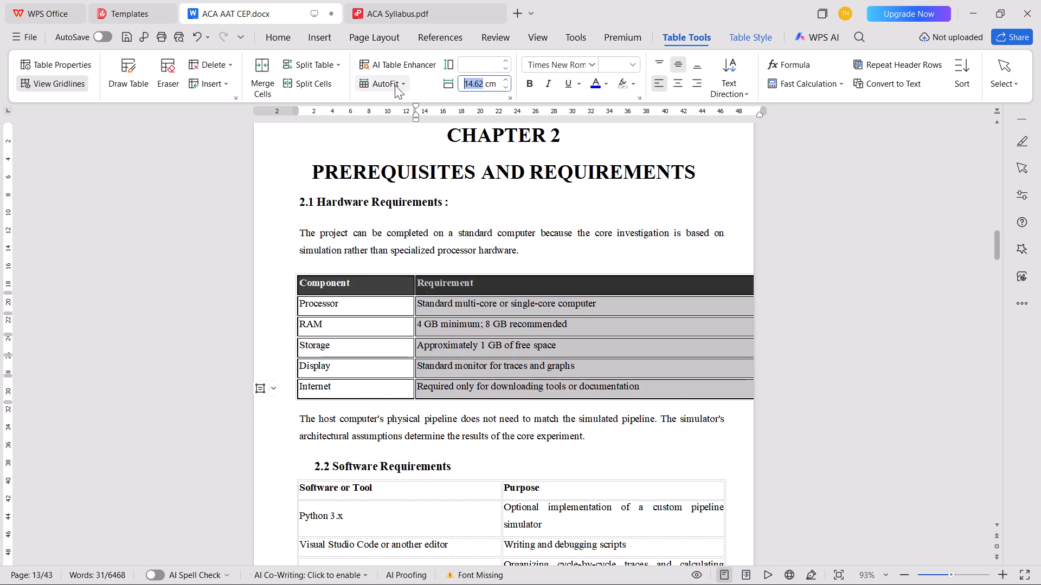
pyautogui.write('12.5')
pyautogui.press('Return')
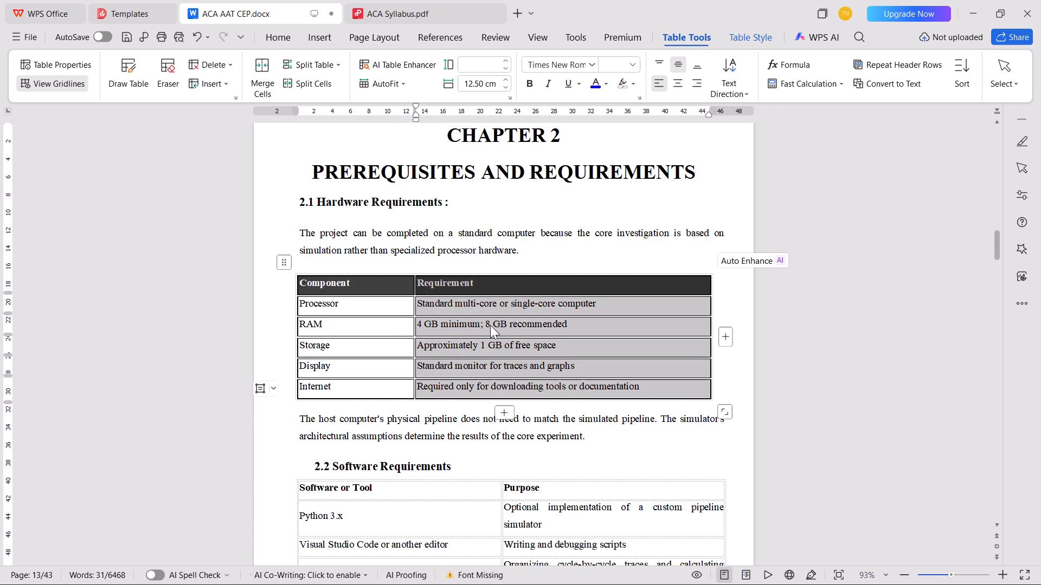
pyautogui.hotkey('ctrl', 's')
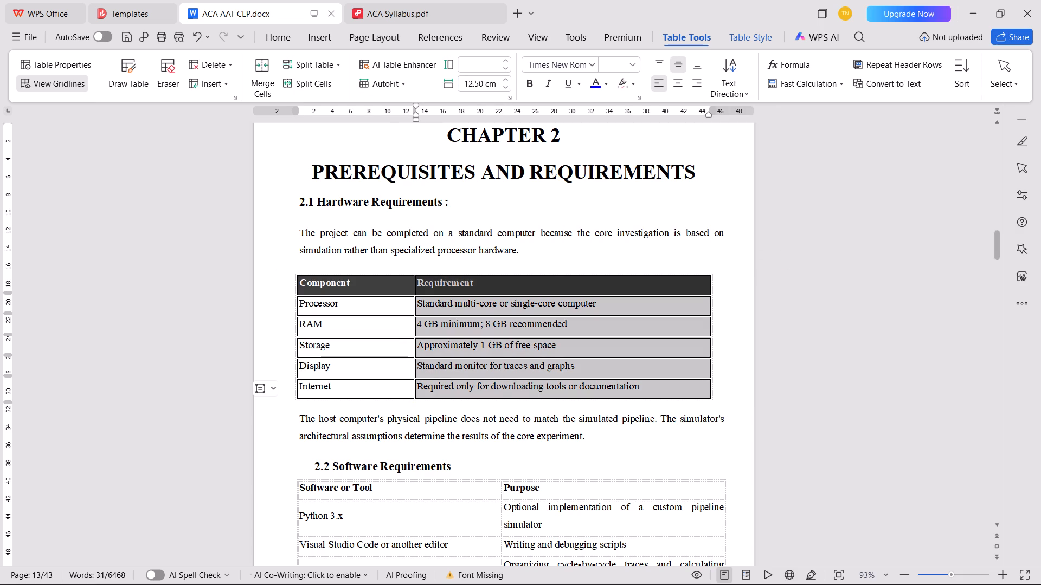
# Remove the indent before the 2.2 Software Requirements heading and append a space and colon to it.
pyautogui.click(307, 461)
pyautogui.press('BackSpace')
pyautogui.click(467, 475)
pyautogui.press('space')
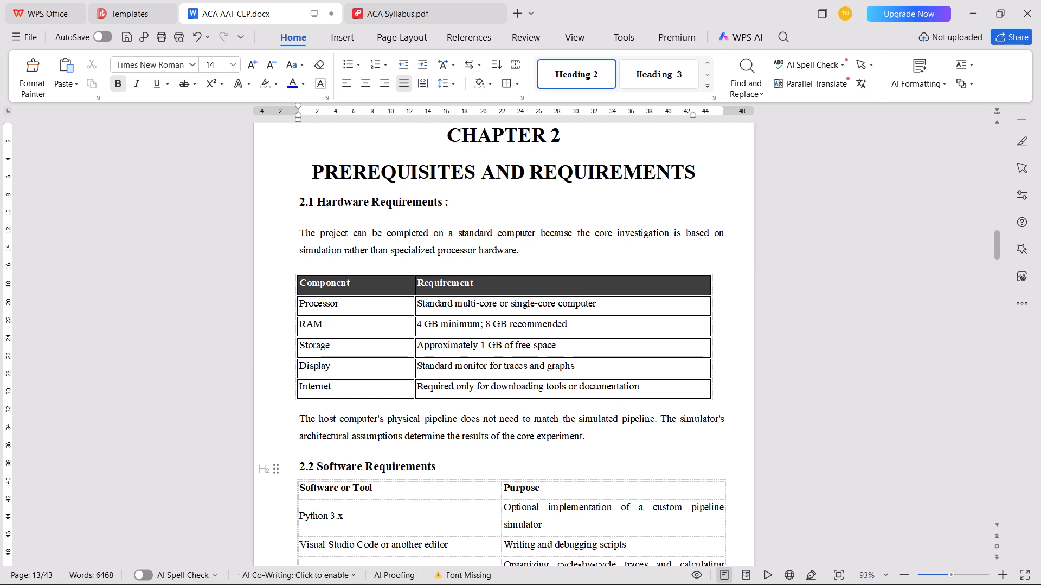
pyautogui.write(':')
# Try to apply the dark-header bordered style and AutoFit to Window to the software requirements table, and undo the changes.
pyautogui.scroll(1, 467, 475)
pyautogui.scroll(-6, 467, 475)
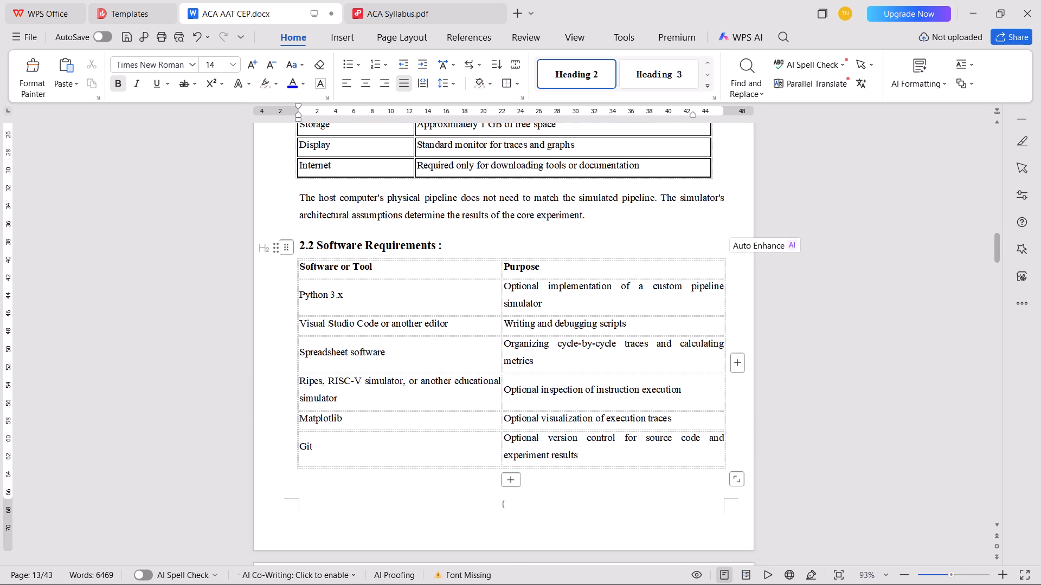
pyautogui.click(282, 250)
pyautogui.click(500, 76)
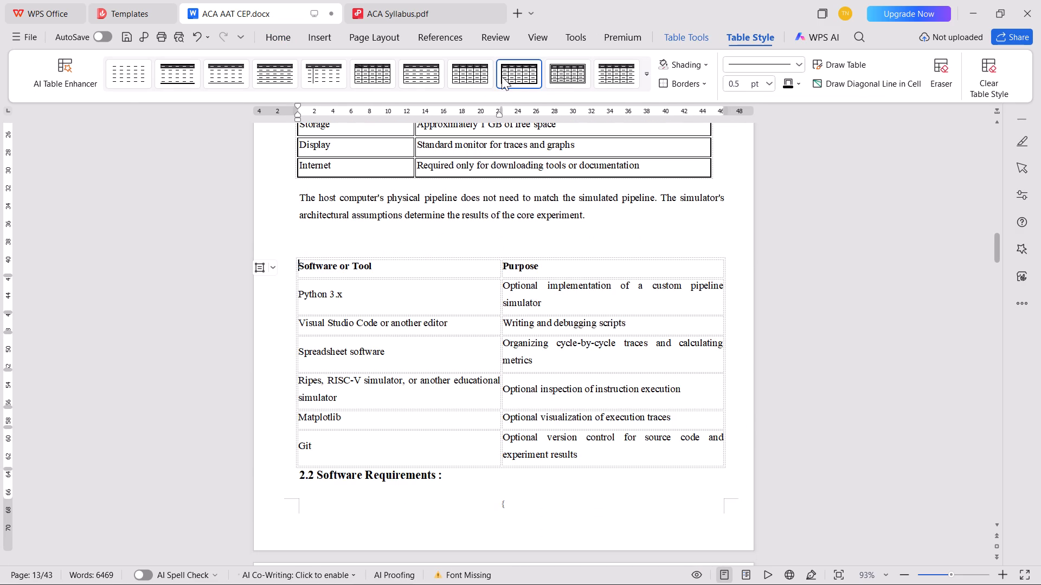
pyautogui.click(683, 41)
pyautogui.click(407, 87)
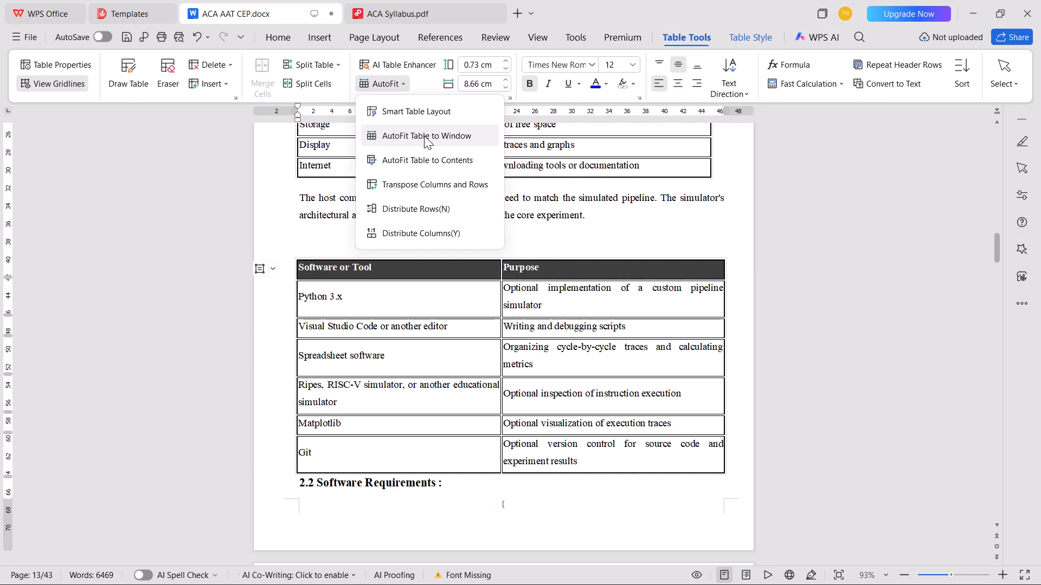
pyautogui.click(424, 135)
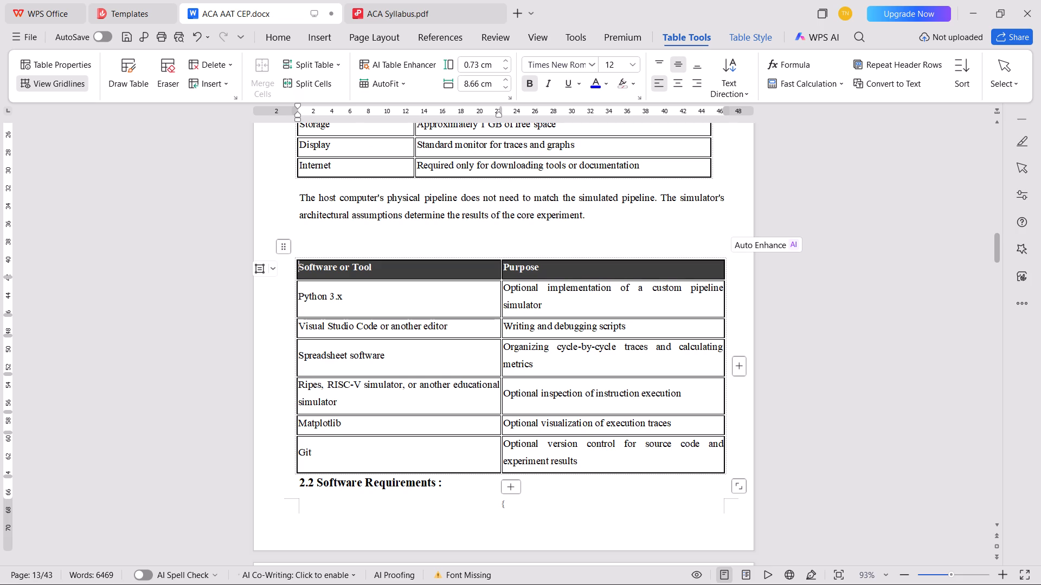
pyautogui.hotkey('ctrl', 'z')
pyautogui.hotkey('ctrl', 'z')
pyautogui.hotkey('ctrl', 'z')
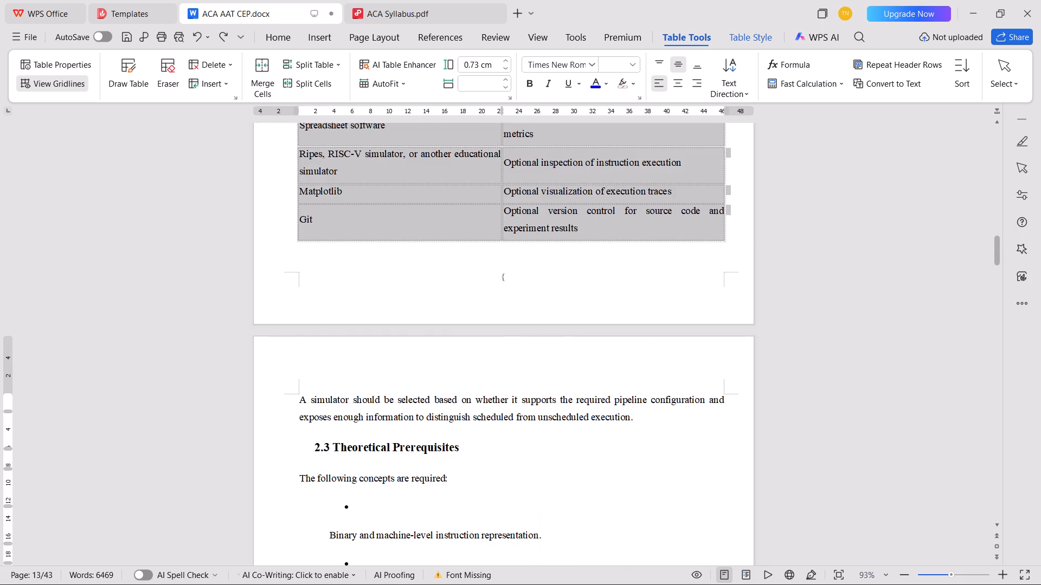
# Select the whole 2.2 Software Requirements table and apply the same dark-header, black-bordered style as the hardware table.
pyautogui.scroll(5, 395, 373)
pyautogui.click(393, 316)
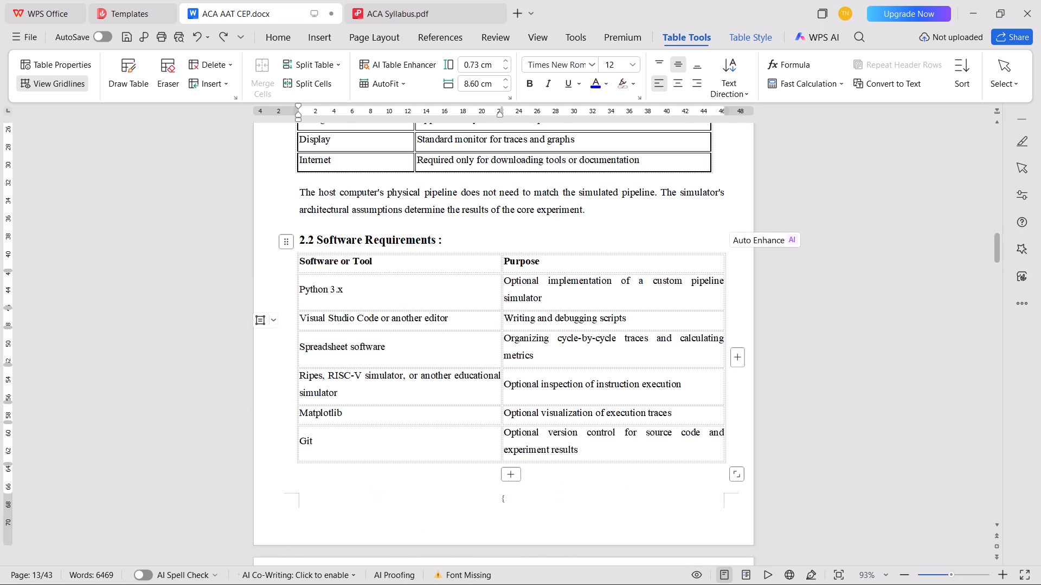
pyautogui.click(288, 241)
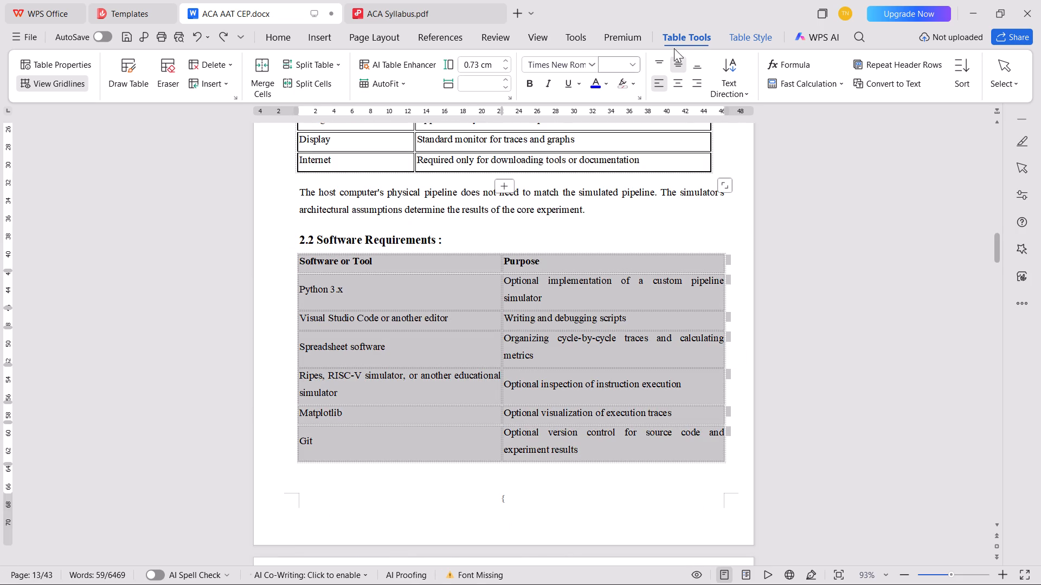
pyautogui.click(731, 45)
pyautogui.click(516, 74)
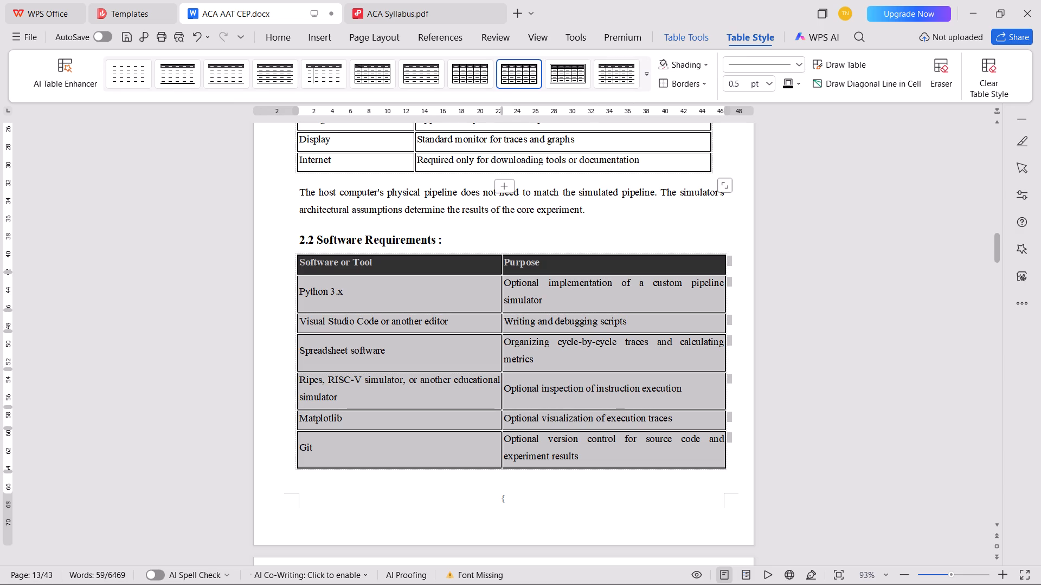
# Set the width of the Software or Tool column in the software requirements table to 8 cm.
pyautogui.click(419, 255)
pyautogui.click(673, 39)
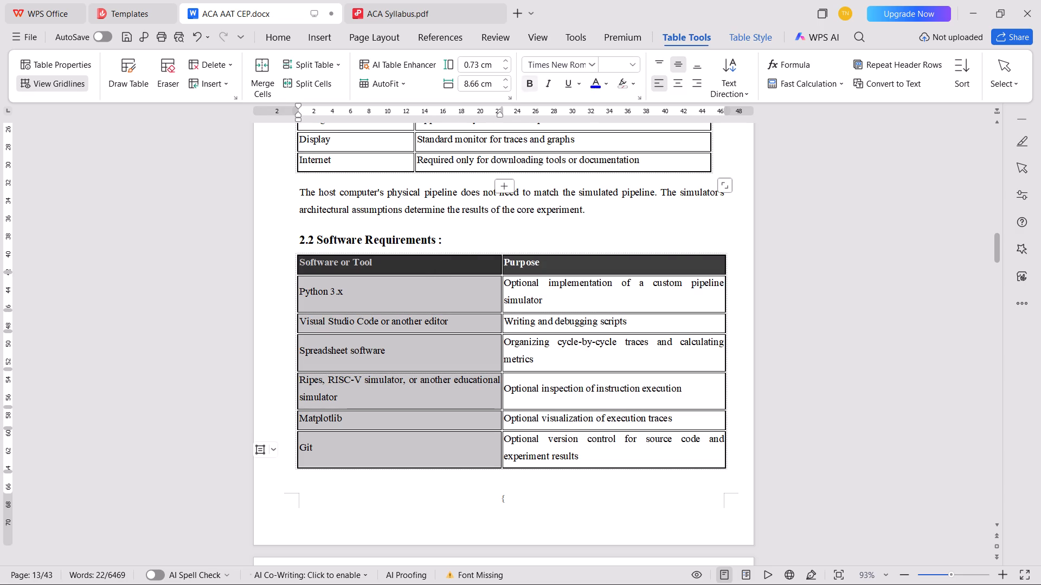
pyautogui.moveTo(478, 81); pyautogui.dragTo(419, 83)
pyautogui.press('8')
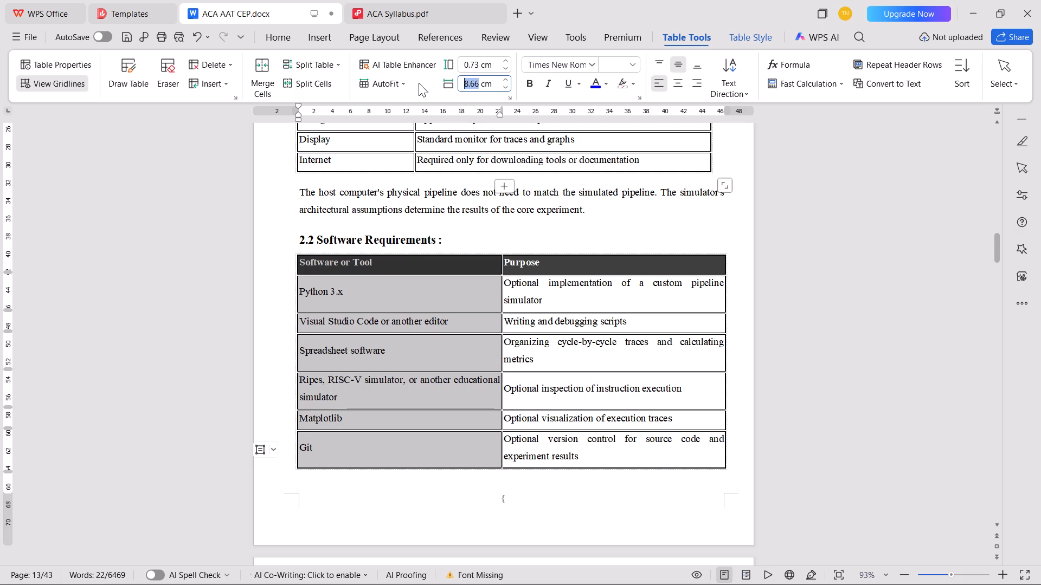
pyautogui.press('Return')
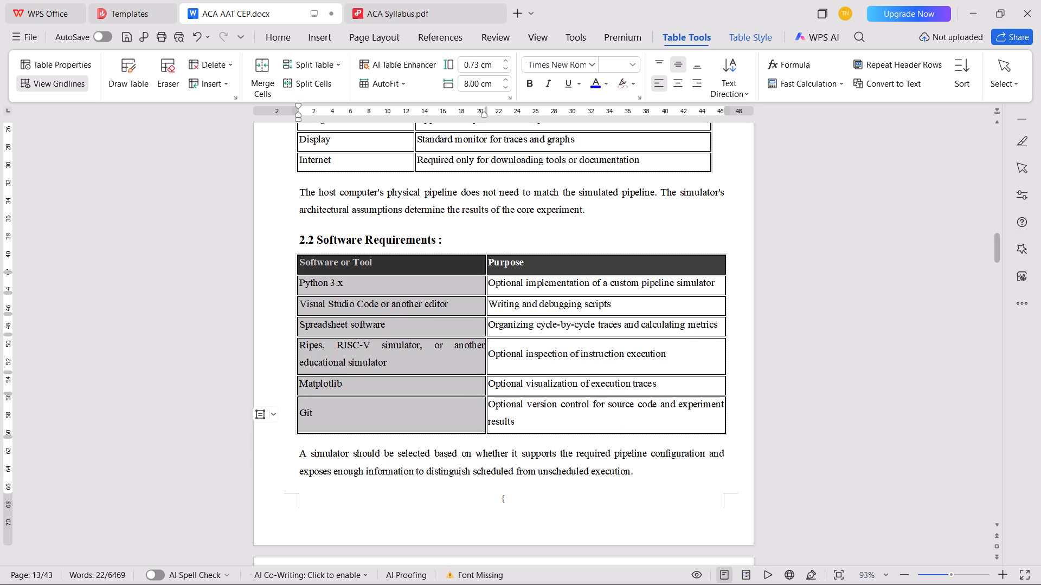
# Set the width of the Purpose column in the software requirements table to 9.5 cm.
pyautogui.click(583, 254)
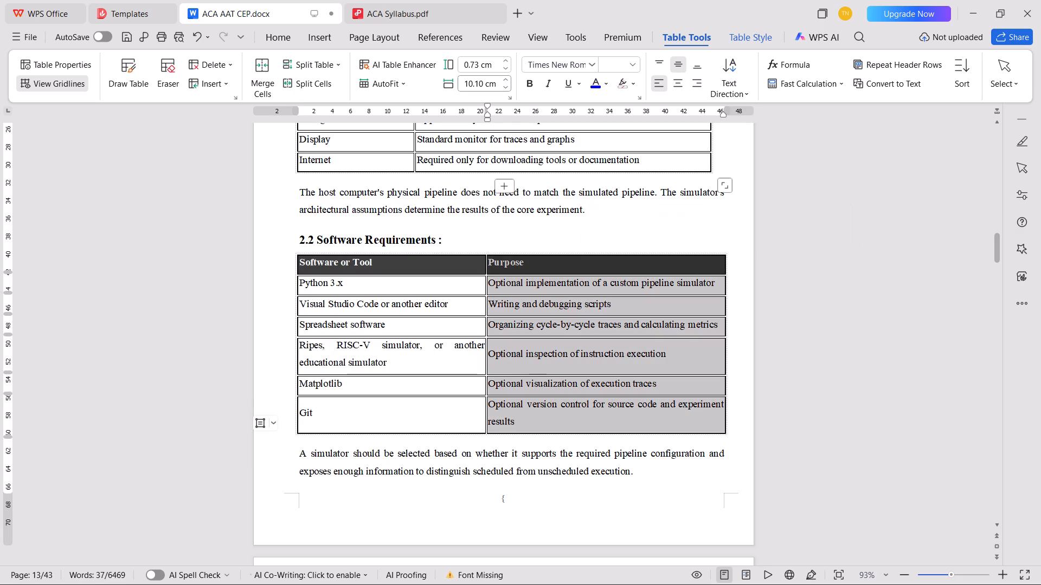
pyautogui.moveTo(484, 83); pyautogui.dragTo(404, 82)
pyautogui.write('9.5')
pyautogui.press('Return')
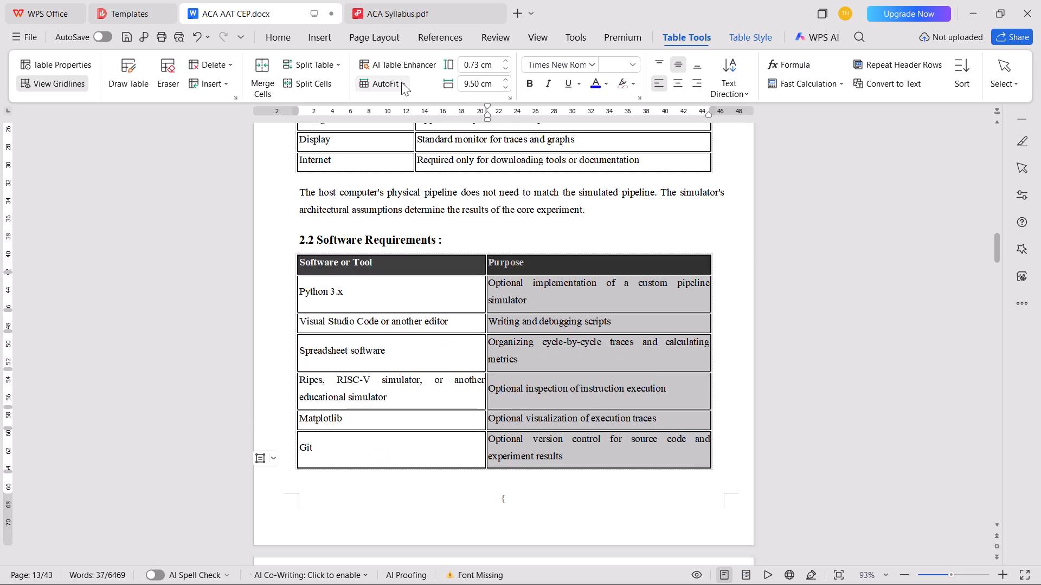
pyautogui.scroll(-4, 550, 376)
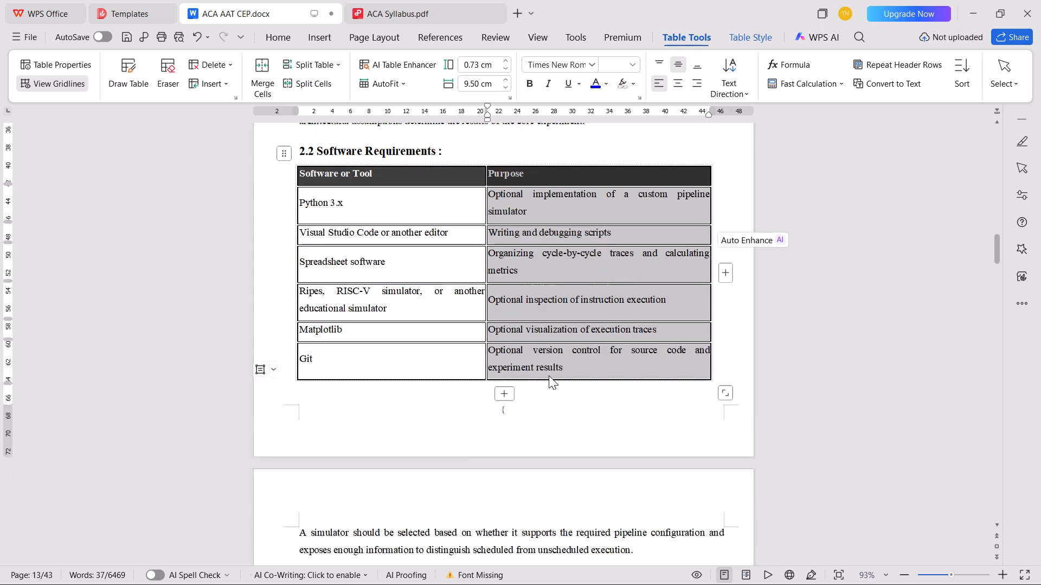
# Save the document after resizing the software requirements table columns.
pyautogui.hotkey('ctrl', 's')
# Remove the indent of the 2.3 Theoretical Prerequisites heading, append " :" to it, and save the document.
pyautogui.scroll(5, 429, 360)
pyautogui.scroll(-10, 339, 292)
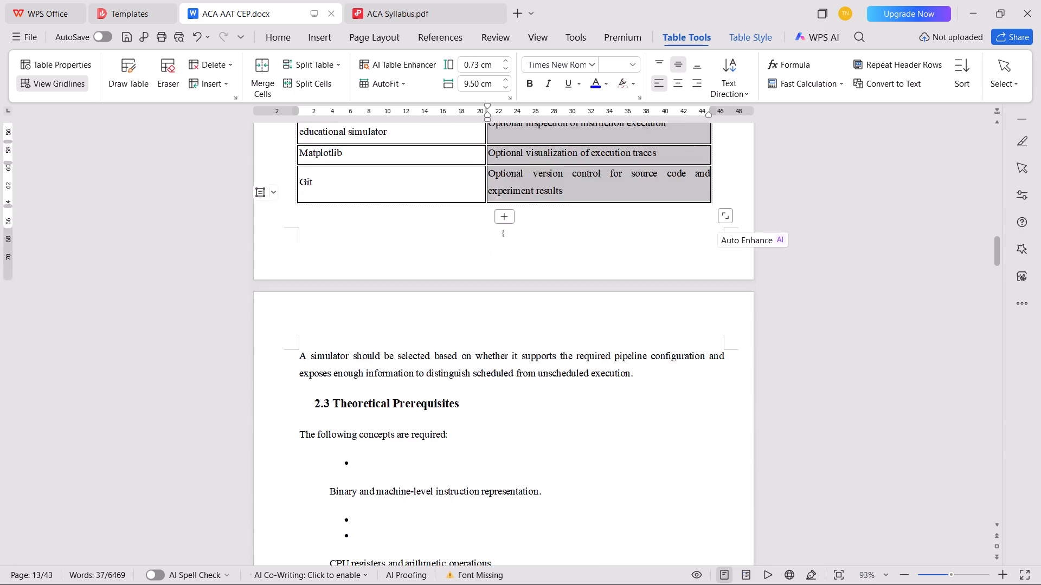
pyautogui.scroll(-3, 329, 324)
pyautogui.click(313, 321)
pyautogui.press('BackSpace')
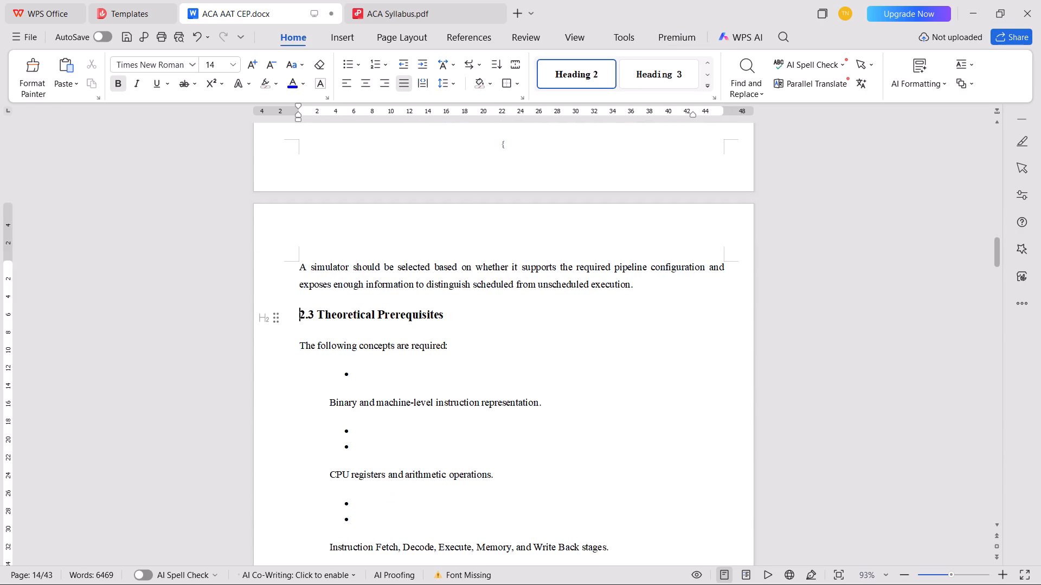
pyautogui.click(465, 319)
pyautogui.press('space')
pyautogui.write(':')
pyautogui.hotkey('ctrl', 's')
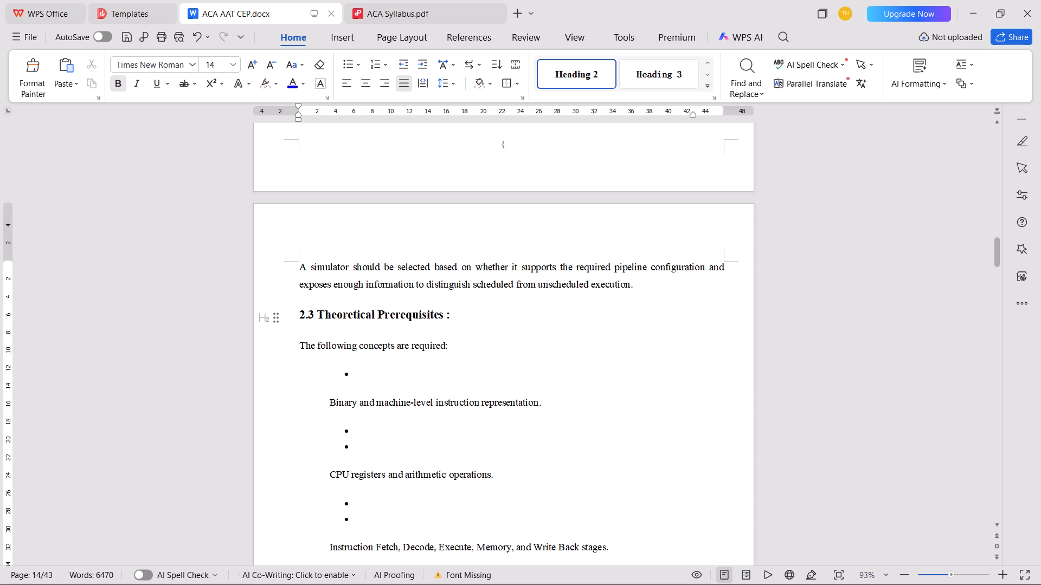
# Delete the empty bullets before the binary representation and CPU registers items in the 2.3 concepts list.
pyautogui.scroll(-3, 465, 319)
pyautogui.click(403, 247)
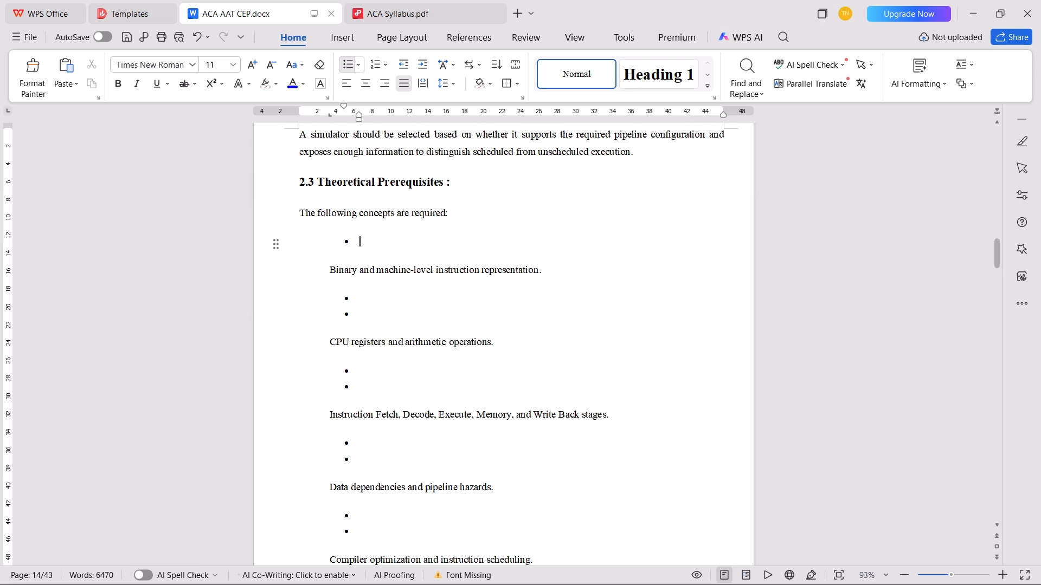
pyautogui.press('BackSpace')
pyautogui.press('BackSpace')
pyautogui.press('BackSpace')
pyautogui.click(383, 303)
pyautogui.press('BackSpace')
pyautogui.press('BackSpace')
pyautogui.press('BackSpace')
pyautogui.press('BackSpace')
# Delete the empty bullets before the Instruction Fetch stages and data dependencies items in the 2.3 list.
pyautogui.click(383, 326)
pyautogui.press('BackSpace')
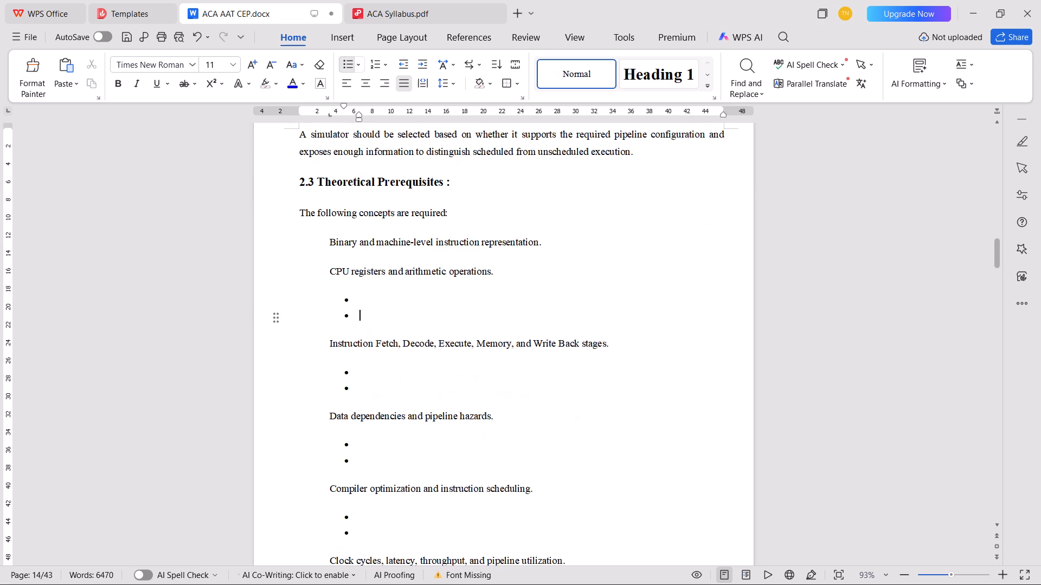
pyautogui.press('BackSpace')
pyautogui.press('BackSpace')
pyautogui.press('BackSpace')
pyautogui.click(387, 357)
pyautogui.press('BackSpace')
pyautogui.press('BackSpace')
pyautogui.press('BackSpace')
pyautogui.press('BackSpace')
# Delete the empty bullets before the compiler optimization and clock cycles items in the 2.3 list.
pyautogui.click(388, 393)
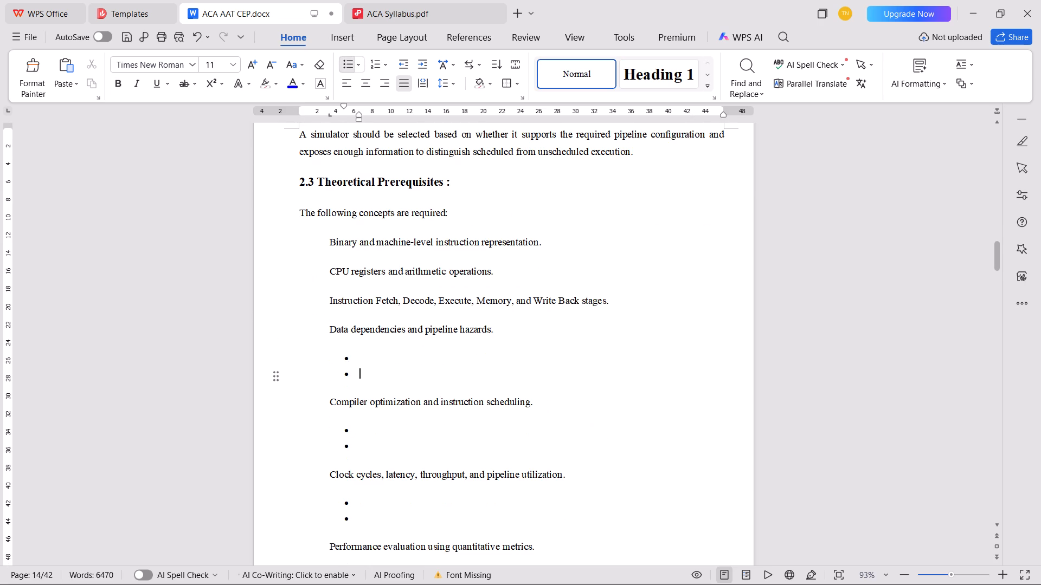
pyautogui.press('BackSpace')
pyautogui.press('BackSpace')
pyautogui.press('BackSpace')
pyautogui.press('BackSpace')
pyautogui.click(367, 426)
pyautogui.press('BackSpace')
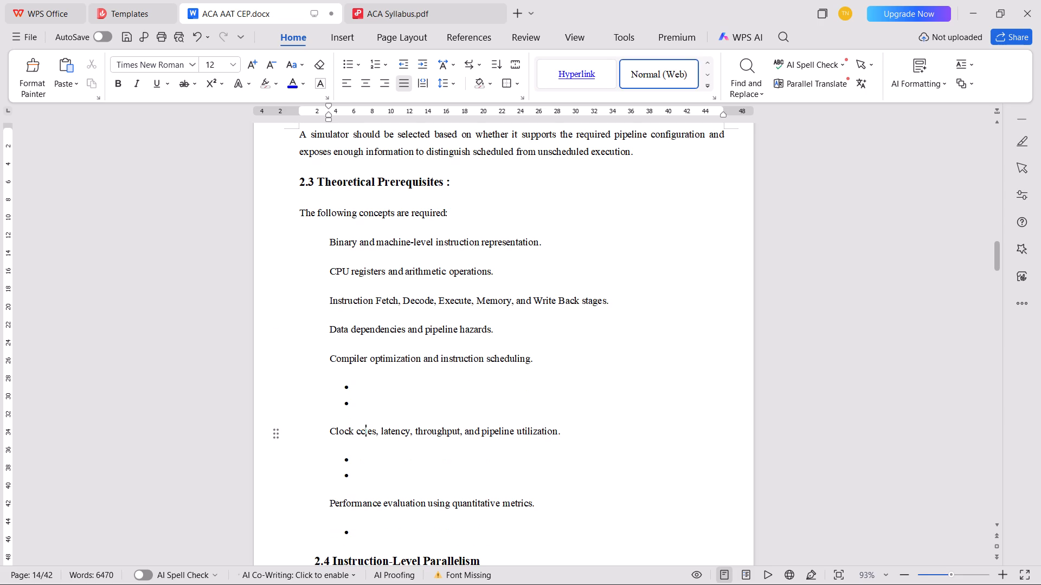
pyautogui.press('y')
pyautogui.click(374, 398)
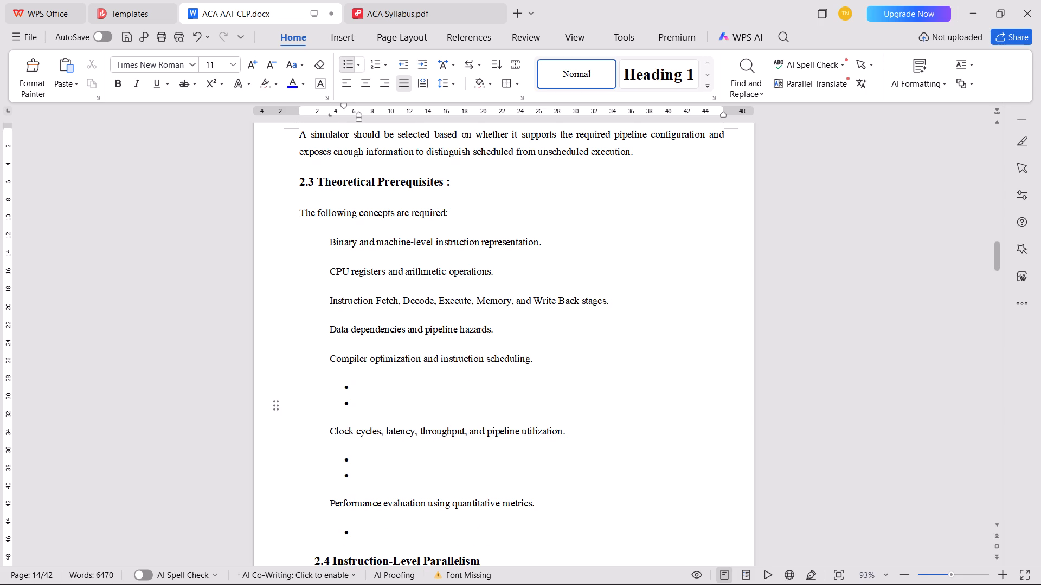
pyautogui.press('BackSpace')
pyautogui.press('BackSpace')
pyautogui.press('BackSpace')
pyautogui.press('BackSpace')
# Delete the empty bullets before and after the performance evaluation item at the end of the 2.3 list.
pyautogui.click(374, 435)
pyautogui.press('BackSpace')
pyautogui.press('BackSpace')
pyautogui.press('BackSpace')
pyautogui.press('BackSpace')
pyautogui.press('BackSpace')
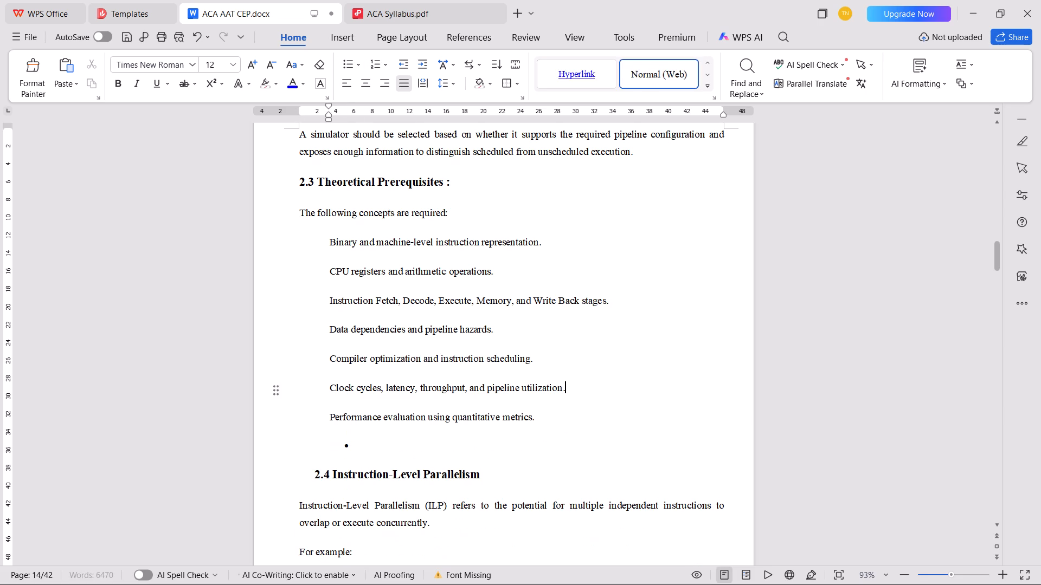
pyautogui.click(378, 447)
pyautogui.press('BackSpace')
pyautogui.press('BackSpace')
pyautogui.press('BackSpace')
# Remove the indent of the 2.4 Instruction-Level Parallelism heading and append " :" to it.
pyautogui.click(308, 446)
pyautogui.press('BackSpace')
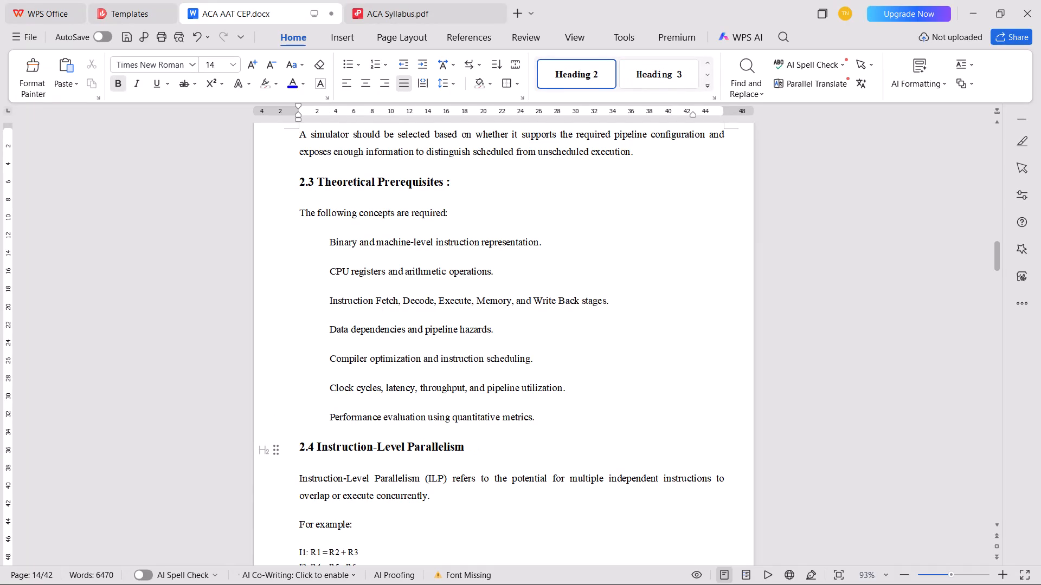
pyautogui.click(481, 450)
pyautogui.press('space')
pyautogui.write(':')
# Remove the indent of the 2.5 Instruction Dependency Graph heading and append " :" to it.
pyautogui.scroll(-10, 605, 580)
pyautogui.scroll(-12, 407, 399)
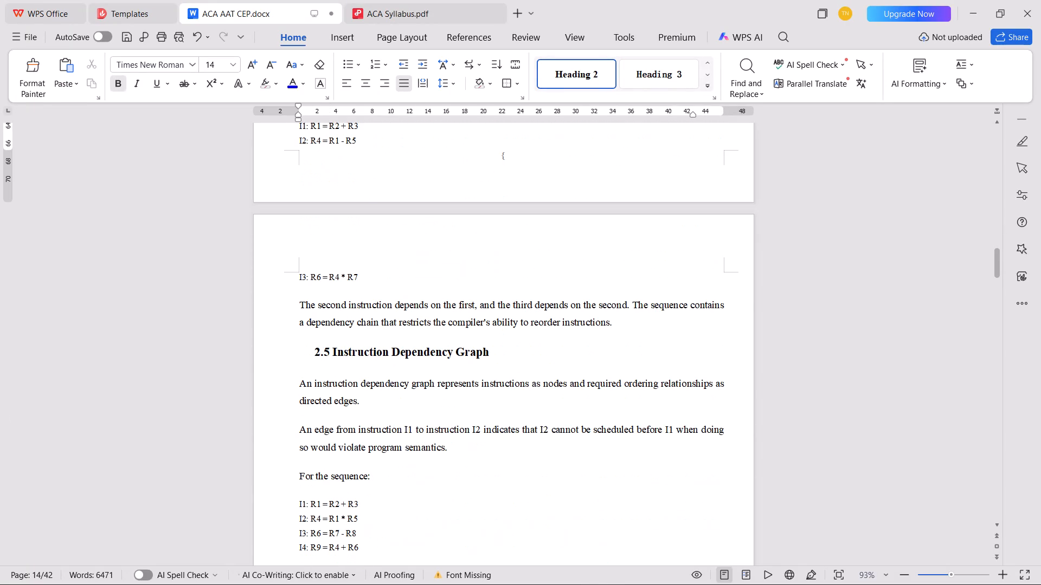
pyautogui.click(301, 355)
pyautogui.press('BackSpace')
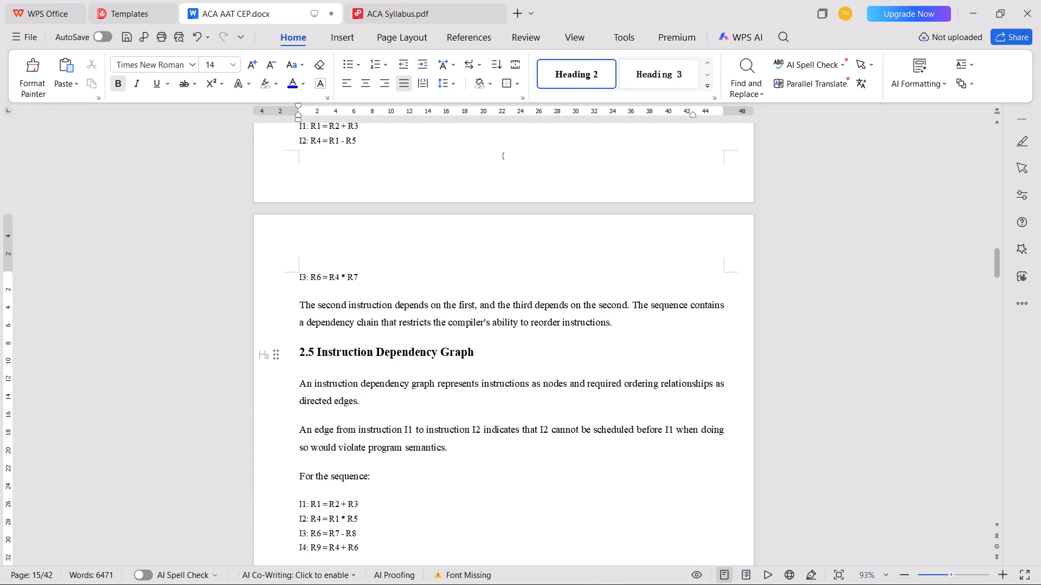
pyautogui.click(495, 352)
pyautogui.press('space')
pyautogui.write(':')
# Delete the empty bullets before the I1 → I2 and I2 → I4 items in the principal dependencies list.
pyautogui.scroll(-6, 495, 352)
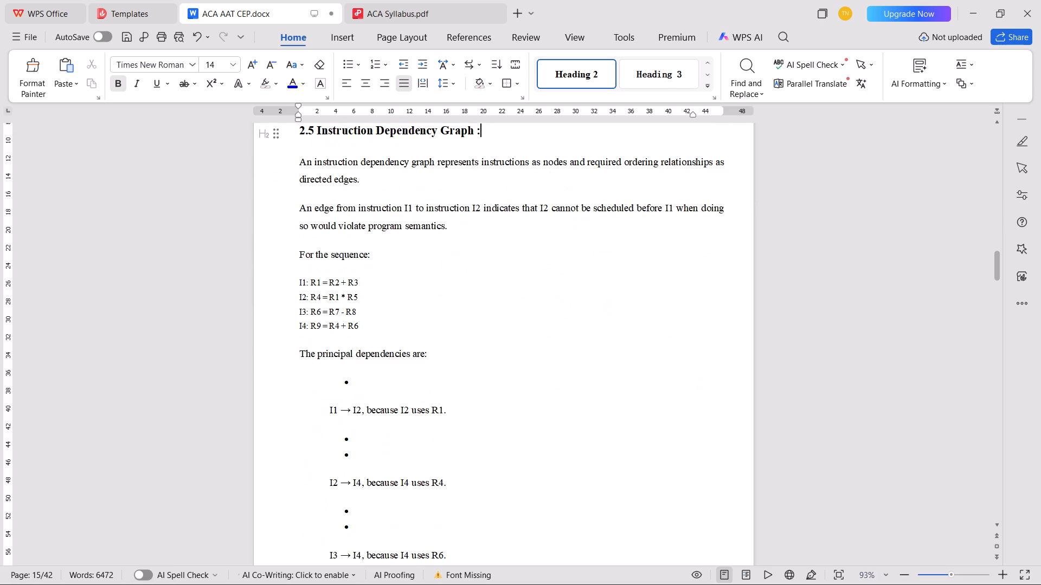
pyautogui.click(409, 381)
pyautogui.press('BackSpace')
pyautogui.press('BackSpace')
pyautogui.press('BackSpace')
pyautogui.click(388, 420)
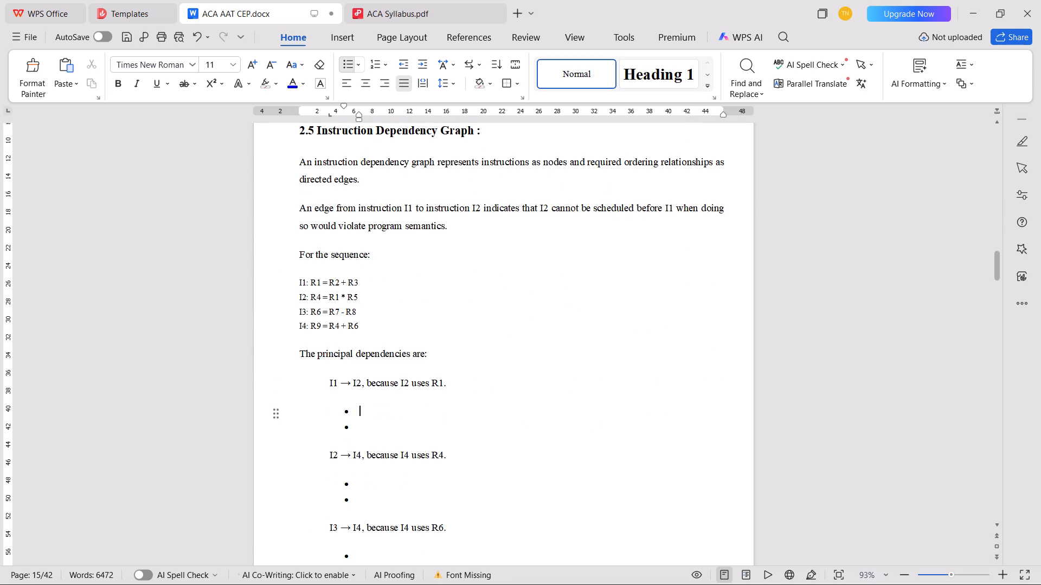
pyautogui.click(369, 427)
pyautogui.press('BackSpace')
pyautogui.press('BackSpace')
pyautogui.press('BackSpace')
pyautogui.press('BackSpace')
# Delete the empty bullets before and after the I3 → I4 item in the principal dependencies list.
pyautogui.click(375, 445)
pyautogui.press('BackSpace')
pyautogui.click(375, 449)
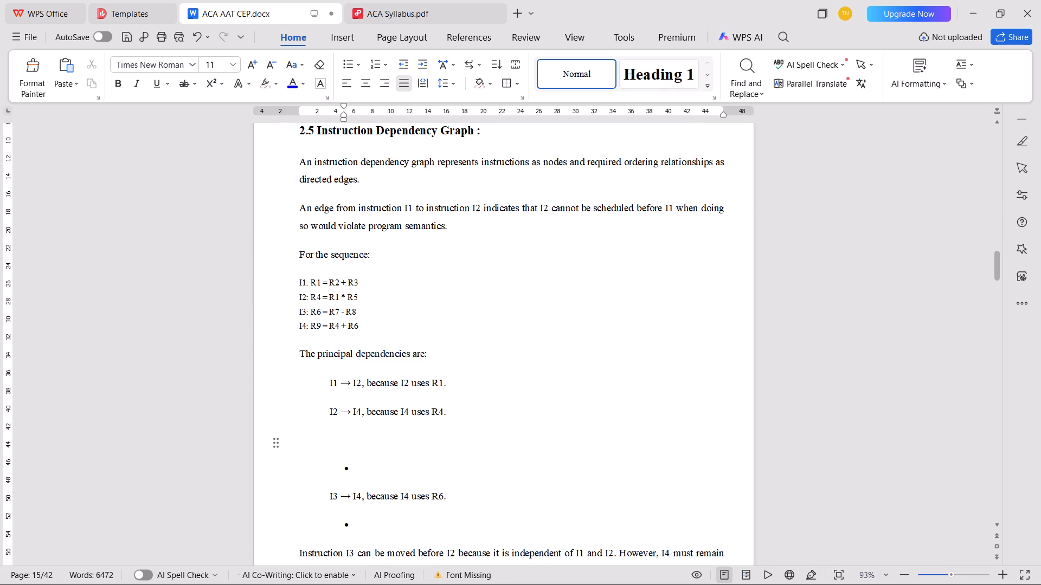
pyautogui.click(377, 460)
pyautogui.click(377, 468)
pyautogui.press('BackSpace')
pyautogui.press('BackSpace')
pyautogui.press('BackSpace')
pyautogui.press('BackSpace')
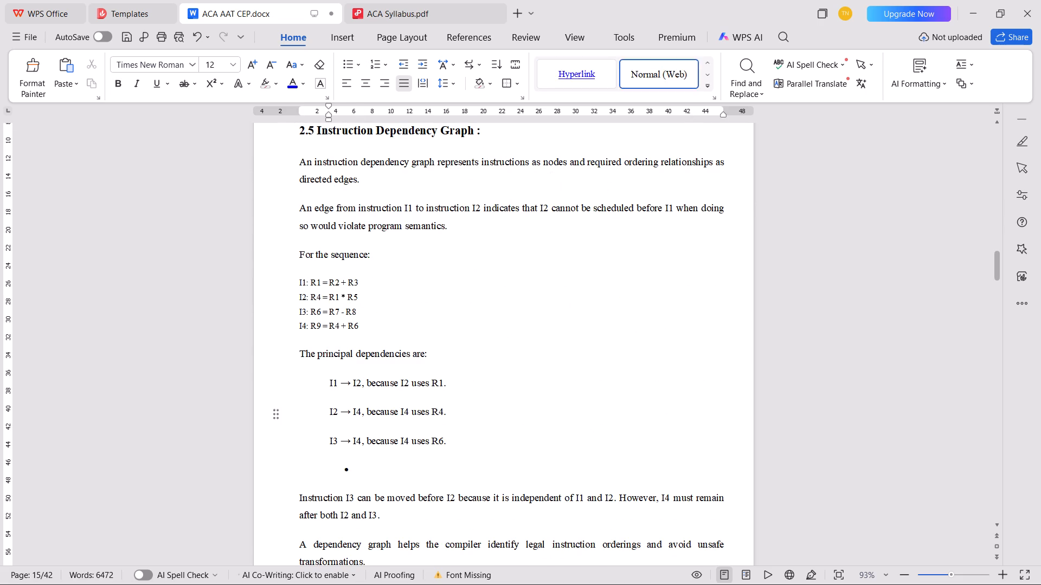
pyautogui.click(384, 478)
pyautogui.press('BackSpace')
pyautogui.press('BackSpace')
pyautogui.press('BackSpace')
# Format the three principal dependencies as an a., b., c. lettered list and make the list letters bold.
pyautogui.moveTo(465, 444); pyautogui.dragTo(306, 380)
pyautogui.click(390, 65)
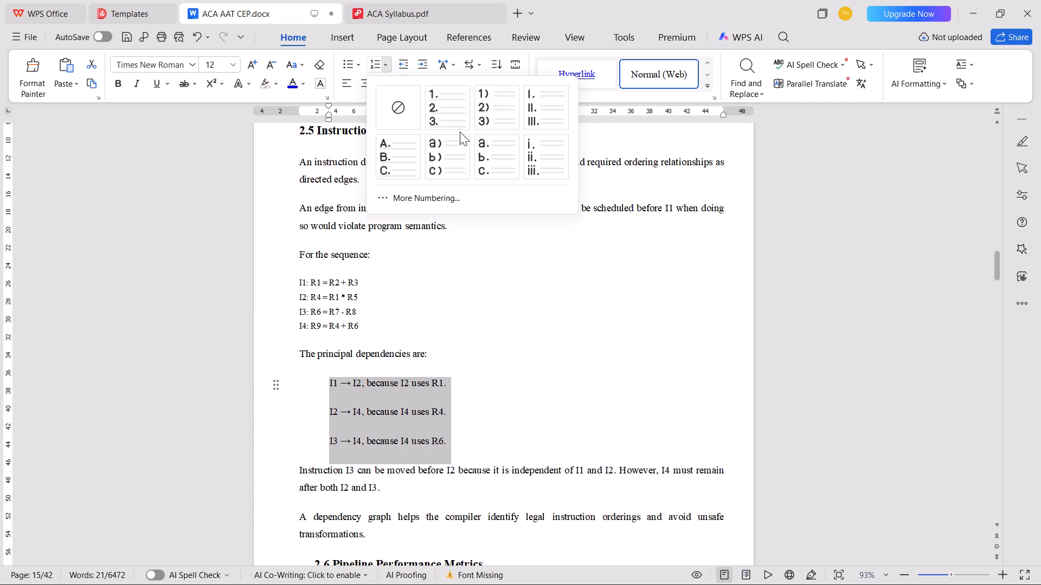
pyautogui.click(477, 163)
pyautogui.press('Tab')
pyautogui.click(317, 383)
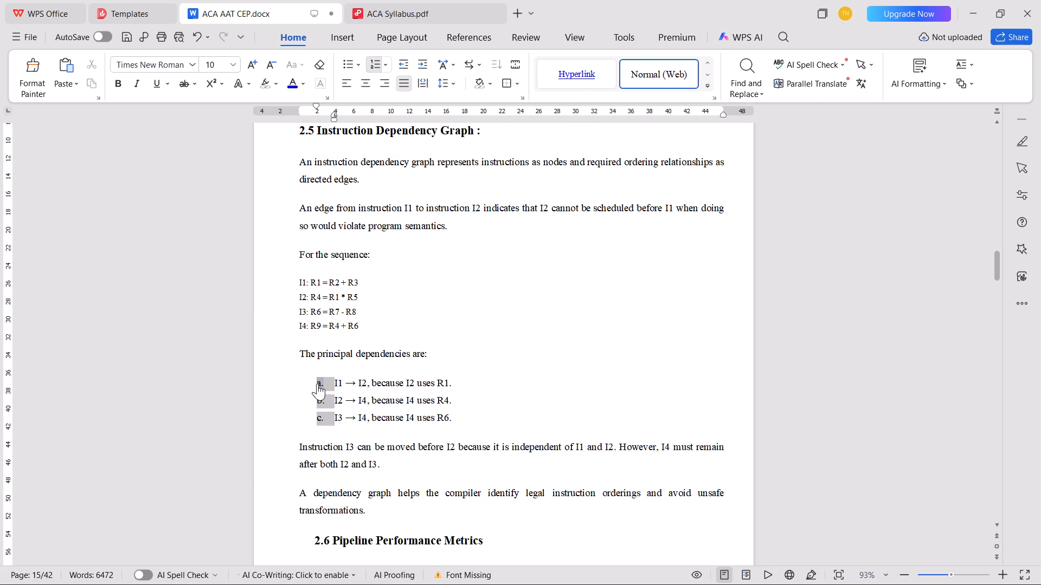
pyautogui.hotkey('ctrl', 'b')
pyautogui.click(512, 413)
# Remove the 2.6 Pipeline Performance Metrics heading's indent and append " :" to it and the 2.6.1 Total Execution Cycles heading.
pyautogui.scroll(-4, 475, 431)
pyautogui.click(315, 366)
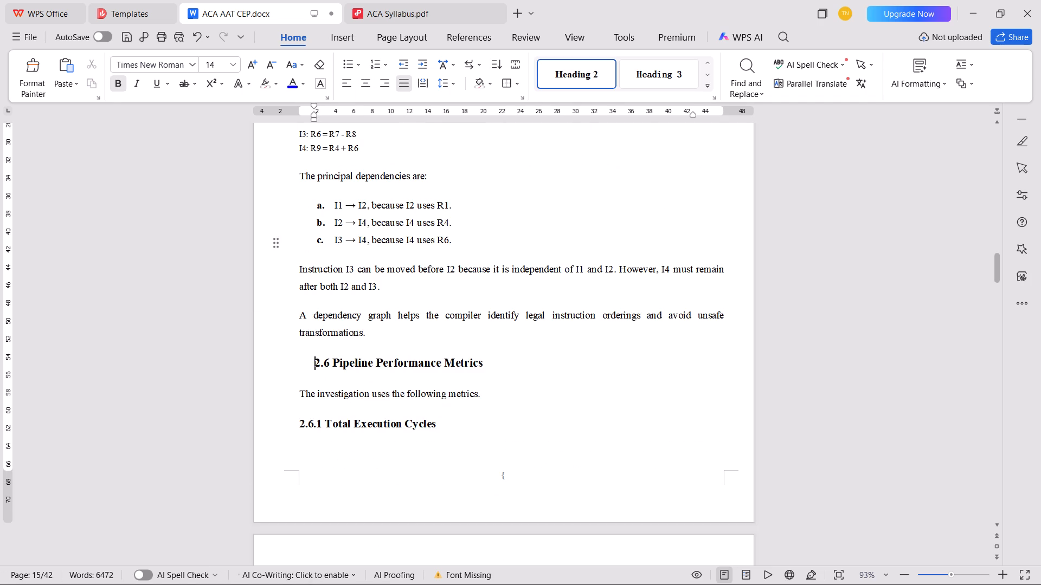
pyautogui.press('BackSpace')
pyautogui.click(505, 364)
pyautogui.press('space')
pyautogui.write(':')
pyautogui.click(483, 435)
pyautogui.press('space')
pyautogui.write(':')
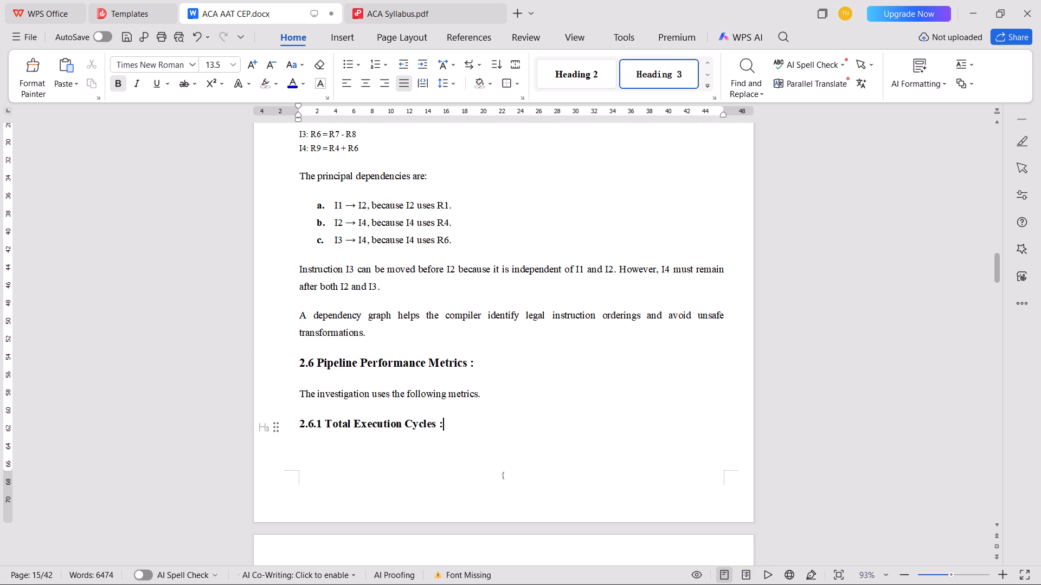
# Delete the bracketed raw C_ideal formula in section 2.6.1 and join the paragraphs around it.
pyautogui.scroll(-4, 603, 370)
pyautogui.scroll(-2, 497, 359)
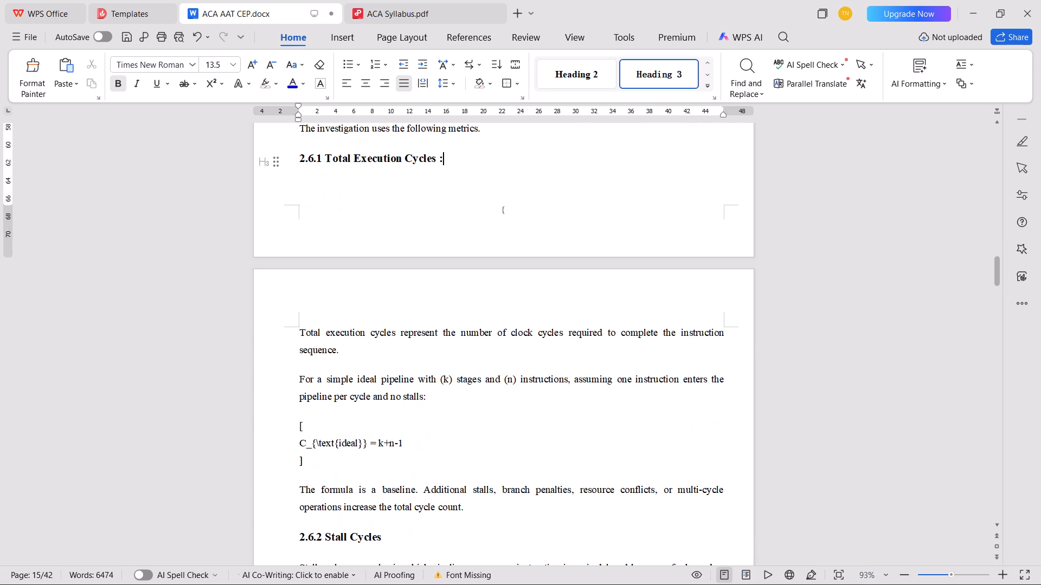
pyautogui.moveTo(315, 472); pyautogui.dragTo(266, 416)
pyautogui.click(329, 463)
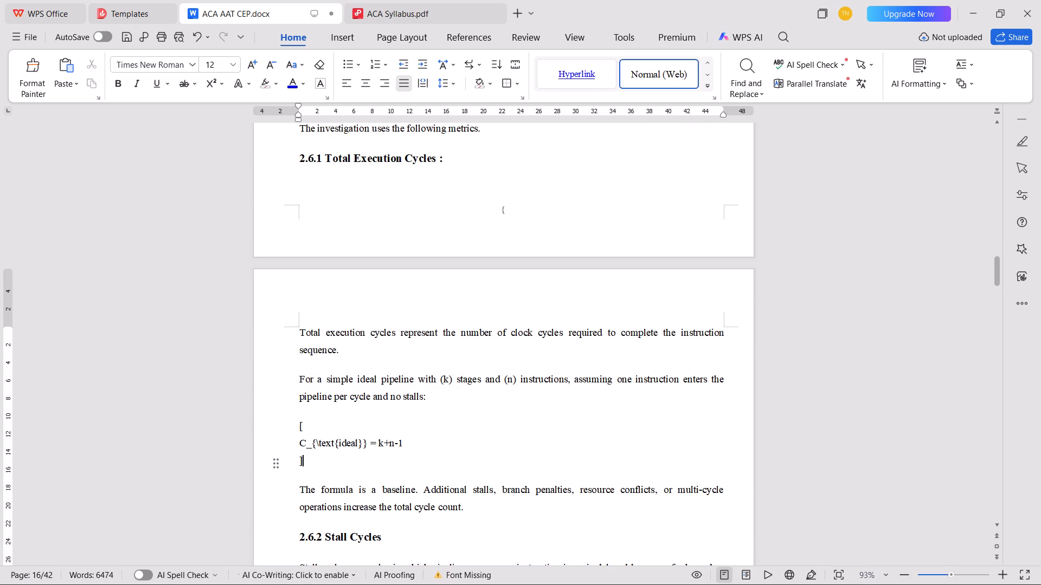
pyautogui.moveTo(322, 469); pyautogui.dragTo(279, 427)
pyautogui.press('BackSpace')
pyautogui.press('BackSpace')
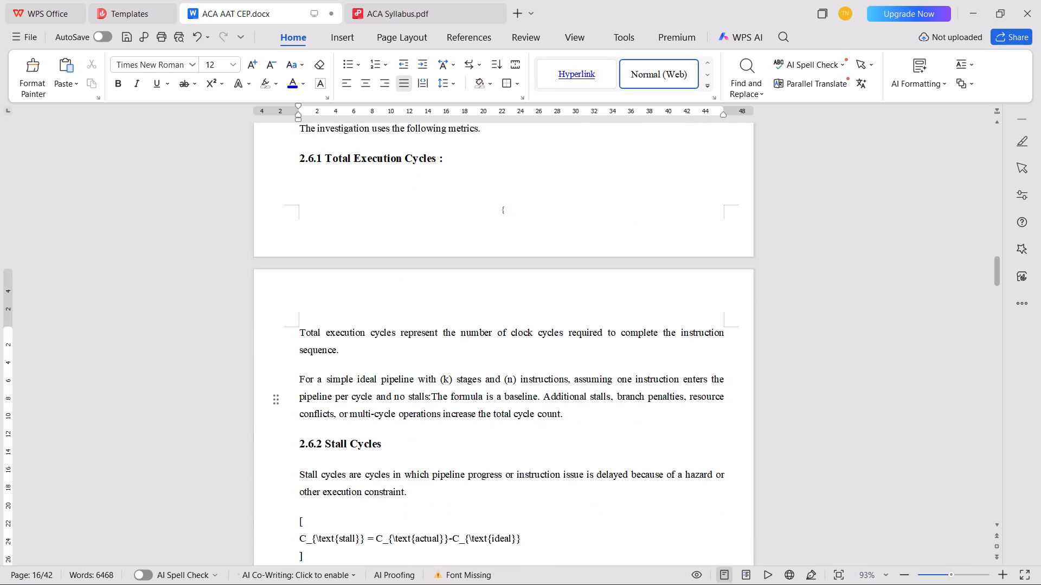
# Append " :" to the 2.6.2 Stall Cycles heading and delete the bracketed raw C_stall formula in that section.
pyautogui.click(423, 446)
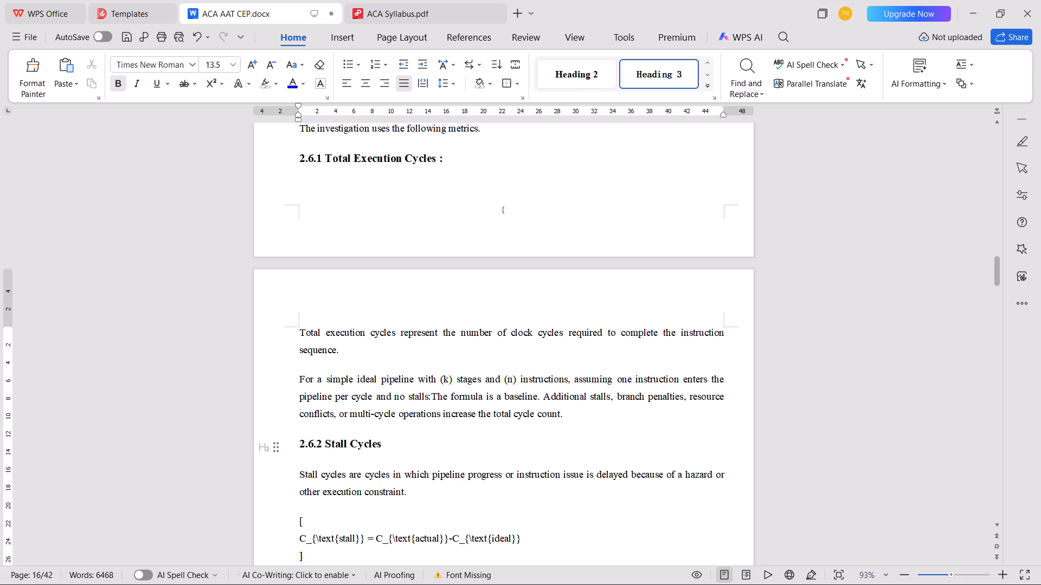
pyautogui.press('space')
pyautogui.write(':')
pyautogui.scroll(-4, 417, 442)
pyautogui.moveTo(331, 425); pyautogui.dragTo(324, 424)
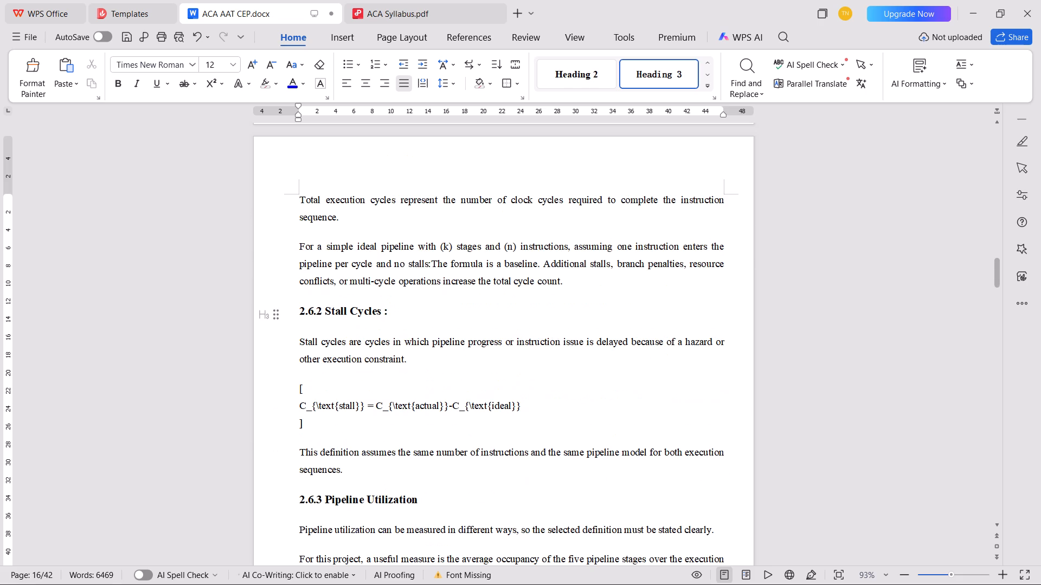
pyautogui.moveTo(324, 424); pyautogui.dragTo(264, 380)
pyautogui.click(356, 443)
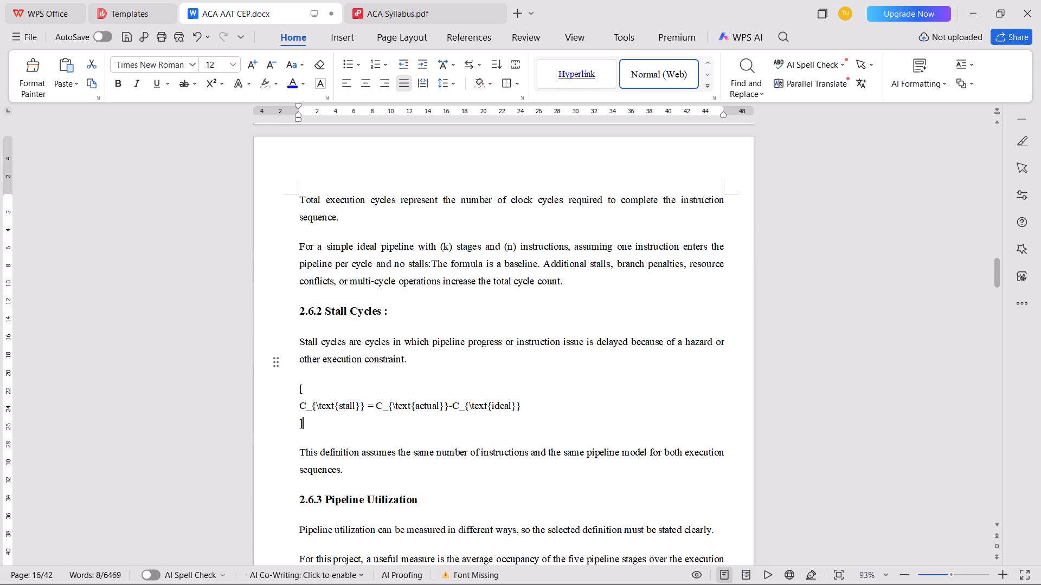
pyautogui.moveTo(333, 433); pyautogui.dragTo(273, 397)
pyautogui.press('BackSpace')
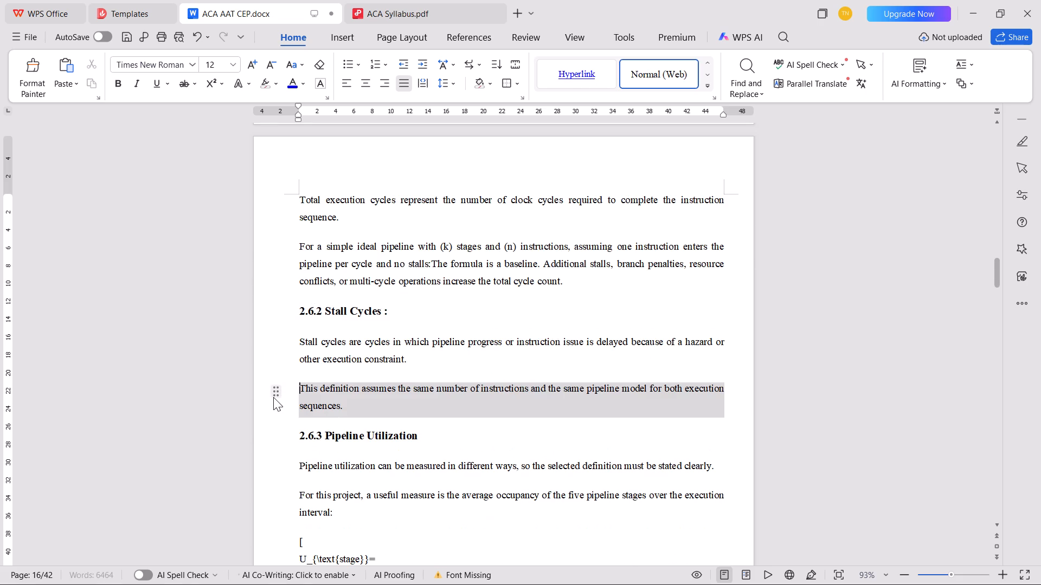
# Append " :" to the 2.6.3 Pipeline Utilization heading and delete the bracketed raw U_stage formula in that section.
pyautogui.click(461, 444)
pyautogui.press('space')
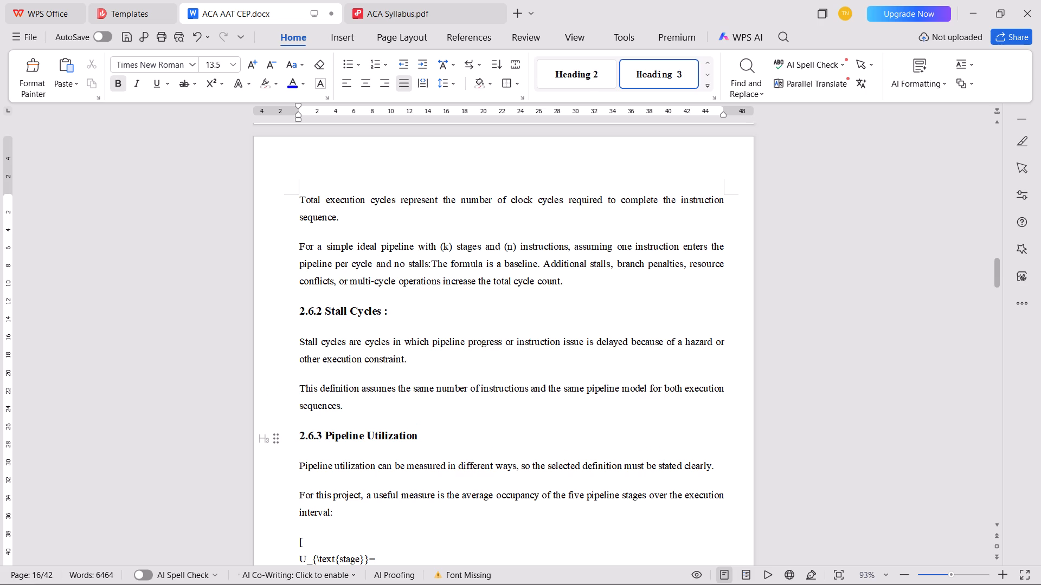
pyautogui.write(':')
pyautogui.scroll(-6, 453, 443)
pyautogui.moveTo(318, 535); pyautogui.dragTo(286, 474)
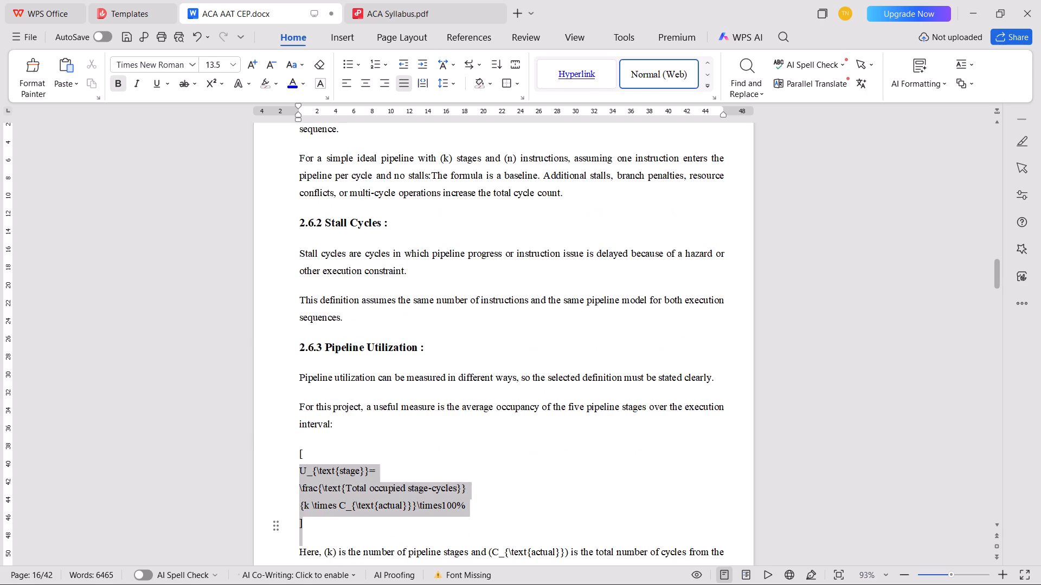
pyautogui.moveTo(286, 474); pyautogui.dragTo(286, 456)
pyautogui.press('BackSpace')
# Append " :" to the 2.6.4 Instruction Throughput heading and delete the bracketed raw T formula in that section.
pyautogui.scroll(1, 286, 456)
pyautogui.scroll(-5, 286, 456)
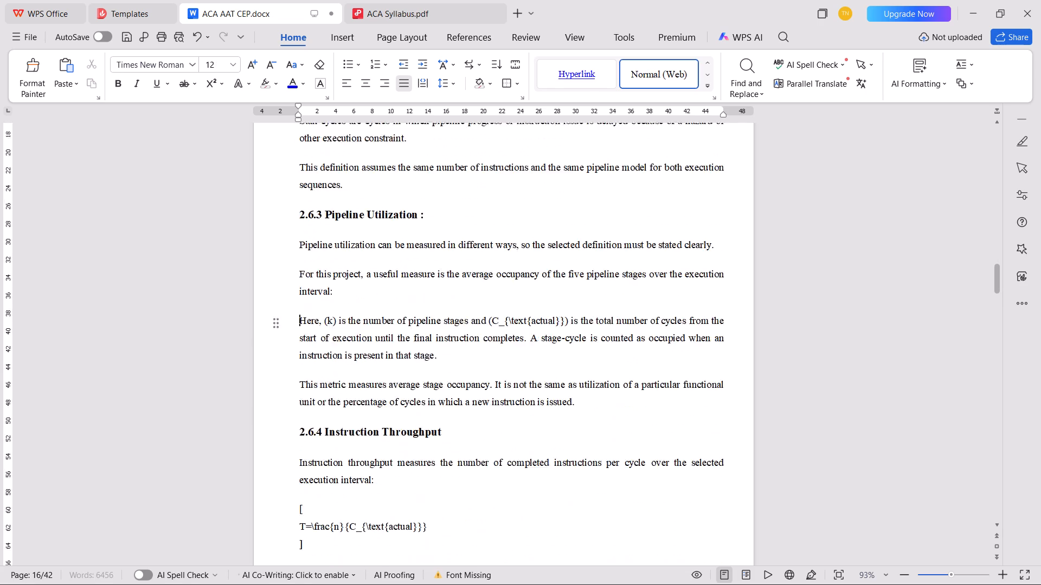
pyautogui.click(450, 391)
pyautogui.press('space')
pyautogui.write(':')
pyautogui.scroll(-2, 450, 391)
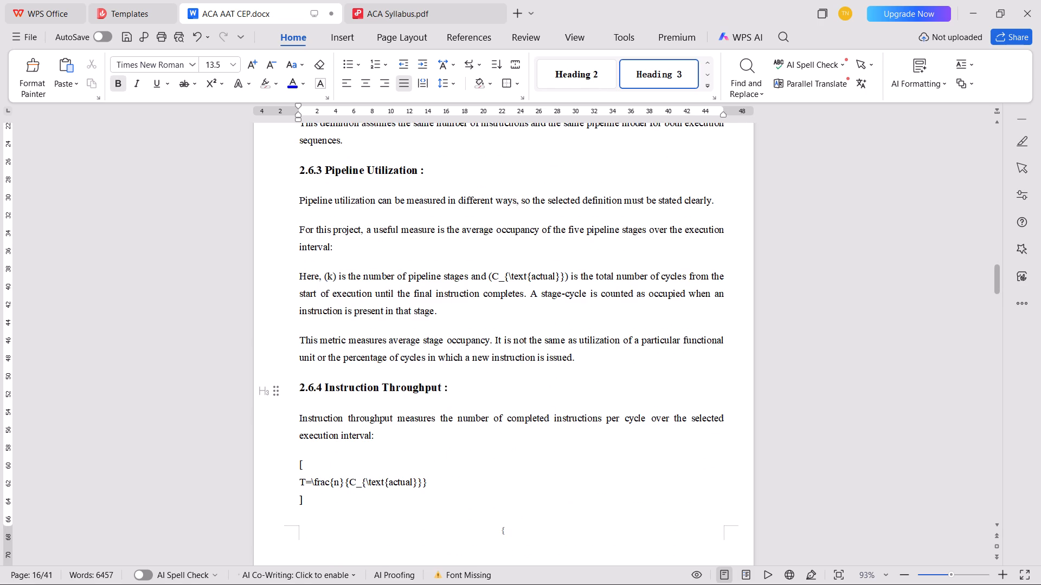
pyautogui.scroll(-2, 450, 391)
pyautogui.moveTo(309, 330); pyautogui.dragTo(282, 290)
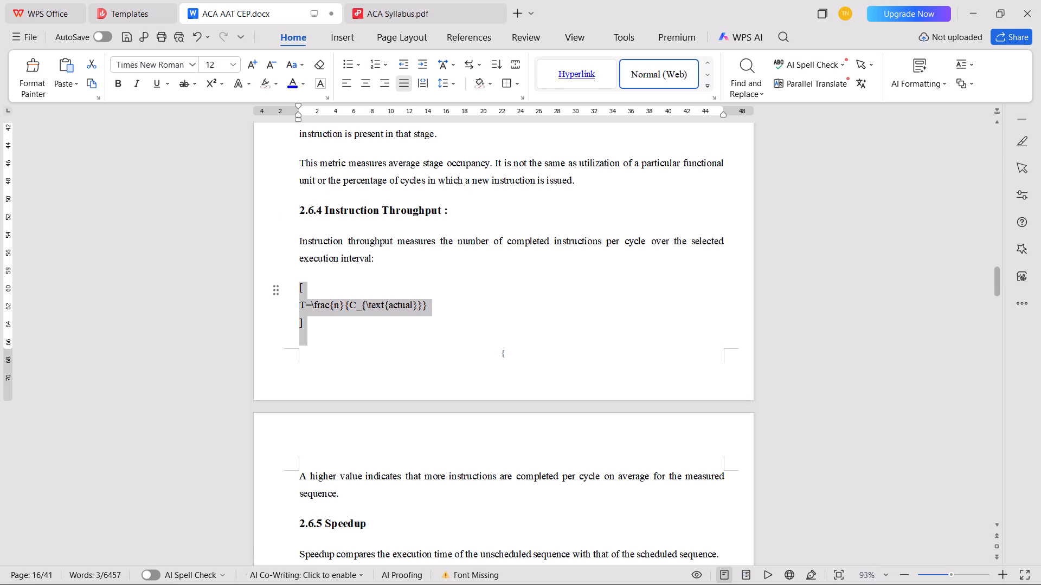
pyautogui.press('BackSpace')
# Append " :" to the 2.6.5 Speedup heading.
pyautogui.click(408, 335)
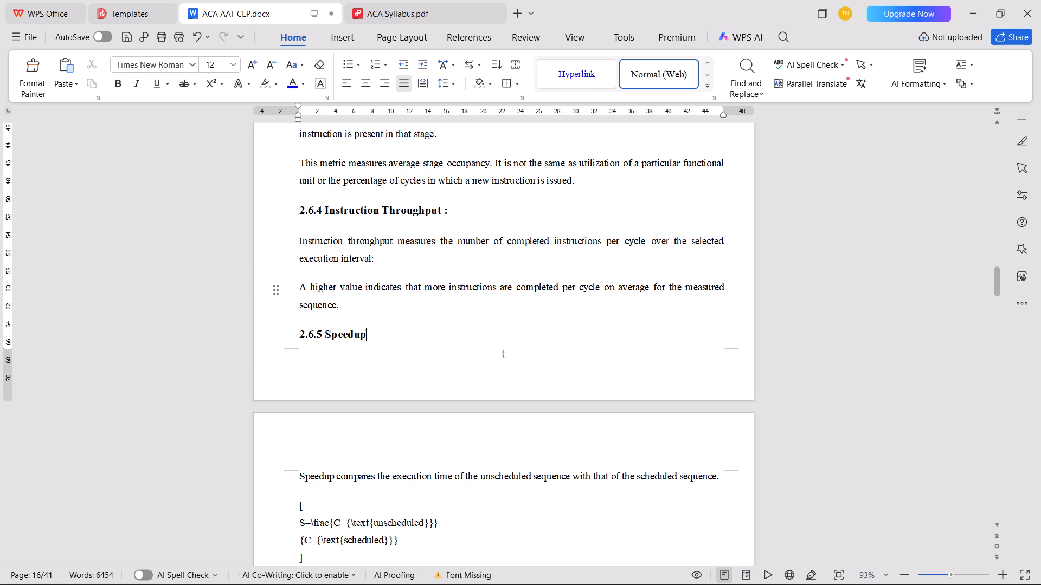
pyautogui.press('space')
pyautogui.write(':')
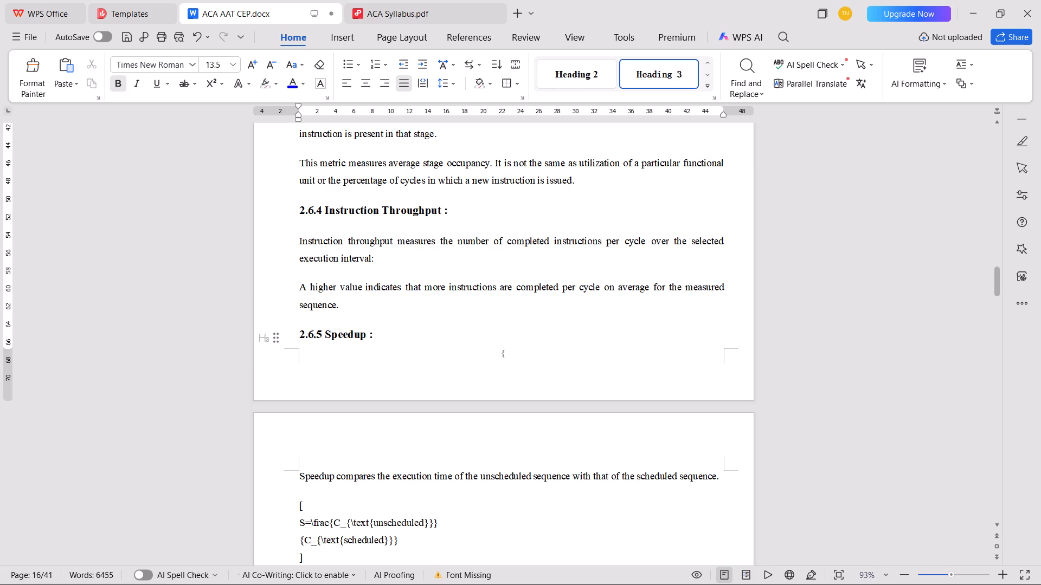
# Join the two 2.6.4 Instruction Throughput paragraphs, replacing the colon after "execution interval" with a full stop and a space.
pyautogui.click(298, 289)
pyautogui.press('BackSpace')
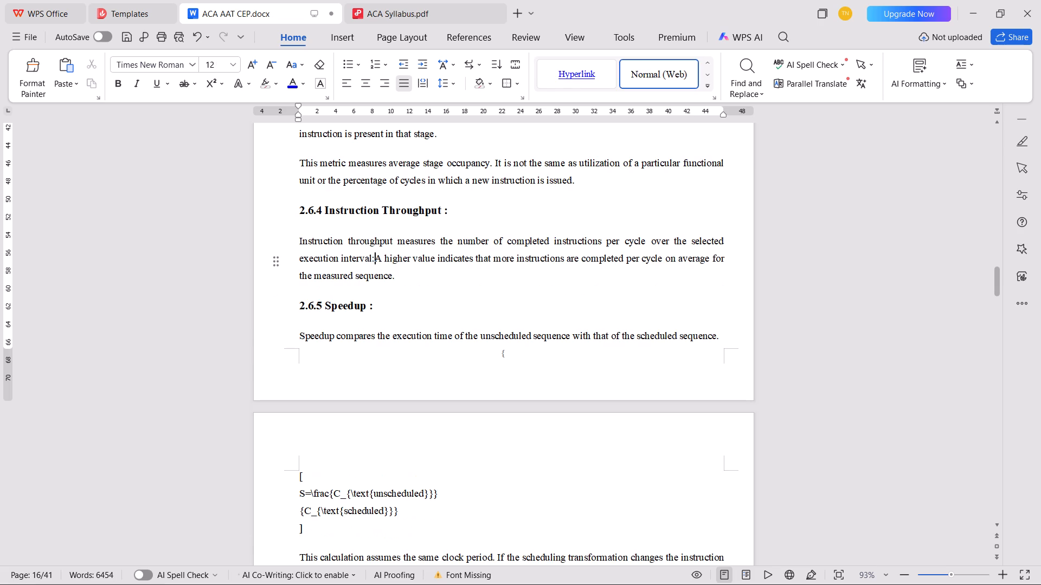
pyautogui.press('BackSpace')
pyautogui.write('.')
pyautogui.press('space')
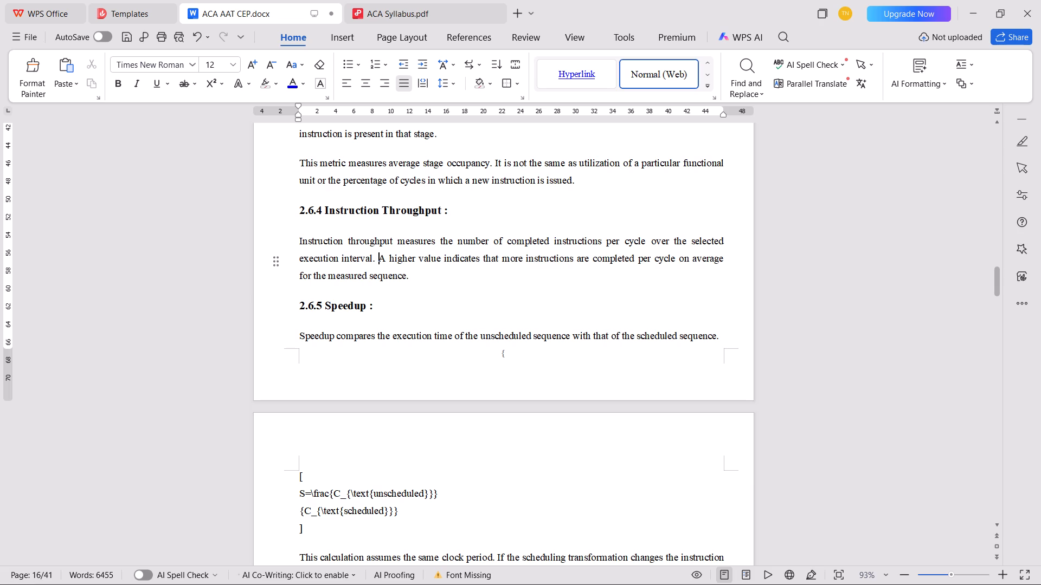
# Delete the bracketed raw S formula in section 2.6.5 Speedup.
pyautogui.scroll(-3, 359, 403)
pyautogui.moveTo(314, 408); pyautogui.dragTo(283, 341)
pyautogui.press('BackSpace')
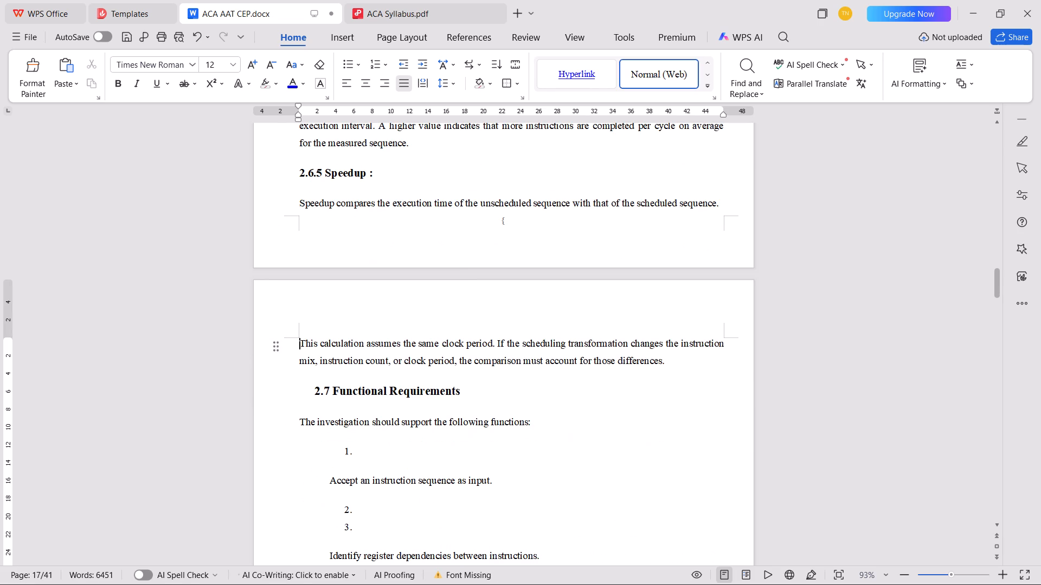
# Remove the indent of the 2.7 Functional Requirements heading so it aligns with the body text.
pyautogui.click(307, 394)
pyautogui.press('BackSpace')
# Remove the empty numbered lines in section 2.7 from before "Accept an instruction sequence" down to "Produce an unscheduled instruction sequence".
pyautogui.scroll(-4, 307, 394)
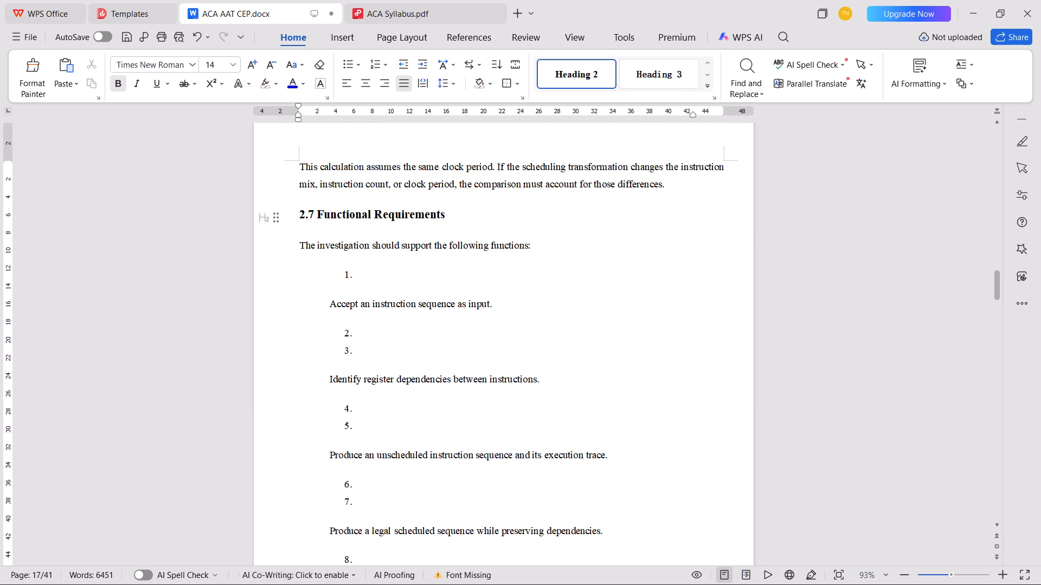
pyautogui.click(381, 275)
pyautogui.press('BackSpace')
pyautogui.press('BackSpace')
pyautogui.press('BackSpace')
pyautogui.click(389, 318)
pyautogui.press('BackSpace')
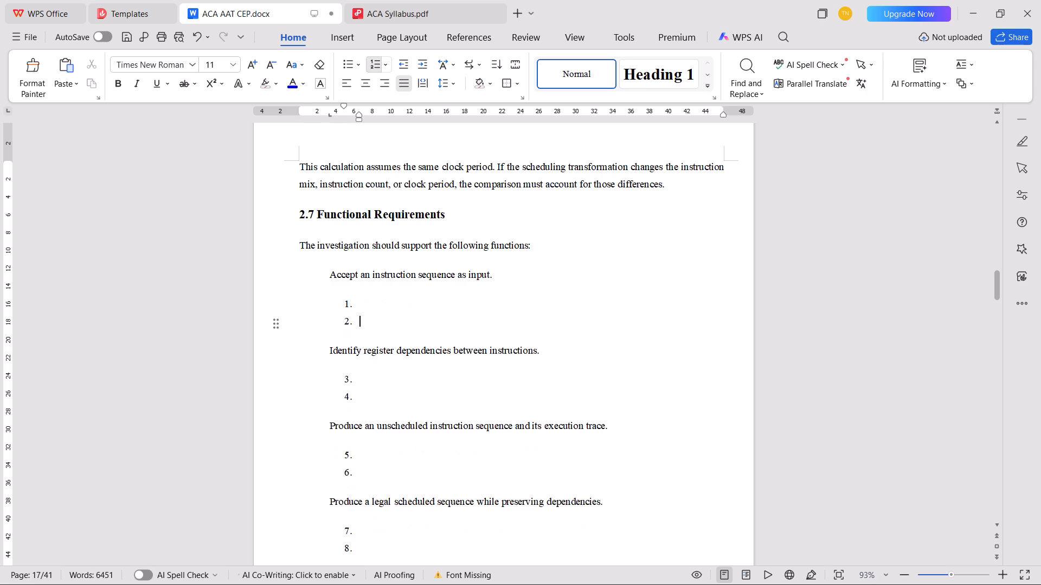
pyautogui.press('BackSpace')
pyautogui.press('BackSpace')
pyautogui.press('BackSpace')
pyautogui.click(393, 369)
pyautogui.press('BackSpace')
pyautogui.press('BackSpace')
pyautogui.press('BackSpace')
pyautogui.press('BackSpace')
# Remove the empty numbered lines in section 2.7 between "Produce an unscheduled instruction sequence" and "Record stalls and the reasons for them".
pyautogui.click(391, 391)
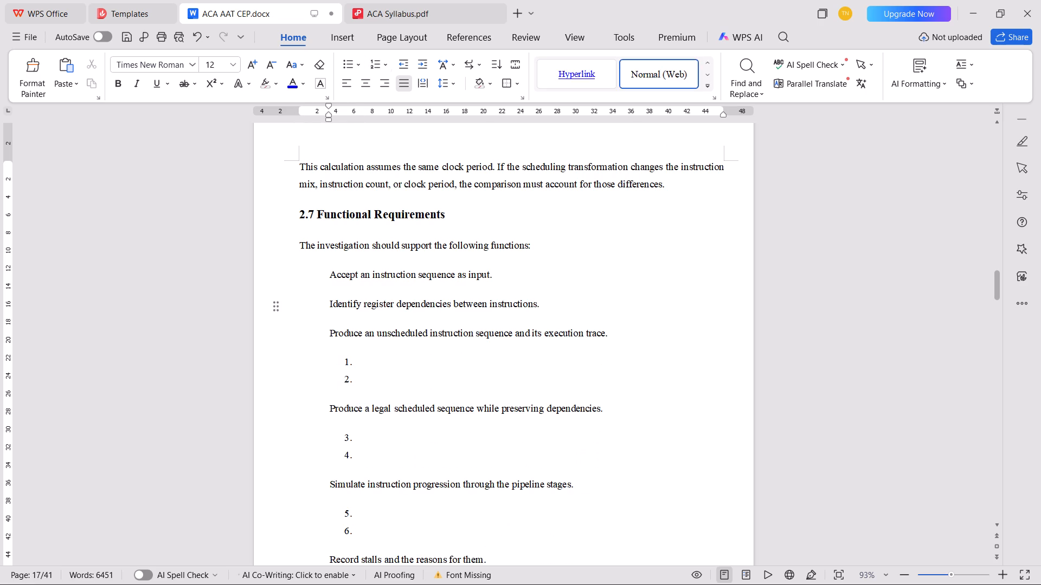
pyautogui.press('BackSpace')
pyautogui.press('BackSpace')
pyautogui.press('BackSpace')
pyautogui.press('BackSpace')
pyautogui.click(378, 419)
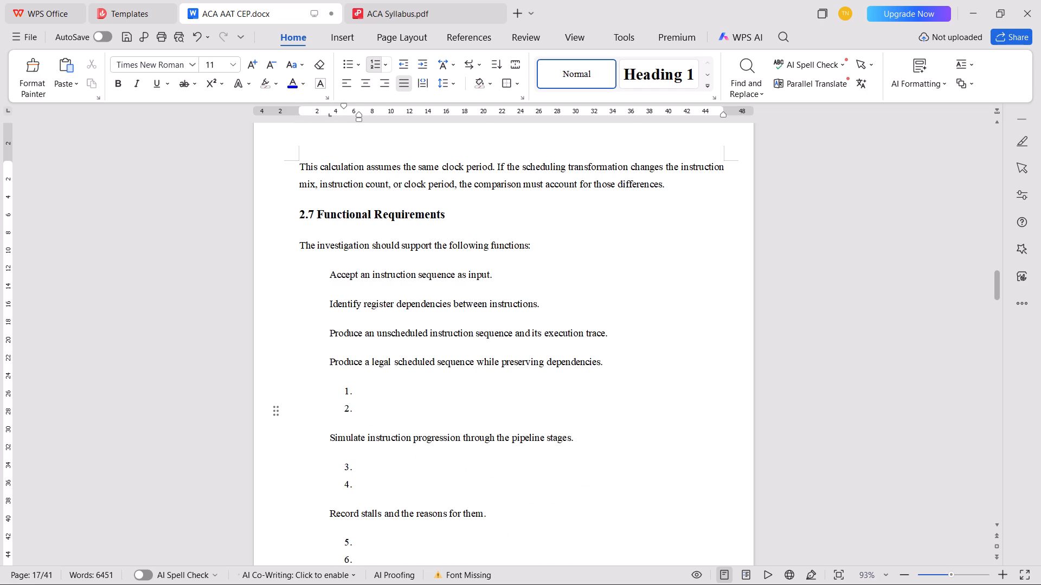
pyautogui.press('BackSpace')
pyautogui.press('BackSpace')
pyautogui.press('BackSpace')
pyautogui.press('BackSpace')
pyautogui.click(375, 449)
pyautogui.press('BackSpace')
pyautogui.press('BackSpace')
pyautogui.press('BackSpace')
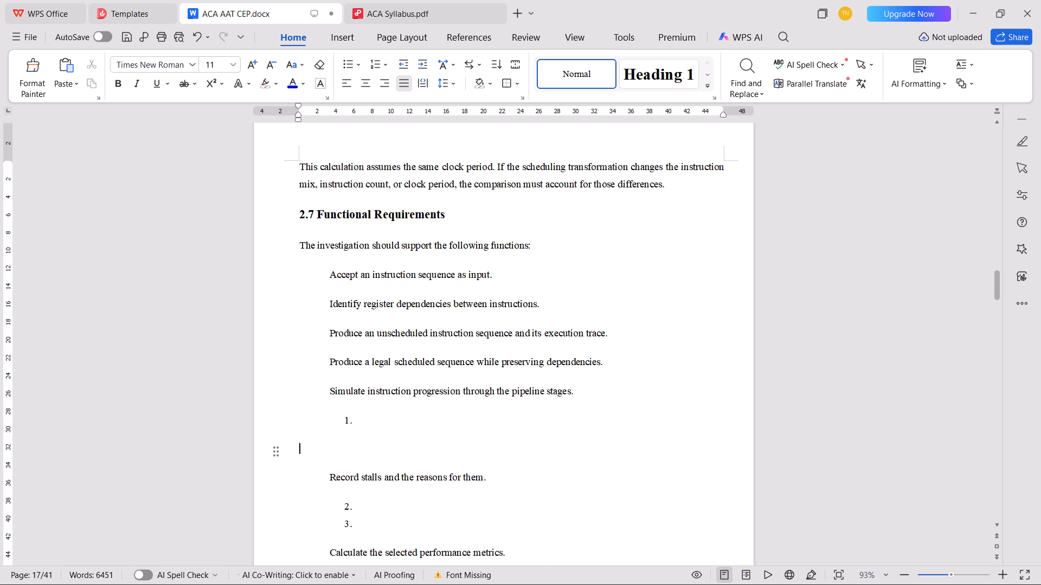
pyautogui.press('BackSpace')
# Remove the empty numbered lines in section 2.7 between "Record stalls and the reasons for them" and "Display the two traces".
pyautogui.click(375, 465)
pyautogui.press('BackSpace')
pyautogui.press('BackSpace')
pyautogui.press('BackSpace')
pyautogui.press('BackSpace')
pyautogui.click(393, 492)
pyautogui.press('BackSpace')
pyautogui.press('BackSpace')
pyautogui.press('BackSpace')
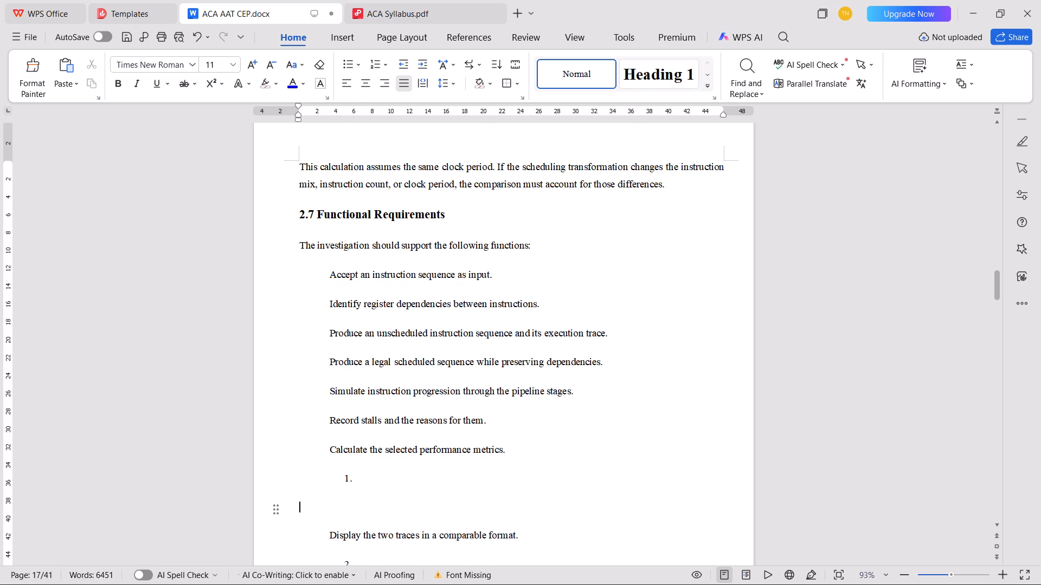
pyautogui.press('BackSpace')
# Remove the empty numbered lines in section 2.7 after "Display the two traces" and after "Verify that both sequences".
pyautogui.click(397, 526)
pyautogui.press('BackSpace')
pyautogui.press('BackSpace')
pyautogui.press('BackSpace')
pyautogui.press('BackSpace')
pyautogui.scroll(-3, 422, 504)
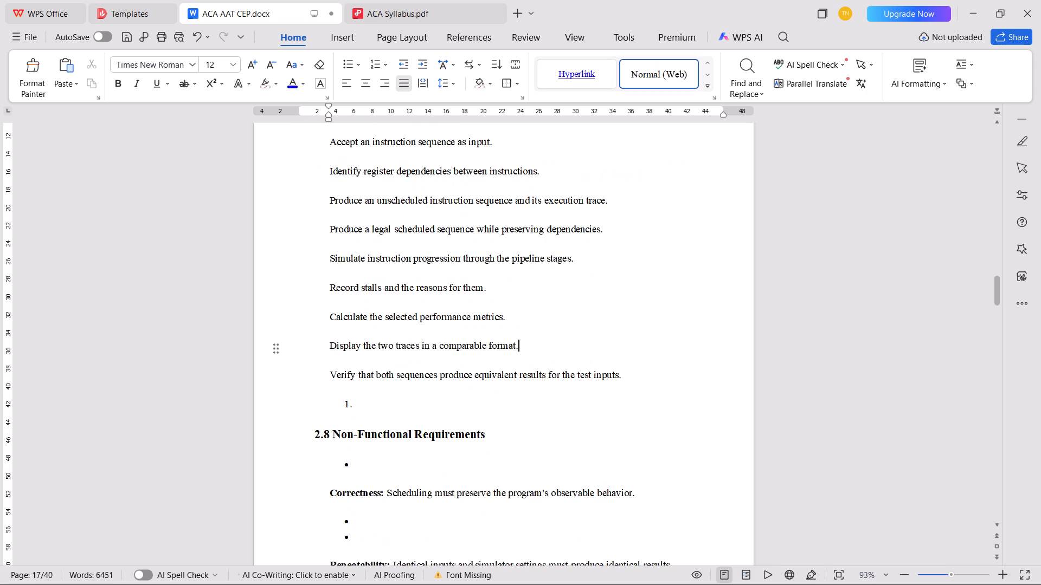
pyautogui.click(386, 396)
pyautogui.click(385, 411)
pyautogui.press('BackSpace')
pyautogui.press('BackSpace')
pyautogui.press('BackSpace')
# Format the nine functional requirements in section 2.7 as an indented a., b., c. list with bold letters.
pyautogui.scroll(2, 606, 393)
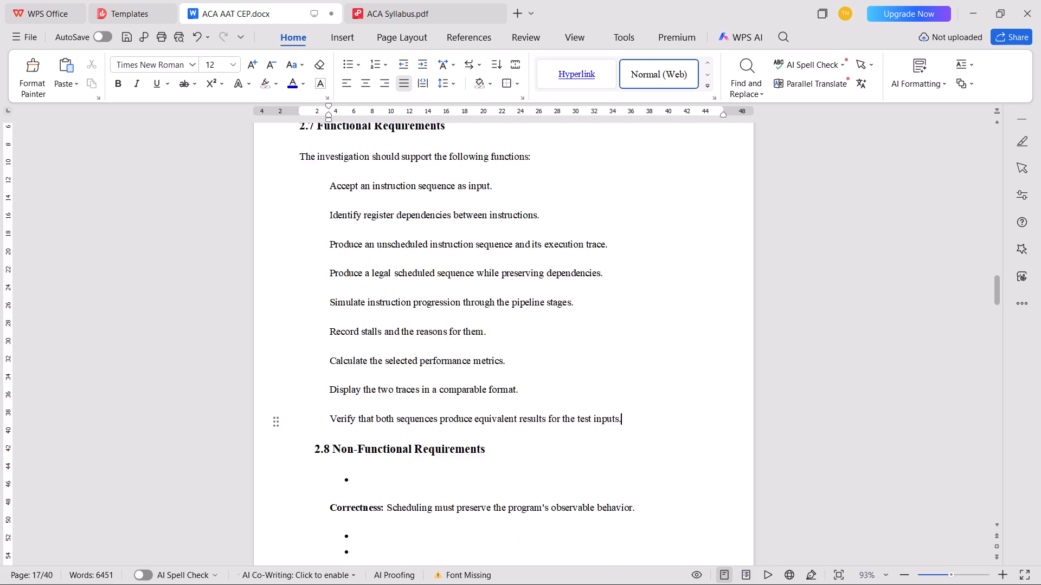
pyautogui.scroll(1, 608, 393)
pyautogui.moveTo(639, 508); pyautogui.dragTo(300, 281)
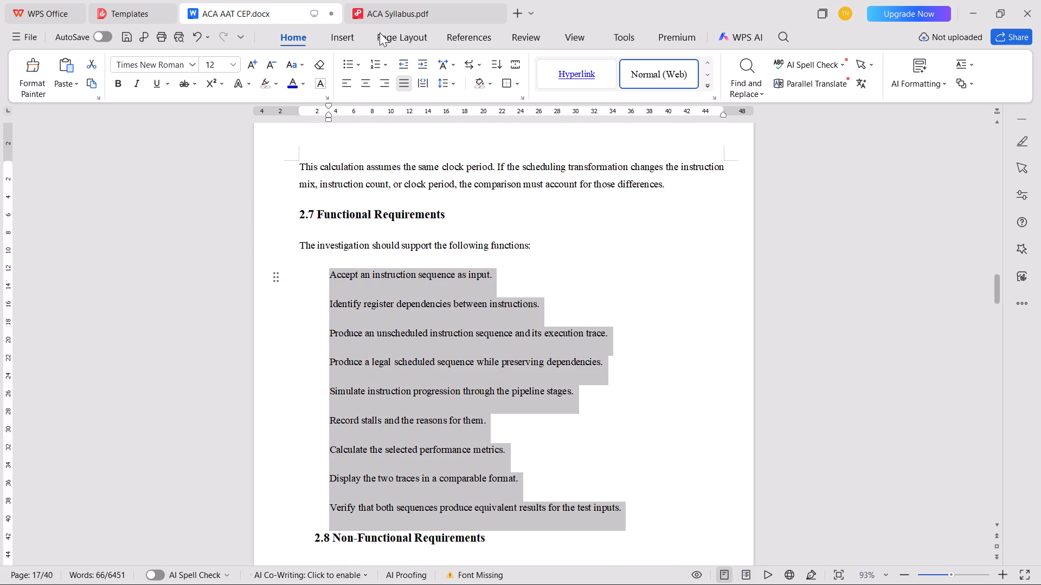
pyautogui.click(388, 63)
pyautogui.click(496, 149)
pyautogui.press('Tab')
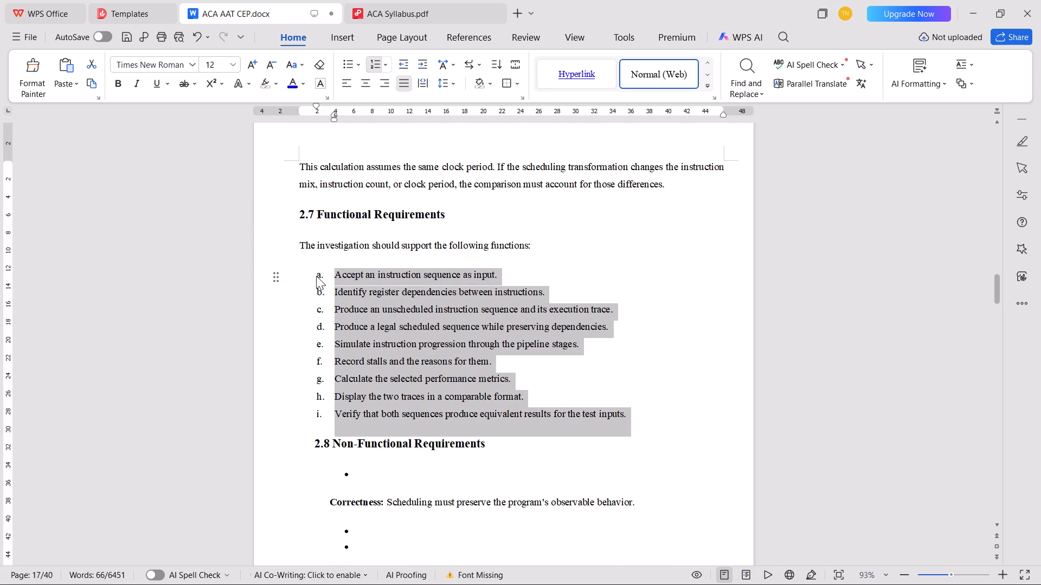
pyautogui.click(316, 276)
pyautogui.click(318, 277)
pyautogui.hotkey('ctrl', 'b')
# Append " :" to the 2.7 Functional Requirements heading and save the document.
pyautogui.click(469, 214)
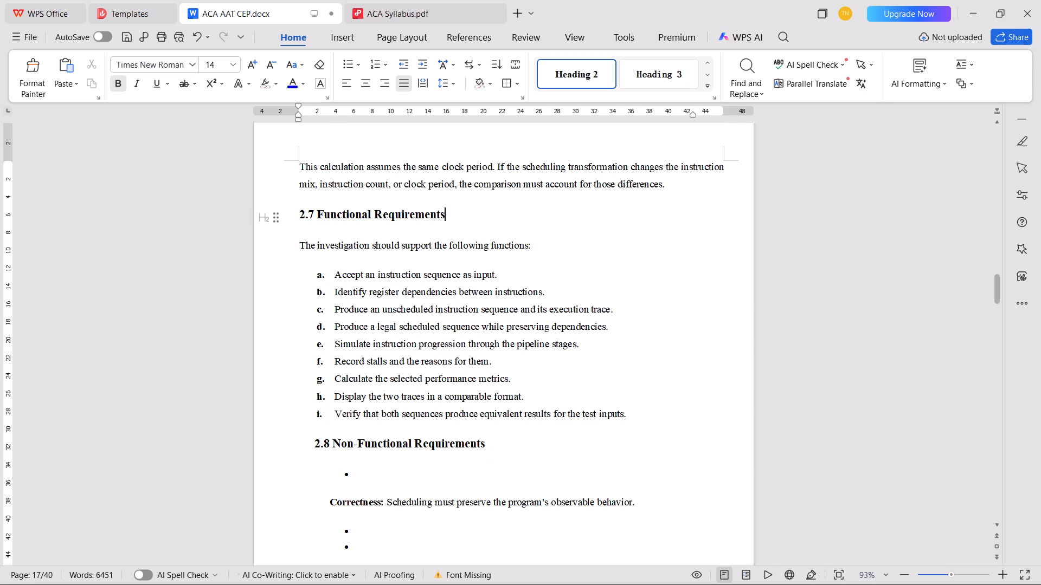
pyautogui.press('space')
pyautogui.write(':')
pyautogui.scroll(5, 469, 214)
pyautogui.scroll(-3, 453, 207)
pyautogui.scroll(9, 453, 207)
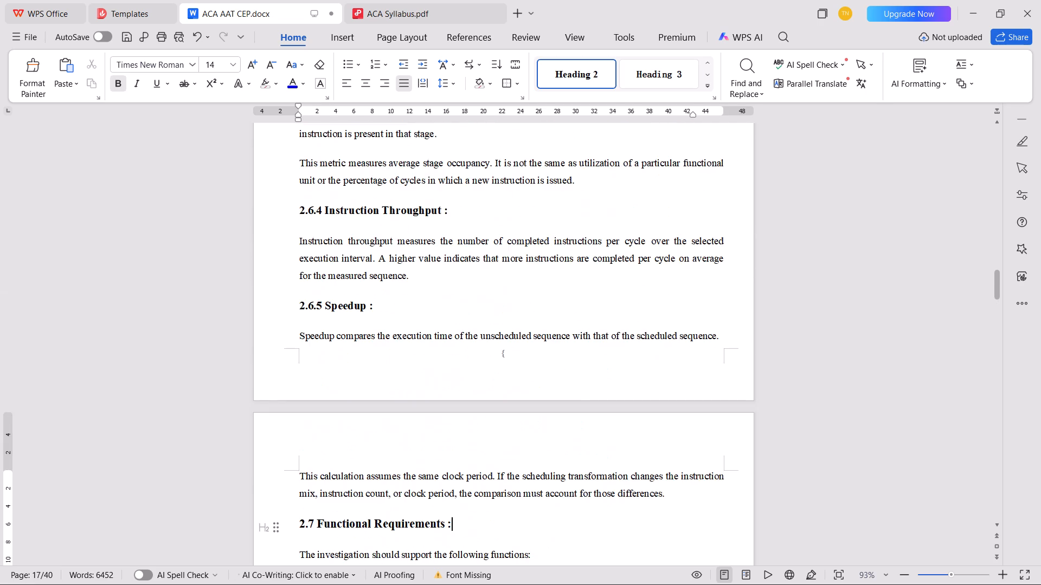
pyautogui.scroll(-16, 478, 216)
pyautogui.hotkey('ctrl', 's')
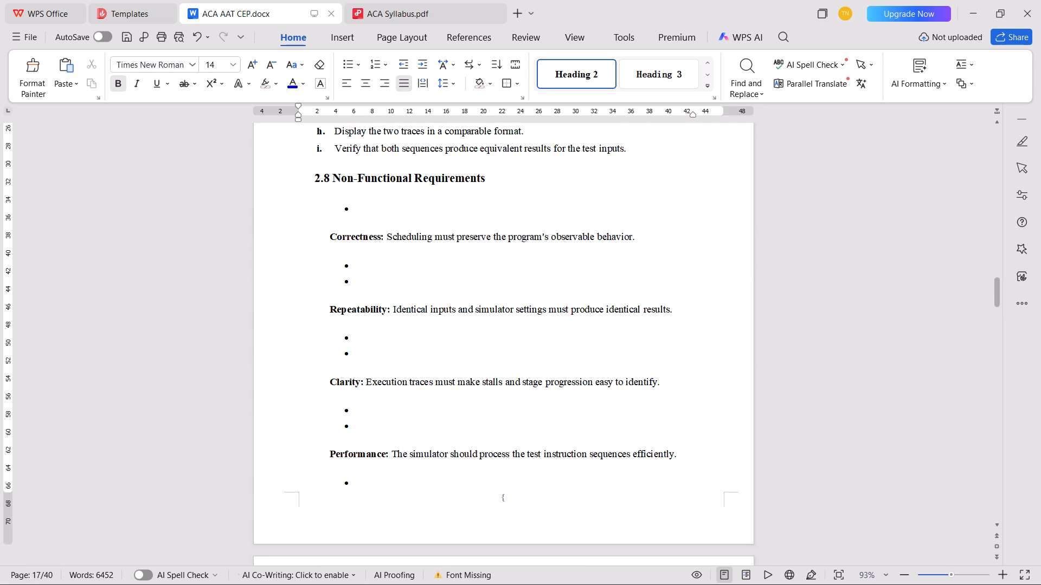
# Remove the indent of the 2.8 Non-Functional Requirements heading so it aligns with the body text.
pyautogui.click(312, 186)
pyautogui.press('BackSpace')
# Remove the empty bullets in section 2.8 from before the Correctness item down to the Clarity item.
pyautogui.click(398, 213)
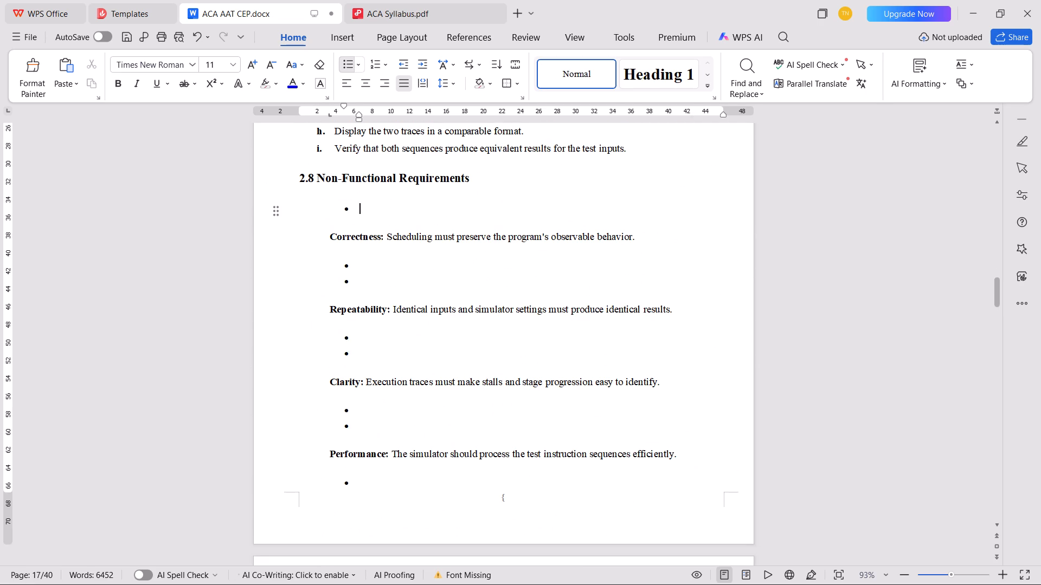
pyautogui.press('BackSpace')
pyautogui.press('BackSpace')
pyautogui.press('BackSpace')
pyautogui.click(402, 256)
pyautogui.press('BackSpace')
pyautogui.press('BackSpace')
pyautogui.press('BackSpace')
pyautogui.press('BackSpace')
pyautogui.click(399, 294)
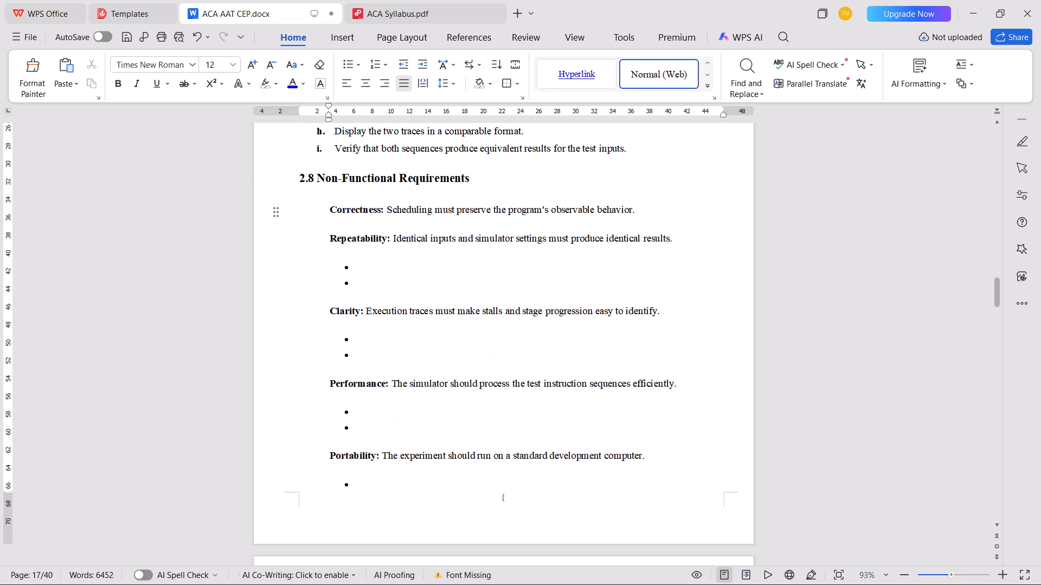
pyautogui.press('BackSpace')
pyautogui.press('BackSpace')
pyautogui.press('BackSpace')
pyautogui.press('BackSpace')
# Remove the empty bullets in section 2.8 between the Clarity, Performance and Portability items.
pyautogui.click(395, 328)
pyautogui.press('BackSpace')
pyautogui.press('BackSpace')
pyautogui.press('BackSpace')
pyautogui.press('BackSpace')
pyautogui.click(394, 362)
pyautogui.press('BackSpace')
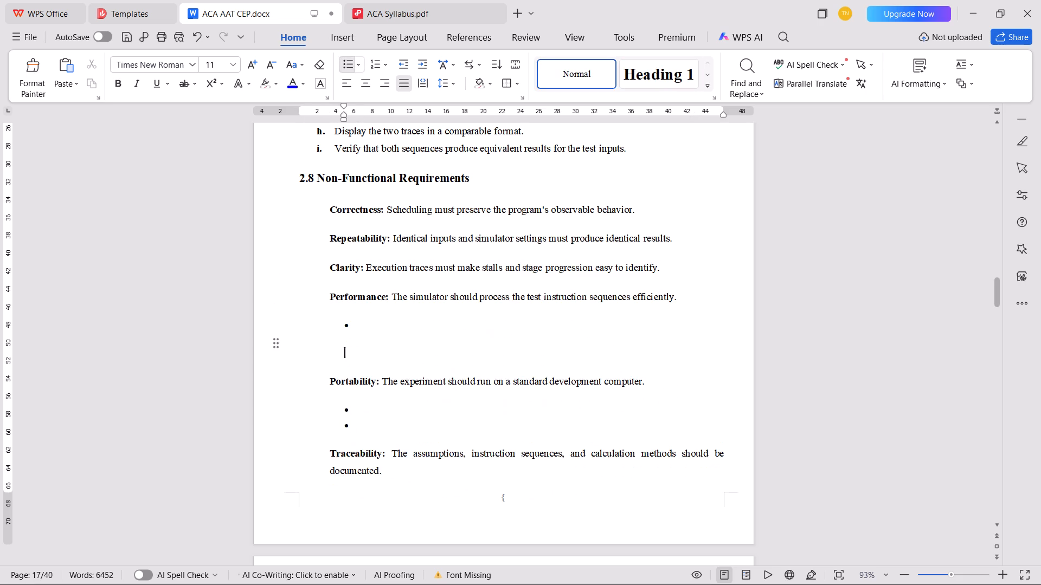
pyautogui.press('BackSpace')
pyautogui.press('BackSpace')
pyautogui.press('BackSpace')
# Remove the empty bullets in section 2.8 before and after the Traceability item.
pyautogui.click(393, 387)
pyautogui.press('BackSpace')
pyautogui.press('BackSpace')
pyautogui.press('BackSpace')
pyautogui.press('BackSpace')
pyautogui.click(396, 418)
pyautogui.press('BackSpace')
pyautogui.press('BackSpace')
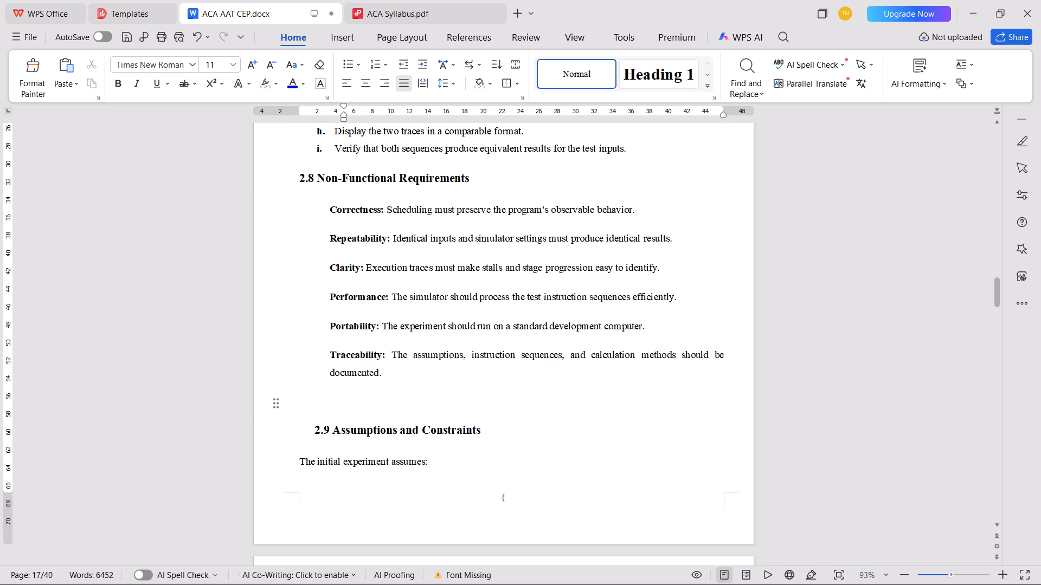
pyautogui.press('BackSpace')
# Append " :" to the 2.8 Non-Functional Requirements heading.
pyautogui.click(508, 180)
pyautogui.press('space')
pyautogui.write(':')
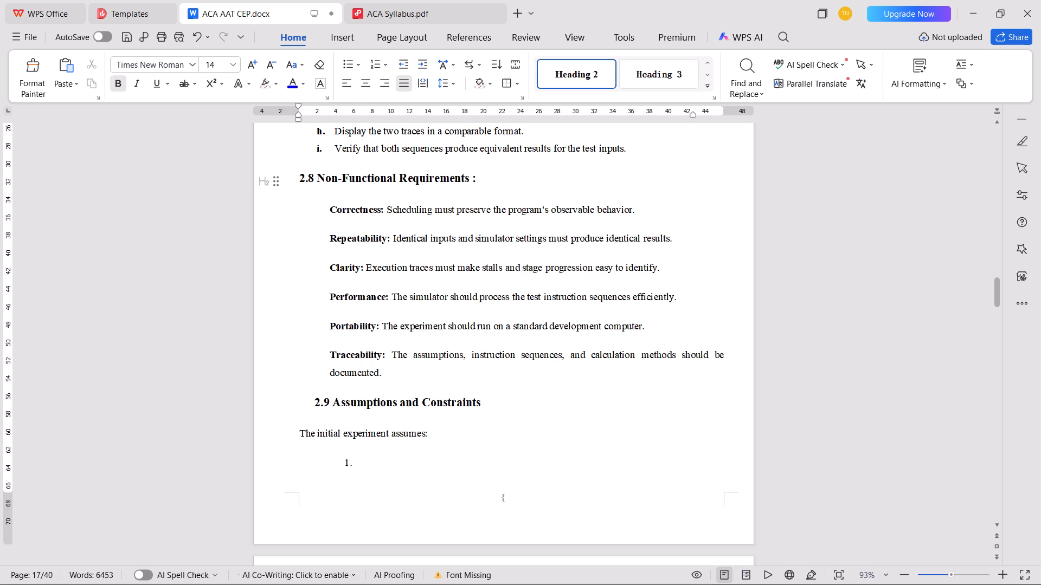
# Format the six non-functional requirements in section 2.8 as an indented a., b., c. list with bold letters.
pyautogui.moveTo(402, 382); pyautogui.dragTo(311, 223)
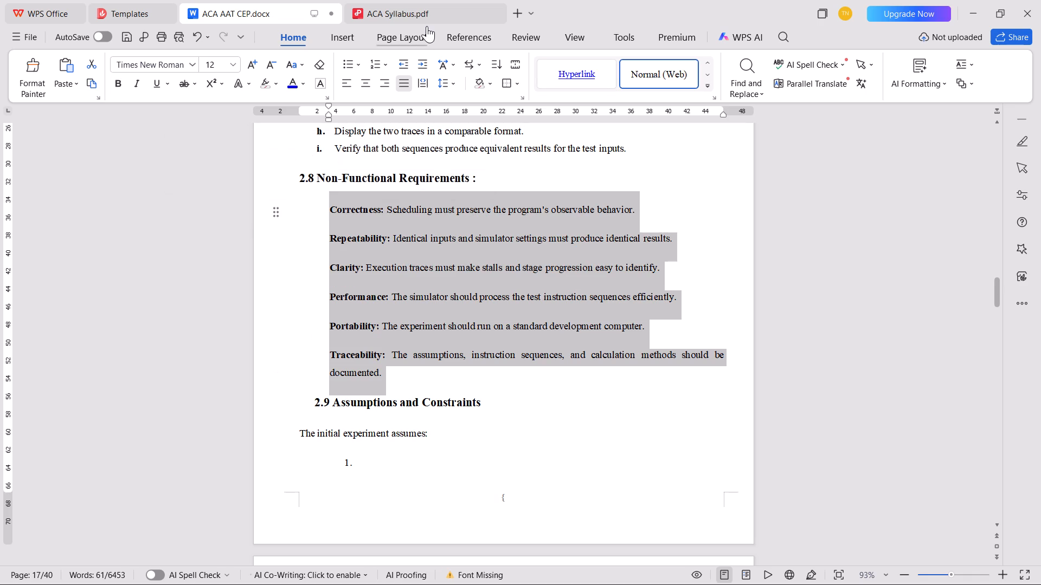
pyautogui.click(387, 69)
pyautogui.click(467, 157)
pyautogui.press('Tab')
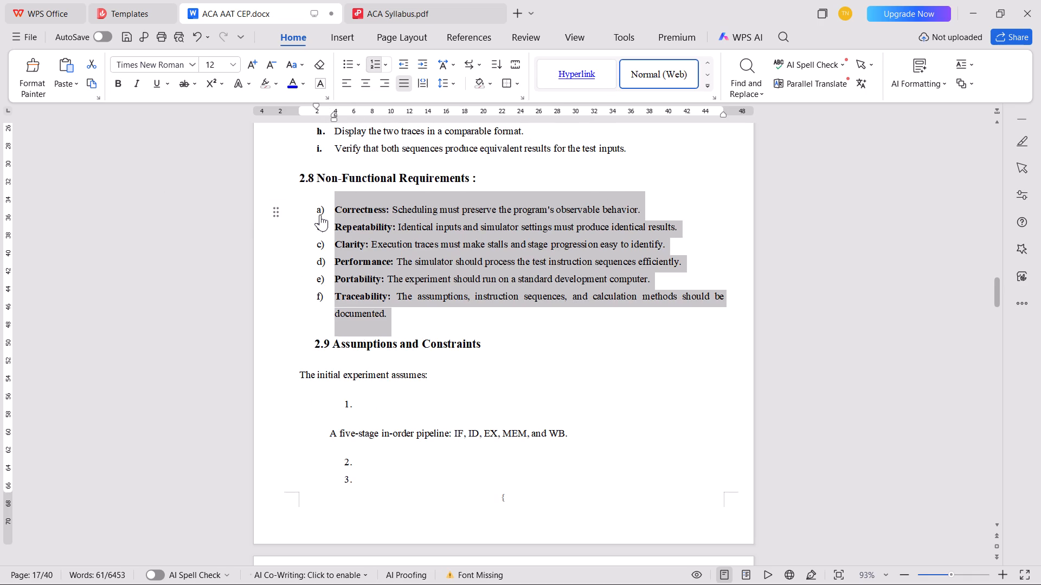
pyautogui.click(390, 71)
pyautogui.click(477, 155)
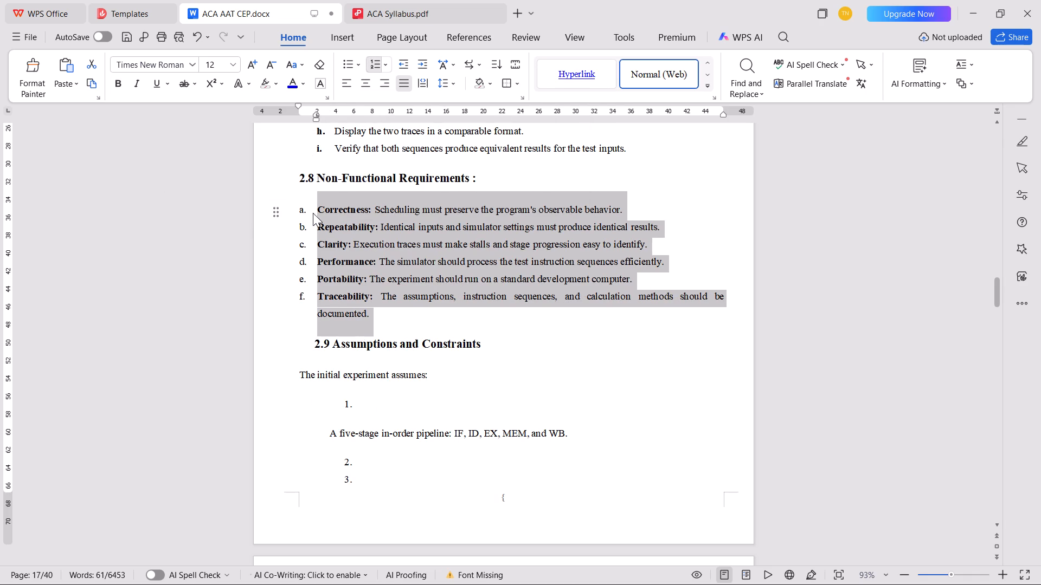
pyautogui.press('Tab')
pyautogui.click(320, 213)
pyautogui.hotkey('ctrl', 'b')
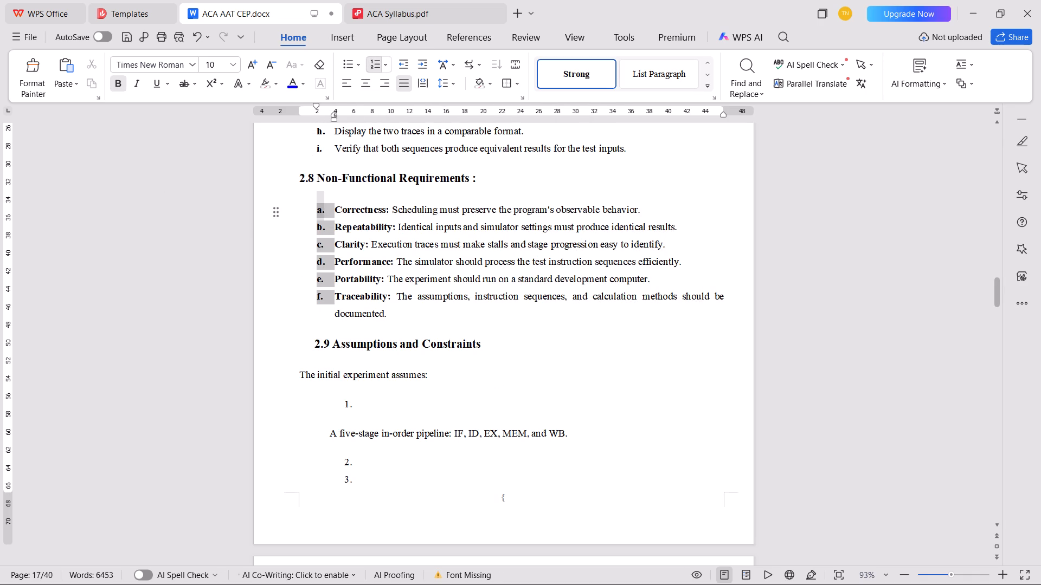
# Append " :" to the 2.9 Assumptions and Constraints heading and remove its indent.
pyautogui.click(518, 353)
pyautogui.press('space')
pyautogui.write(':')
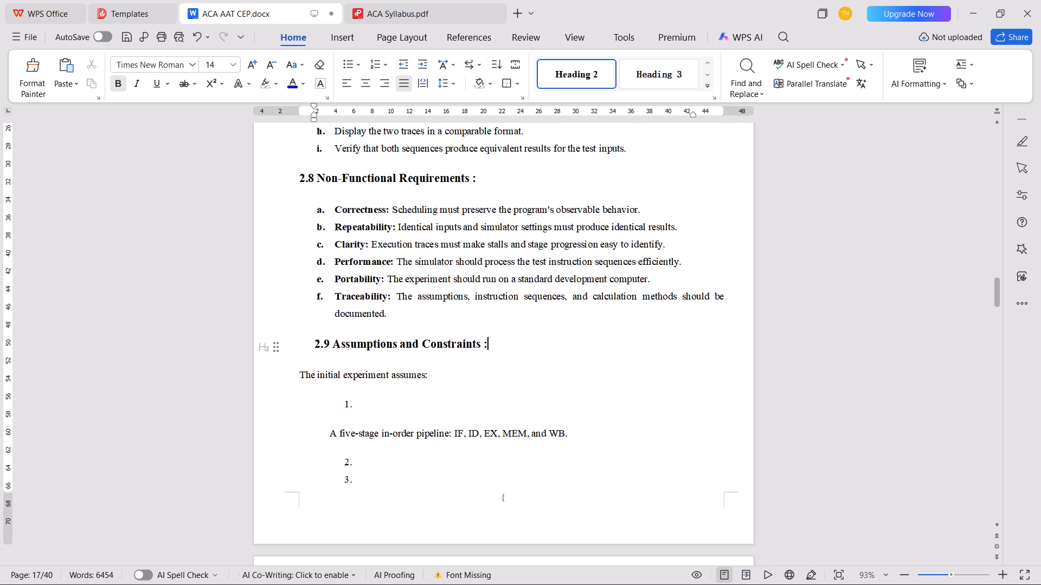
pyautogui.click(307, 342)
pyautogui.press('BackSpace')
# Remove the empty numbered lines in section 2.9 before "A five-stage in-order pipeline" and before "One instruction is fetched per cycle".
pyautogui.click(391, 410)
pyautogui.press('BackSpace')
pyautogui.press('BackSpace')
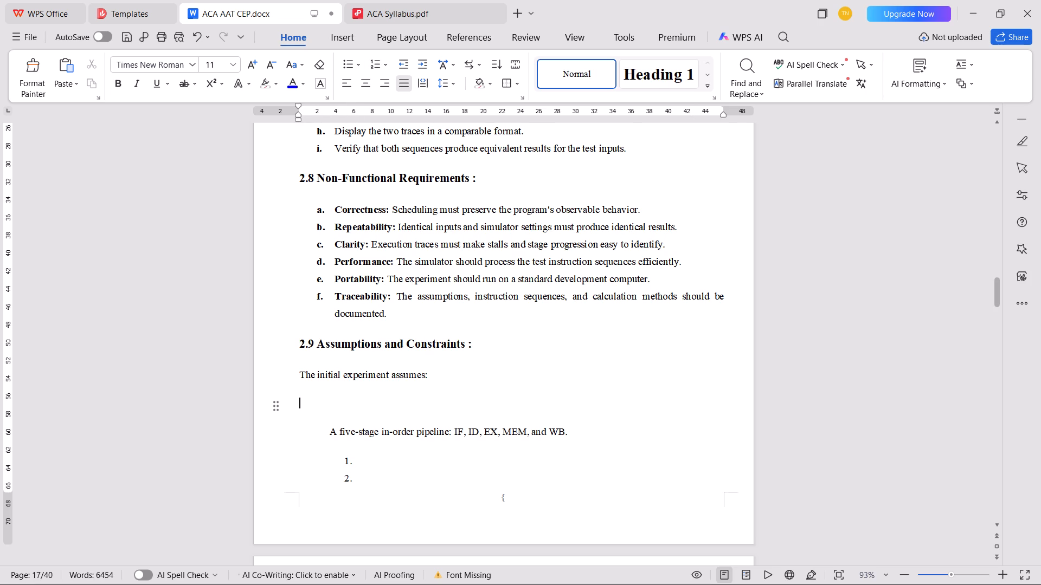
pyautogui.press('BackSpace')
pyautogui.click(401, 467)
pyautogui.press('BackSpace')
pyautogui.press('BackSpace')
pyautogui.press('BackSpace')
pyautogui.press('BackSpace')
# Remove the empty numbered lines in section 2.9 before "Instructions complete in program order" and before "The same instruction set".
pyautogui.scroll(-3, 401, 474)
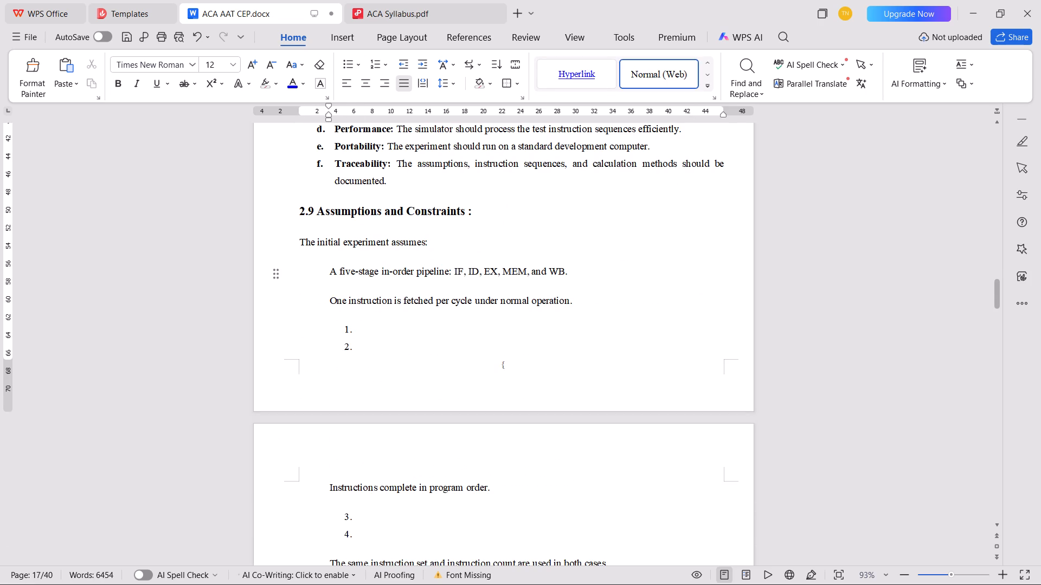
pyautogui.click(372, 350)
pyautogui.press('BackSpace')
pyautogui.press('BackSpace')
pyautogui.press('BackSpace')
pyautogui.press('BackSpace')
pyautogui.click(377, 504)
pyautogui.press('BackSpace')
pyautogui.press('BackSpace')
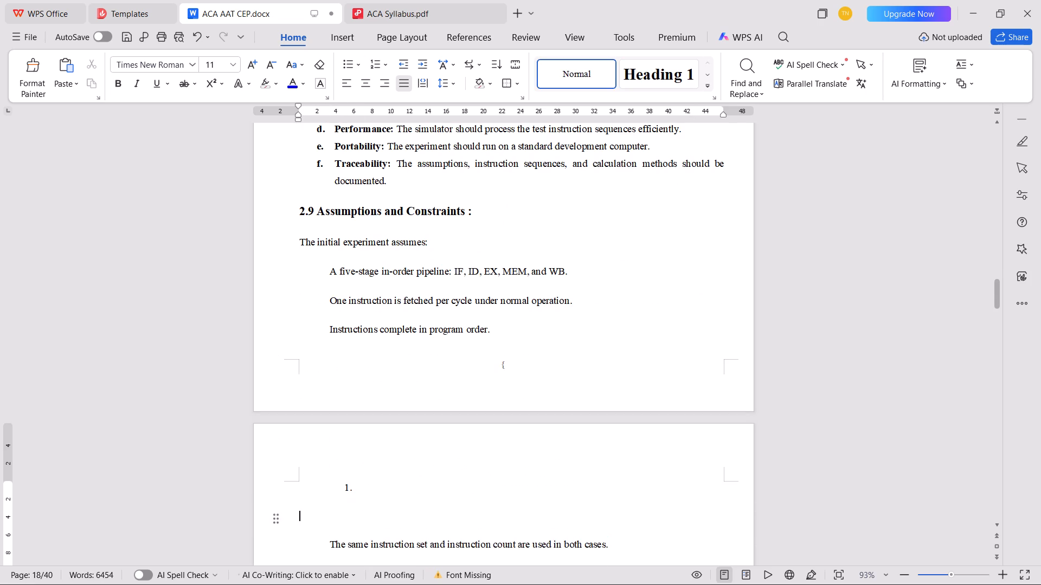
pyautogui.press('BackSpace')
pyautogui.press('BackSpace')
# Remove the empty numbered lines in section 2.9 before "The same hazard handling policy" and before "Branch instructions and cache misses".
pyautogui.scroll(-4, 389, 491)
pyautogui.click(384, 399)
pyautogui.press('BackSpace')
pyautogui.press('BackSpace')
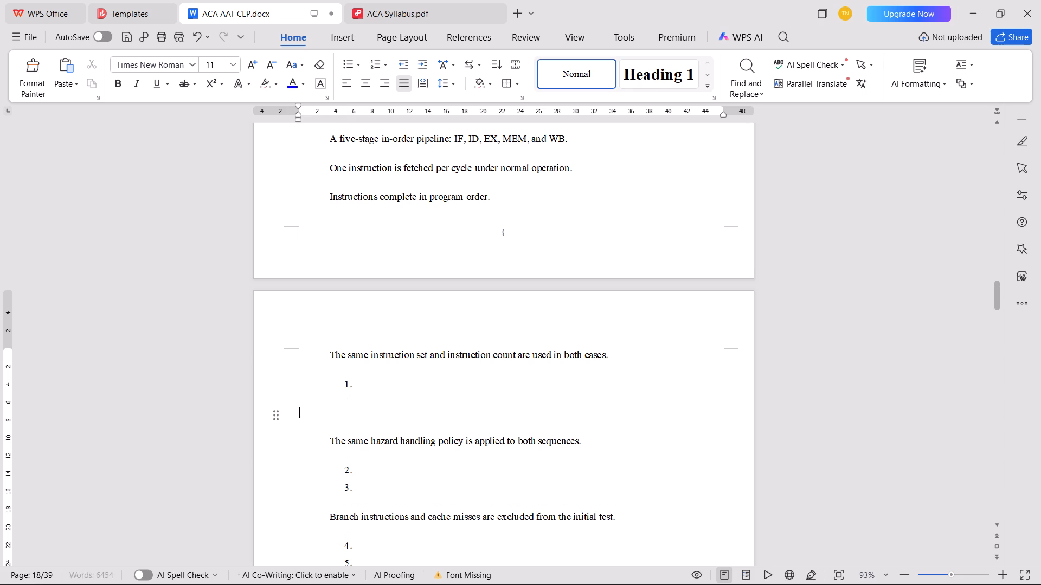
pyautogui.press('BackSpace')
pyautogui.press('BackSpace')
pyautogui.click(385, 428)
pyautogui.press('BackSpace')
pyautogui.press('BackSpace')
pyautogui.press('BackSpace')
pyautogui.press('BackSpace')
# Remove the empty numbered lines in section 2.9 before "Any assumed forwarding behavior" and before "These assumptions simplify the analysis".
pyautogui.click(399, 464)
pyautogui.press('BackSpace')
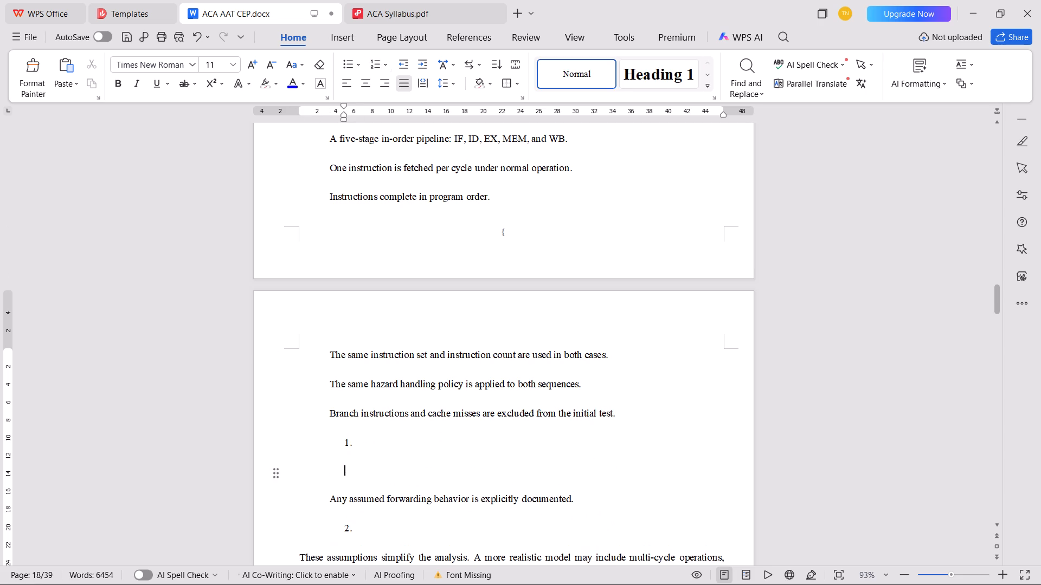
pyautogui.press('BackSpace')
pyautogui.press('BackSpace')
pyautogui.press('BackSpace')
pyautogui.click(413, 486)
pyautogui.press('BackSpace')
pyautogui.press('BackSpace')
pyautogui.press('BackSpace')
# Format the seven assumptions in section 2.9 as an indented a., b., c. list with bold letters.
pyautogui.scroll(3, 529, 463)
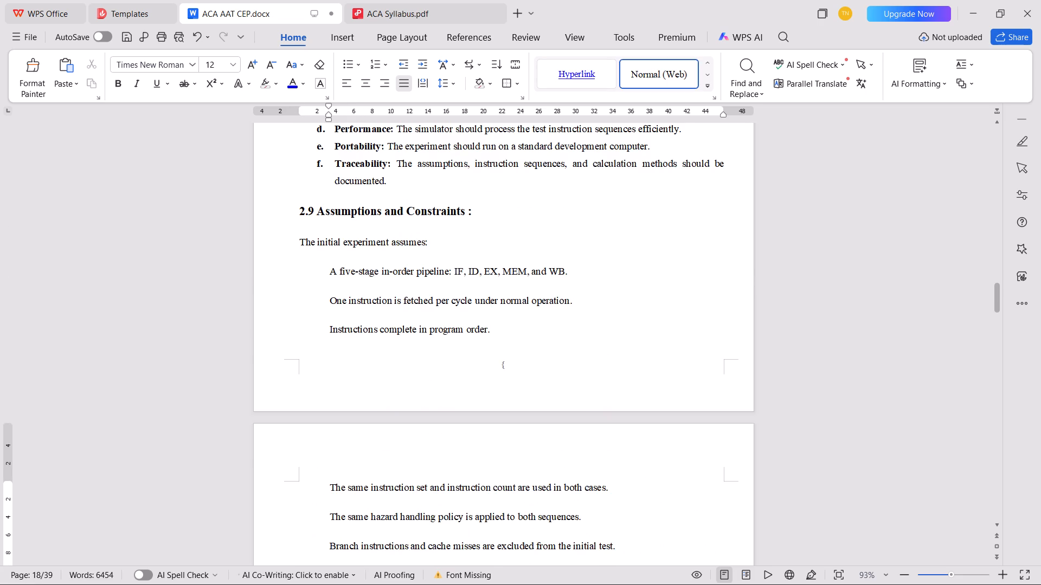
pyautogui.scroll(-3, 630, 534)
pyautogui.moveTo(616, 447); pyautogui.dragTo(401, 420)
pyautogui.scroll(4, 401, 420)
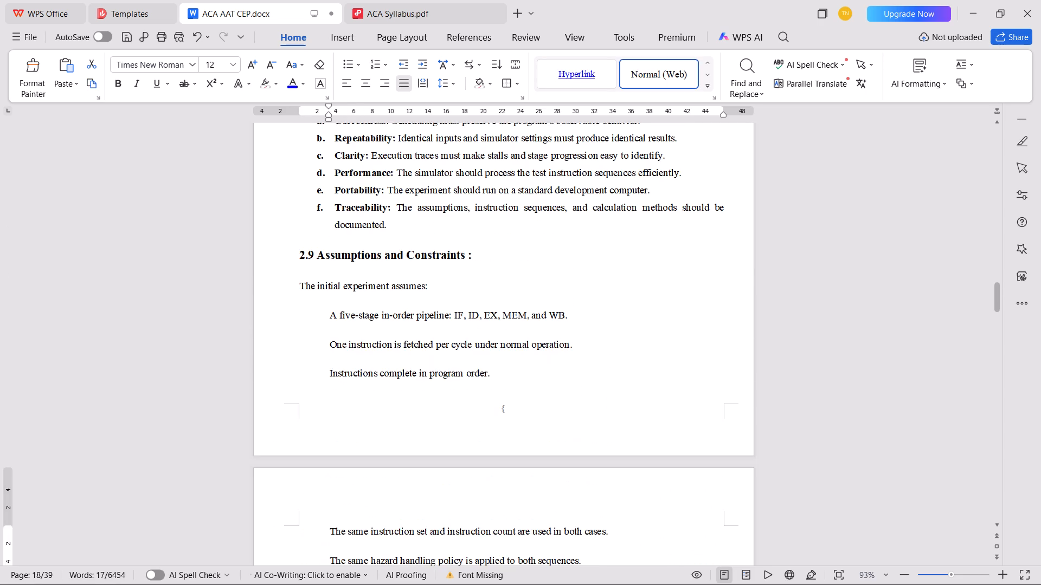
pyautogui.moveTo(401, 420); pyautogui.dragTo(292, 320)
pyautogui.click(383, 67)
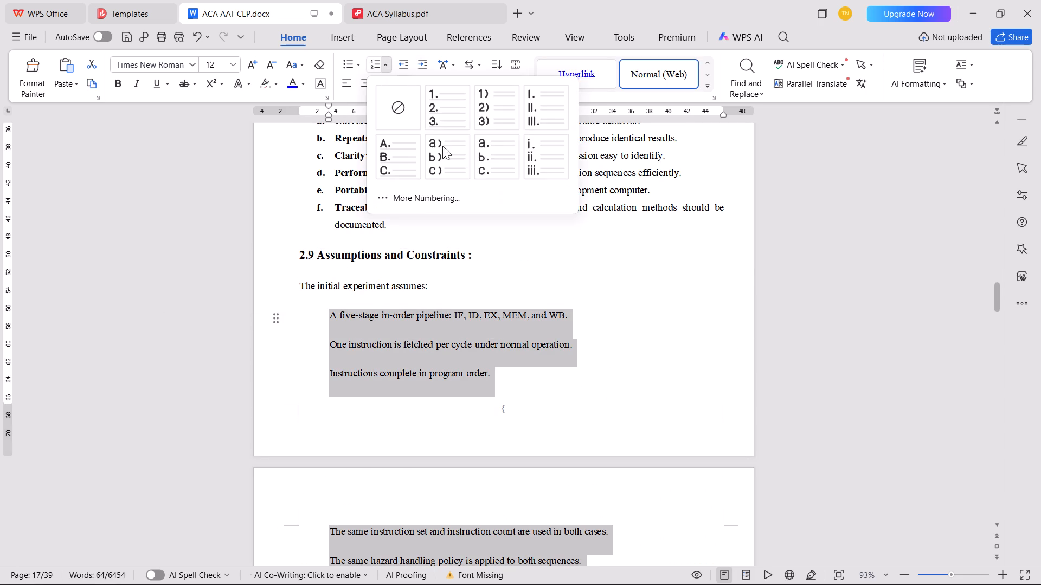
pyautogui.click(479, 172)
pyautogui.press('Tab')
pyautogui.click(319, 317)
pyautogui.hotkey('ctrl', 'b')
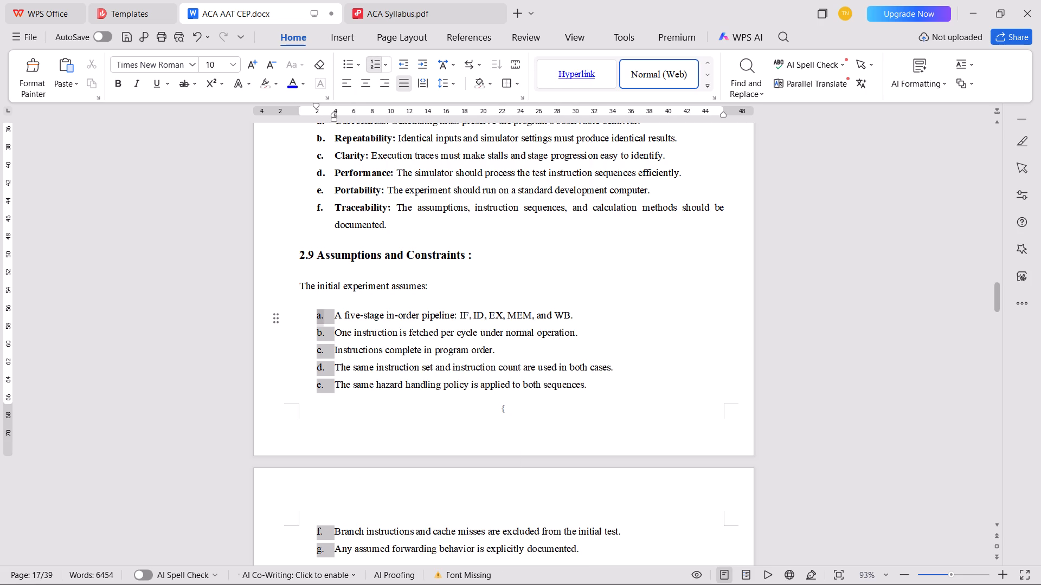
# Save, insert a blank page after section 2.9, and delete the surplus break so Chapter 3 starts on a new page.
pyautogui.scroll(-11, 461, 316)
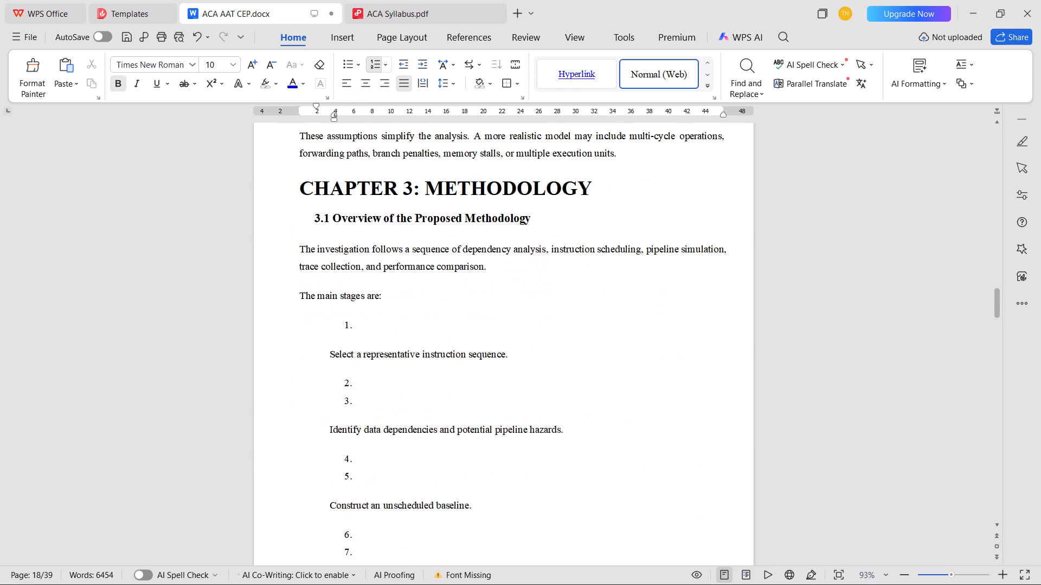
pyautogui.click(639, 152)
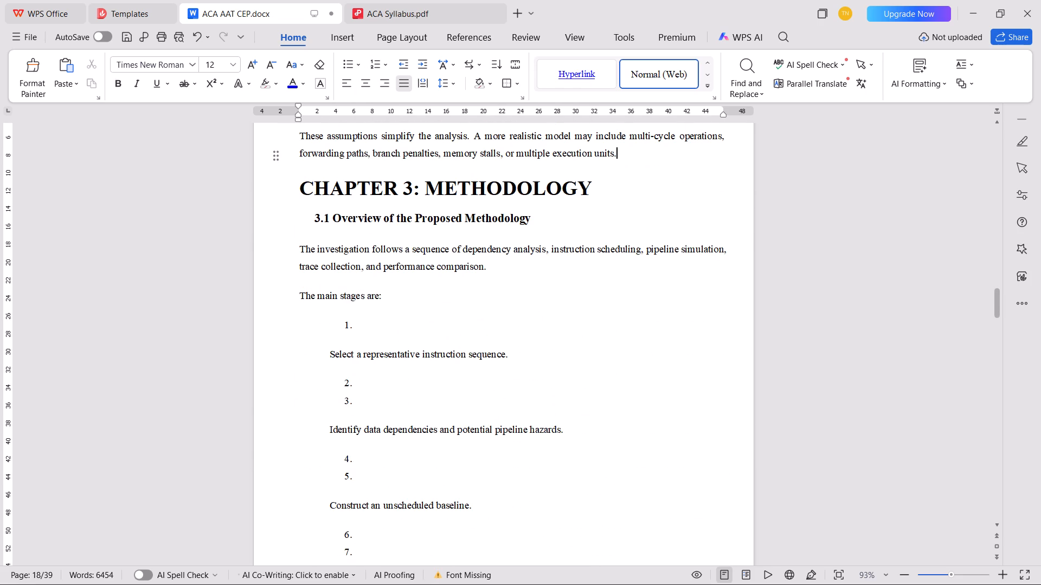
pyautogui.hotkey('ctrl', 's')
pyautogui.click(341, 41)
pyautogui.click(52, 84)
pyautogui.click(66, 115)
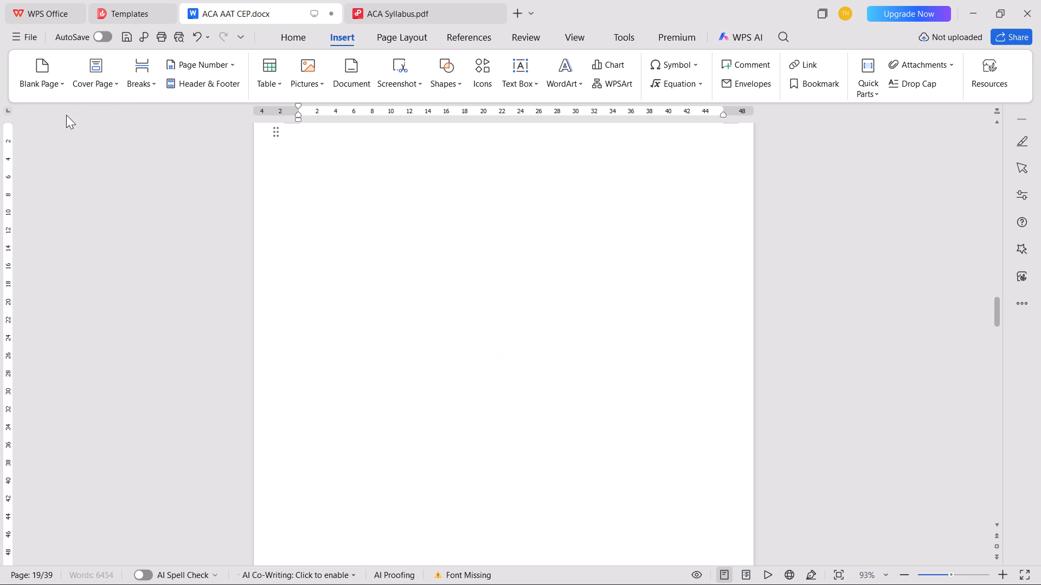
pyautogui.press('Right')
pyautogui.press('Right')
pyautogui.press('BackSpace')
pyautogui.press('BackSpace')
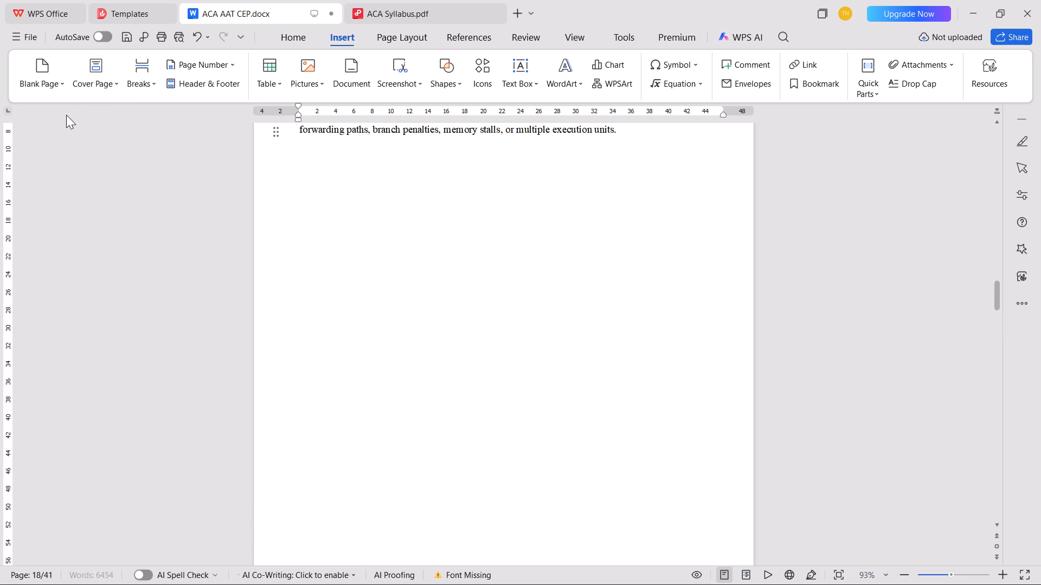
# Turn the Chapter 3 heading into two centred lines, "CHAPTER 3" and "METHODOLOGY", and remove the 3.1 heading's indent.
pyautogui.scroll(-7, 98, 112)
pyautogui.scroll(-20, 252, 11)
pyautogui.scroll(-3, 252, 11)
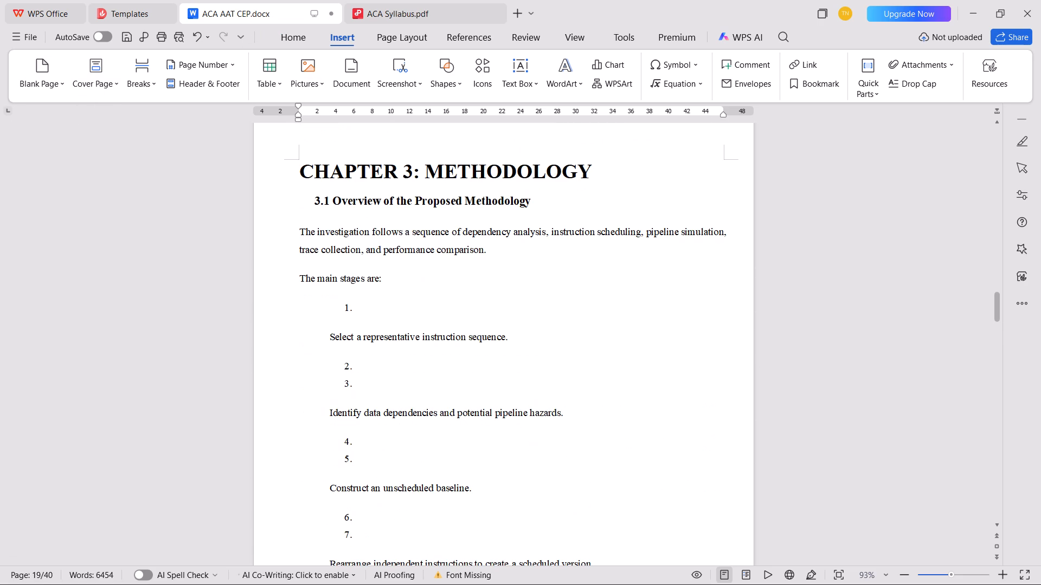
pyautogui.click(423, 167)
pyautogui.press('BackSpace')
pyautogui.press('BackSpace')
pyautogui.press('Return')
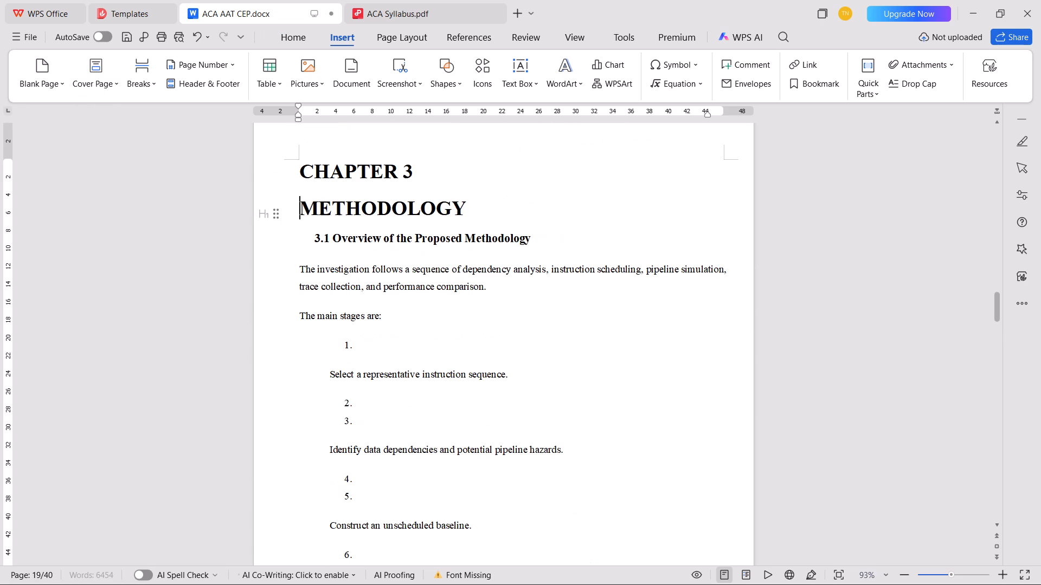
pyautogui.press('Down')
pyautogui.press('BackSpace')
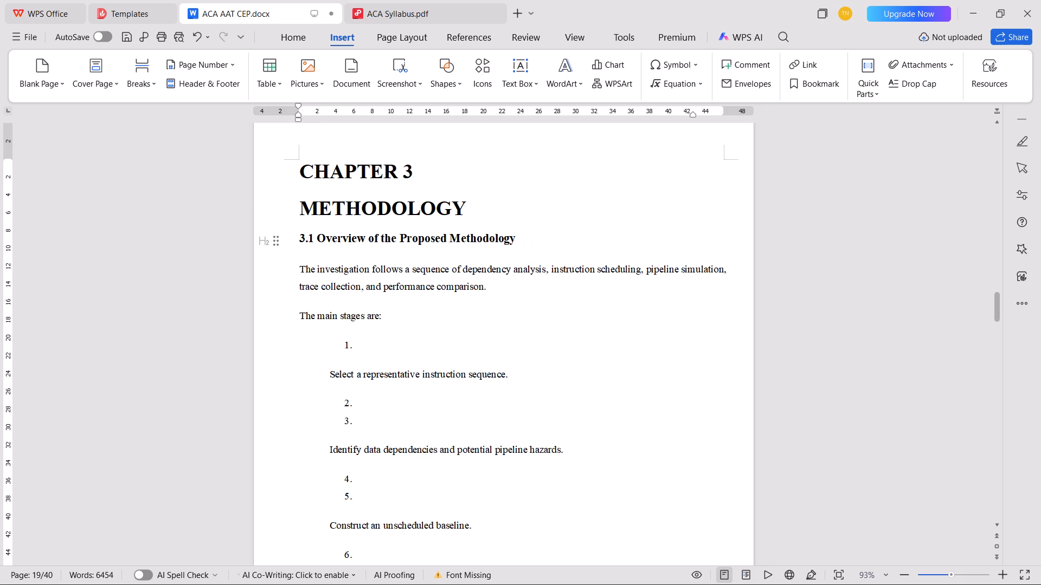
pyautogui.moveTo(287, 212); pyautogui.dragTo(277, 172)
pyautogui.hotkey('ctrl', 'e')
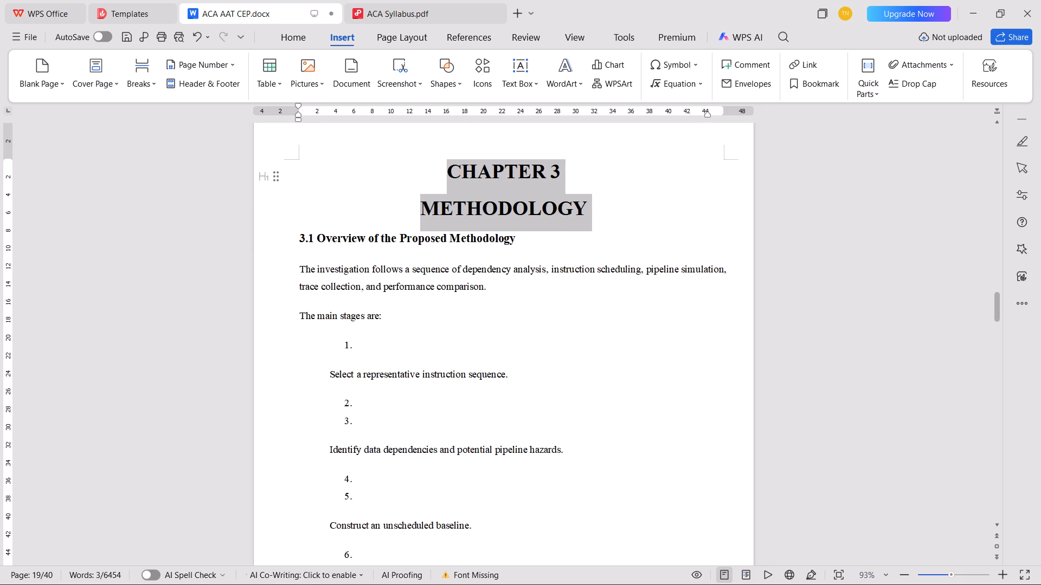
# Append " :" to the 3.1 Overview of the Proposed Methodology heading and save the document.
pyautogui.click(524, 235)
pyautogui.press('space')
pyautogui.write(':')
pyautogui.hotkey('ctrl', 's')
# Remove the empty numbered line before "Select a representative instruction sequence" and make the lead-in read "The main stages are :".
pyautogui.scroll(-1, 687, 357)
pyautogui.click(423, 296)
pyautogui.press('\\')
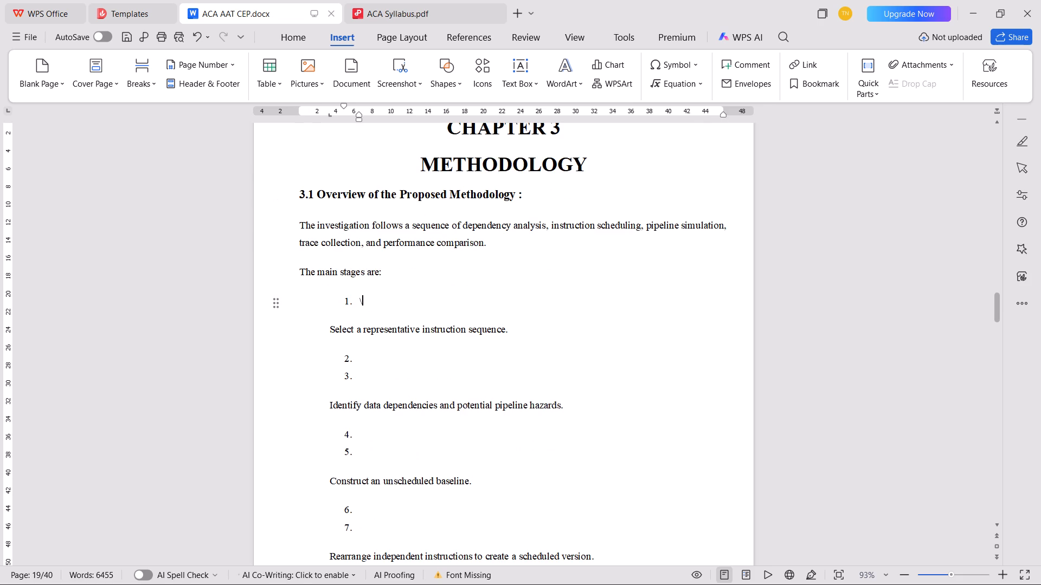
pyautogui.press('BackSpace')
pyautogui.press('BackSpace')
pyautogui.press('BackSpace')
pyautogui.press('BackSpace')
pyautogui.press('BackSpace')
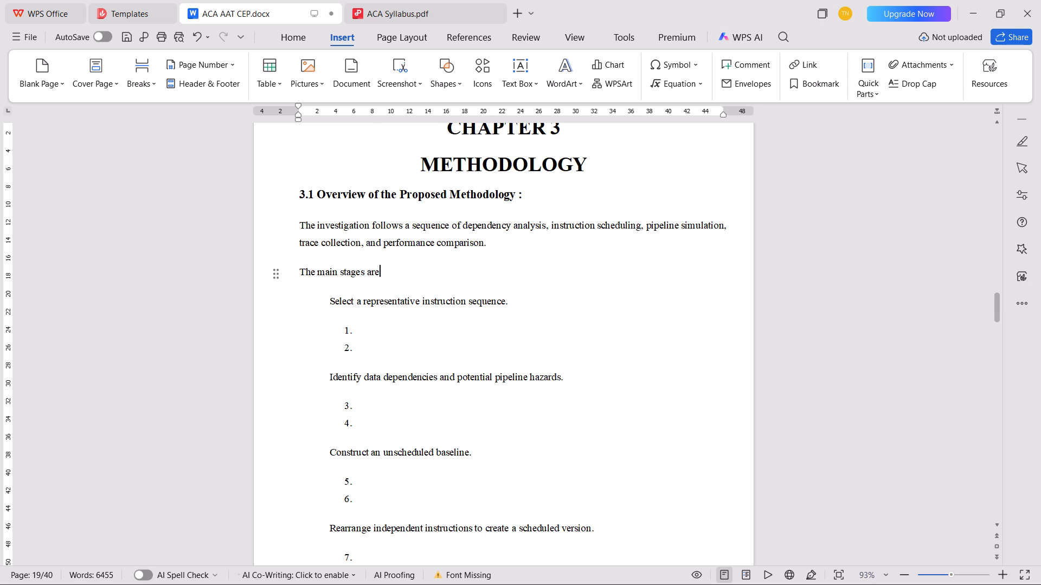
pyautogui.press('space')
pyautogui.write(':')
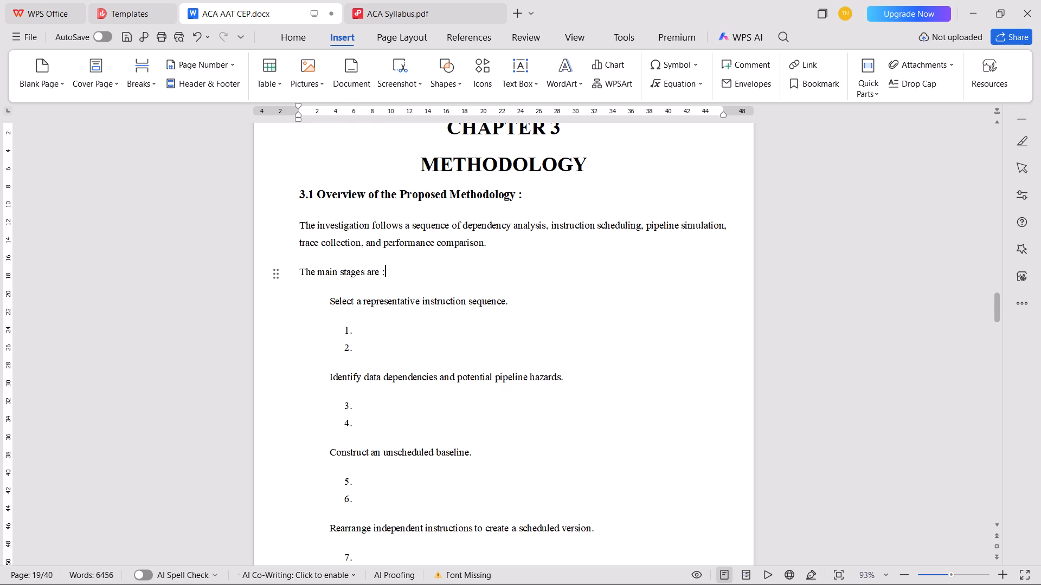
# Remove the empty numbered lines in section 3.1 before "Identify data dependencies" and before "Construct an unscheduled baseline".
pyautogui.click(377, 354)
pyautogui.press('BackSpace')
pyautogui.press('BackSpace')
pyautogui.press('BackSpace')
pyautogui.press('BackSpace')
pyautogui.click(379, 376)
pyautogui.press('BackSpace')
pyautogui.press('BackSpace')
pyautogui.press('BackSpace')
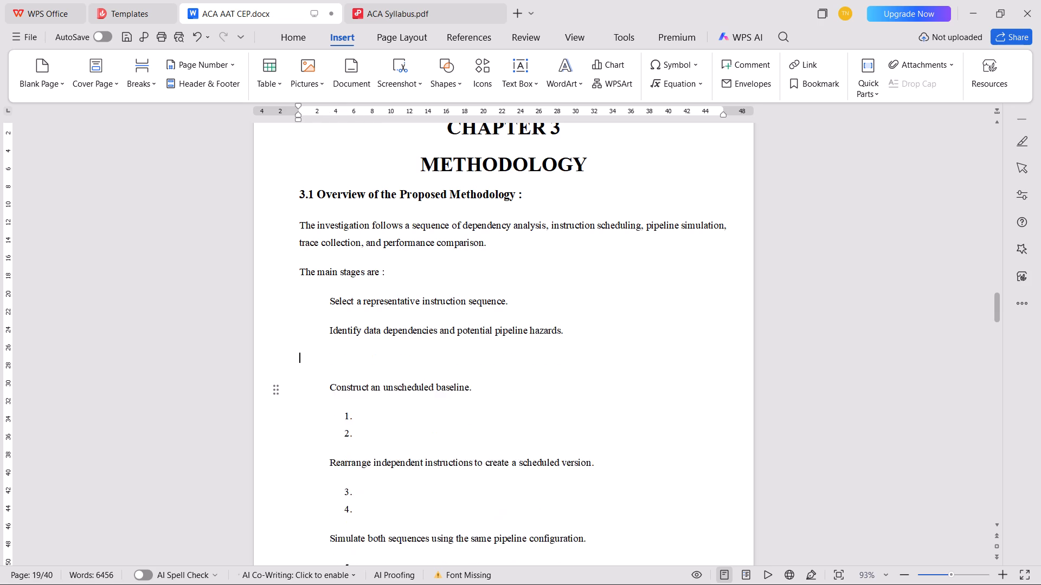
pyautogui.press('BackSpace')
# Remove the empty numbered lines in section 3.1 before "Rearrange independent instructions" and before "Simulate both sequences".
pyautogui.click(398, 422)
pyautogui.press('BackSpace')
pyautogui.press('BackSpace')
pyautogui.press('BackSpace')
pyautogui.press('BackSpace')
pyautogui.click(394, 451)
pyautogui.press('BackSpace')
pyautogui.press('BackSpace')
pyautogui.press('BackSpace')
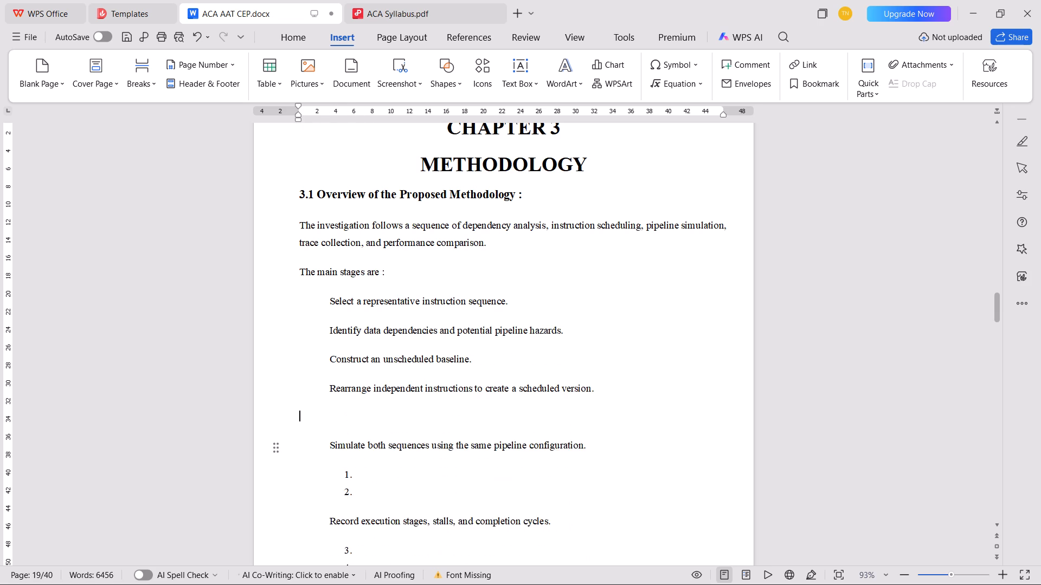
pyautogui.press('BackSpace')
# Remove the empty numbered lines in section 3.1 before "Record execution stages" and before "Calculate performance metrics".
pyautogui.click(384, 476)
pyautogui.press('BackSpace')
pyautogui.press('BackSpace')
pyautogui.press('BackSpace')
pyautogui.press('BackSpace')
pyautogui.click(416, 501)
pyautogui.press('BackSpace')
pyautogui.press('BackSpace')
pyautogui.press('BackSpace')
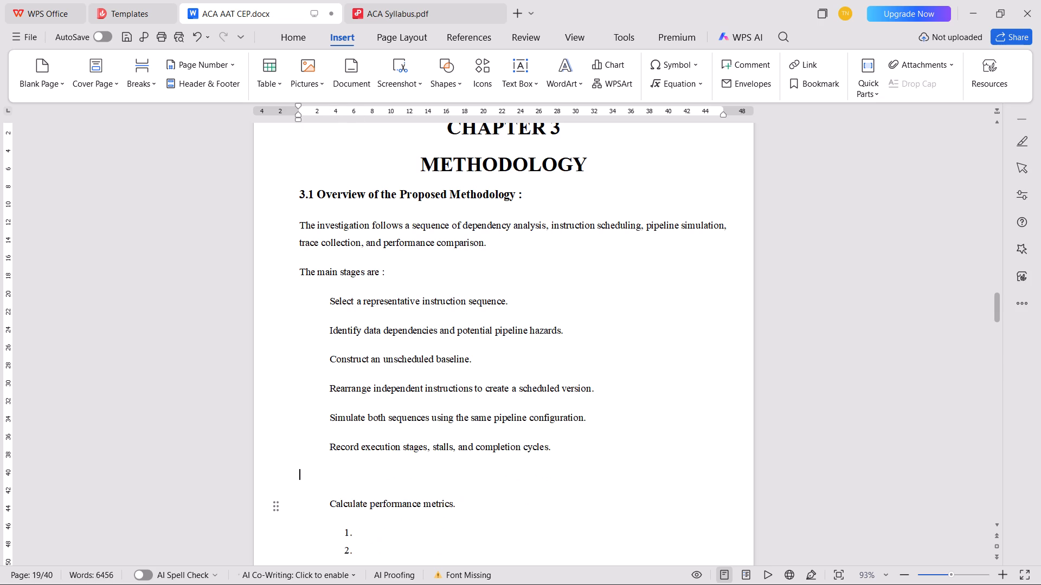
pyautogui.press('BackSpace')
# Remove the empty numbered lines in section 3.1 before "Compare the traces" and before "The key requirement".
pyautogui.click(422, 529)
pyautogui.press('BackSpace')
pyautogui.press('BackSpace')
pyautogui.press('BackSpace')
pyautogui.press('BackSpace')
pyautogui.click(425, 548)
pyautogui.press('BackSpace')
pyautogui.press('BackSpace')
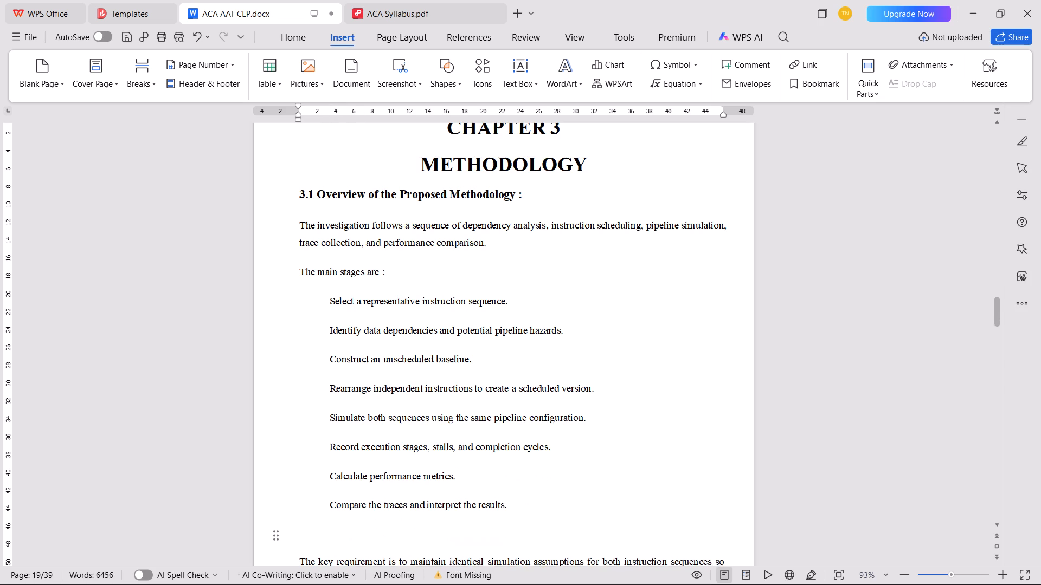
pyautogui.press('BackSpace')
# Format the eight main stages in section 3.1 as an indented a., b., c. list with bold letters.
pyautogui.moveTo(532, 509); pyautogui.dragTo(326, 312)
pyautogui.click(301, 45)
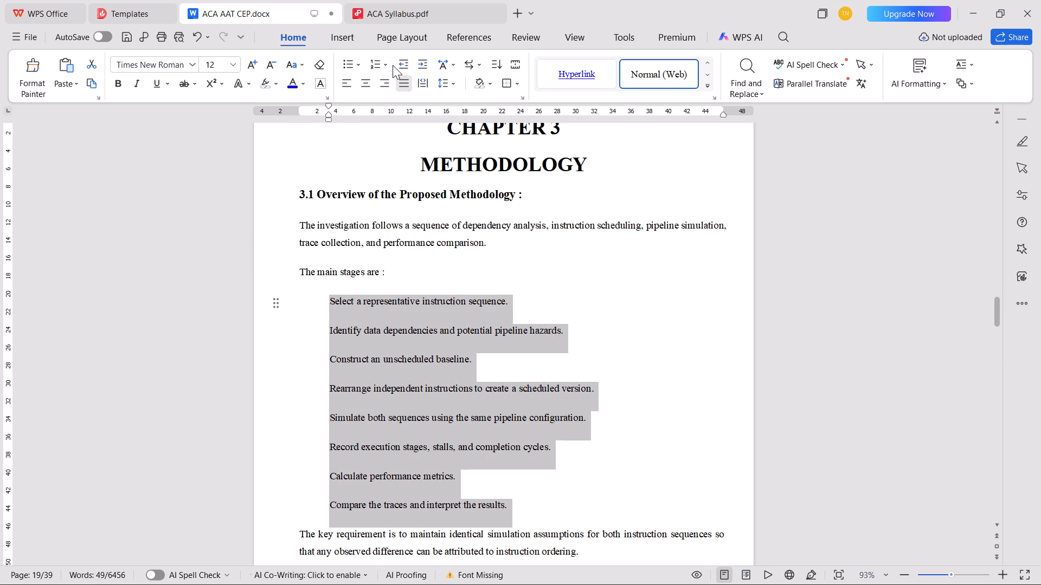
pyautogui.click(389, 68)
pyautogui.click(480, 160)
pyautogui.press('Tab')
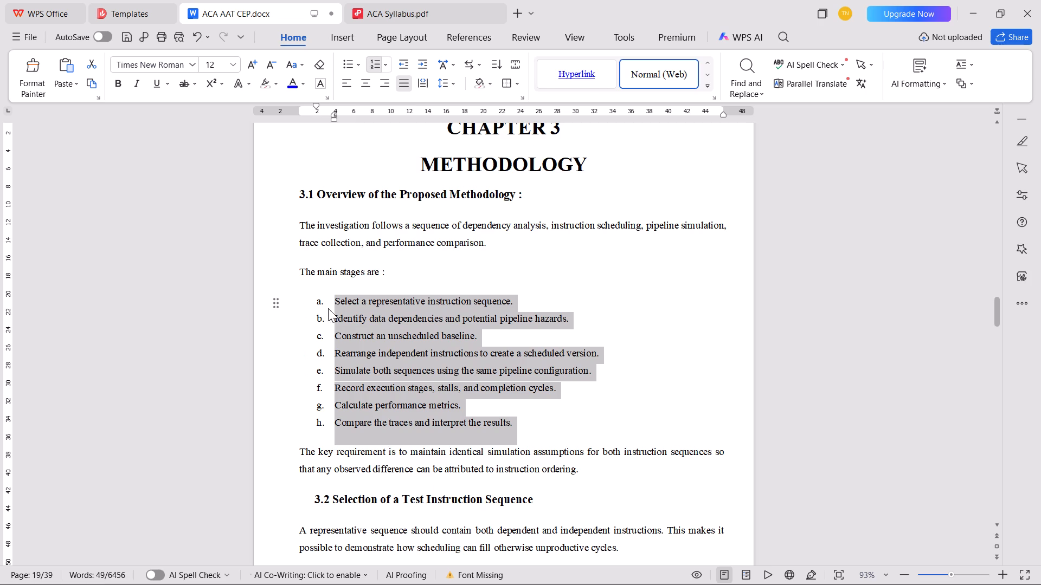
pyautogui.click(317, 307)
pyautogui.hotkey('ctrl', 'b')
# Remove the indent of the 3.2 Selection of a Test Instruction Sequence heading and append " :" to it.
pyautogui.click(548, 495)
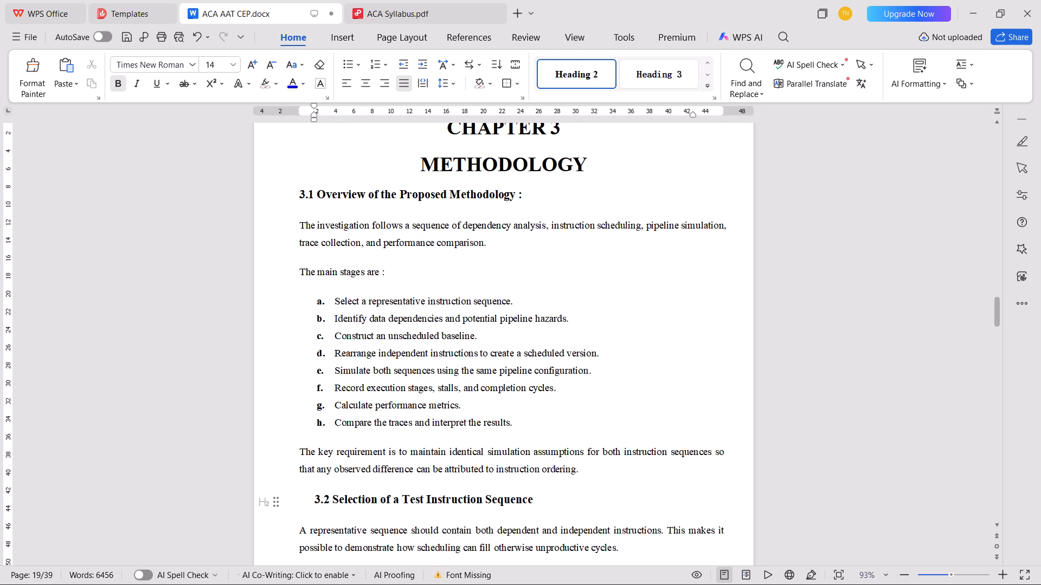
pyautogui.scroll(-3, 516, 473)
pyautogui.click(311, 369)
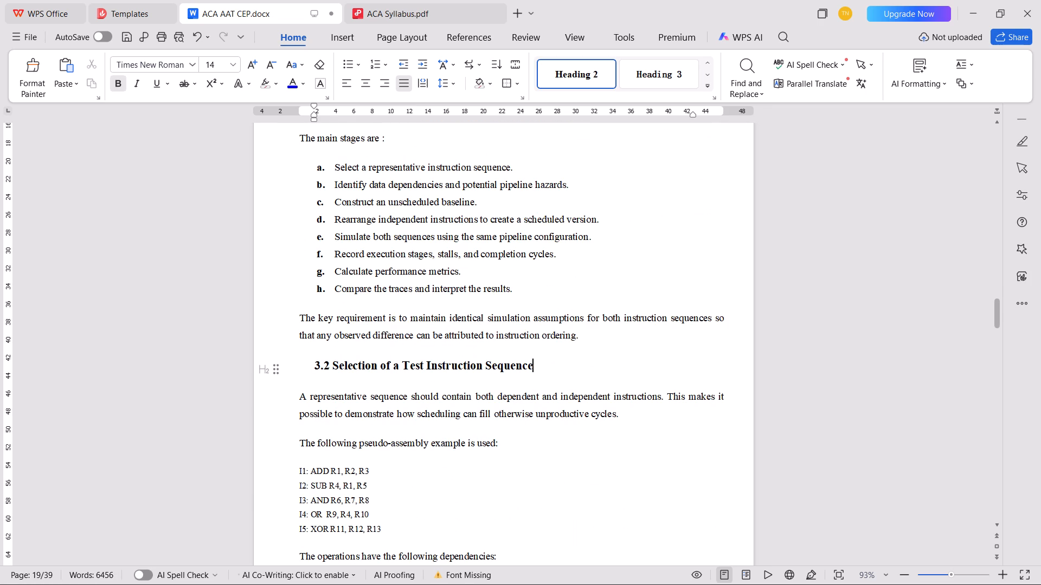
pyautogui.press('BackSpace')
pyautogui.click(531, 374)
pyautogui.press('space')
pyautogui.write(':')
# Remove the empty bullet line in section 3.2 before "I2 depends on I1 because it reads R1.".
pyautogui.scroll(-4, 531, 385)
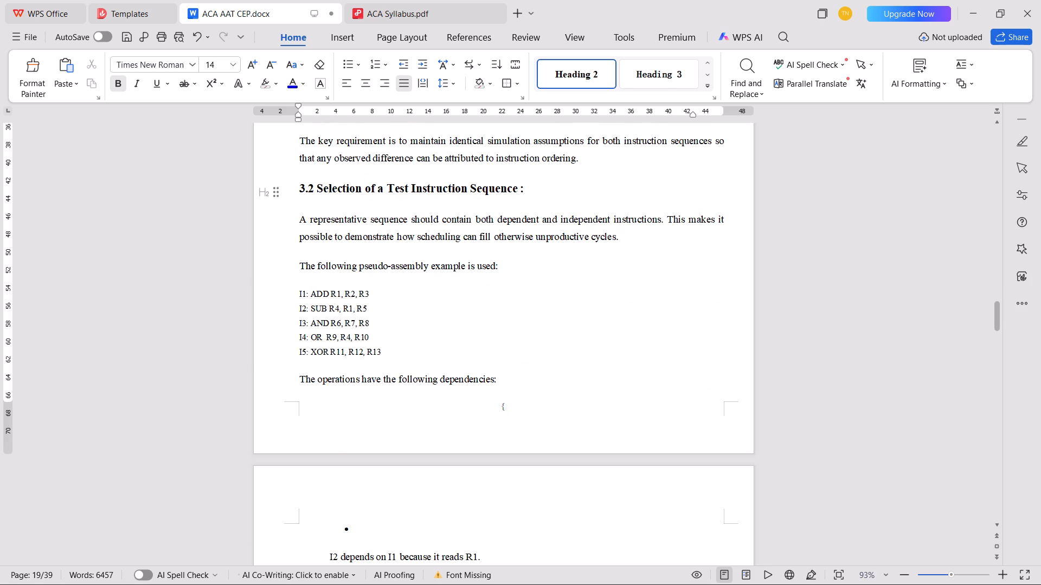
pyautogui.scroll(-4, 522, 363)
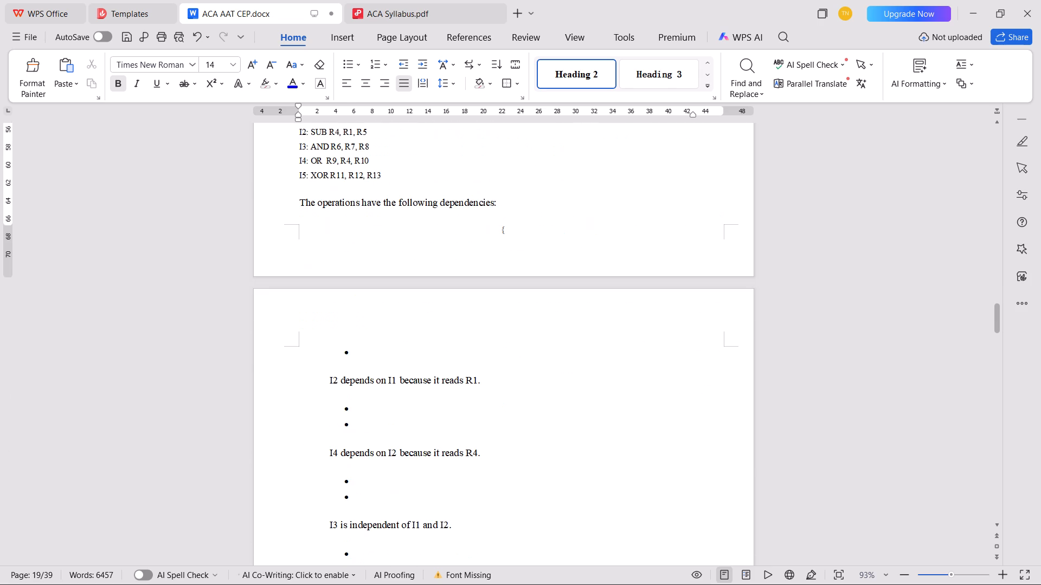
pyautogui.click(383, 368)
pyautogui.press('BackSpace')
pyautogui.press('BackSpace')
pyautogui.press('BackSpace')
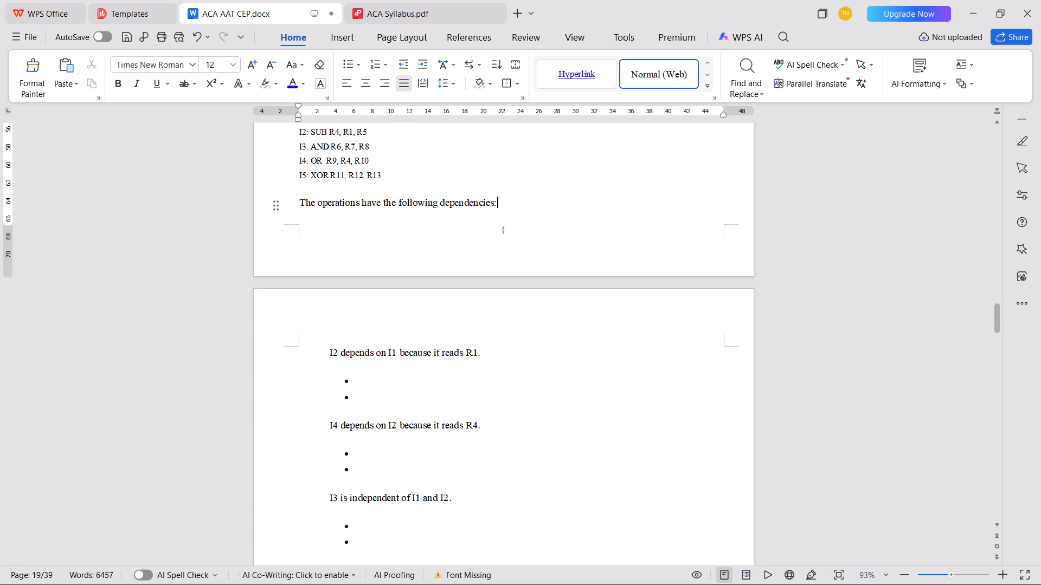
# Remove the empty bullet lines between and after the four instruction dependency statements in section 3.2.
pyautogui.click(365, 406)
pyautogui.press('BackSpace')
pyautogui.press('BackSpace')
pyautogui.press('BackSpace')
pyautogui.press('BackSpace')
pyautogui.click(376, 437)
pyautogui.press('BackSpace')
pyautogui.press('BackSpace')
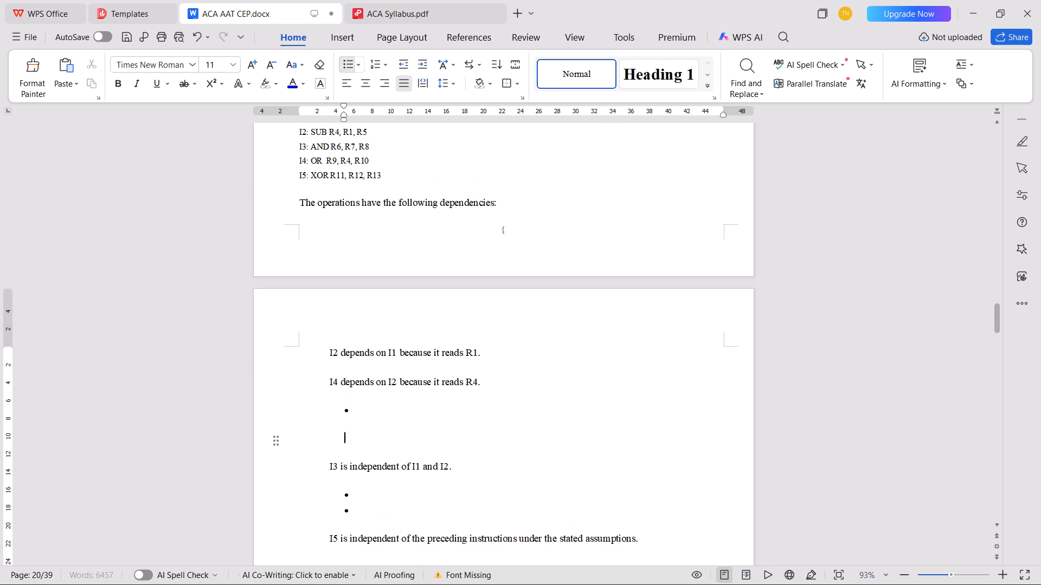
pyautogui.press('BackSpace')
pyautogui.press('BackSpace')
pyautogui.click(382, 466)
pyautogui.press('BackSpace')
pyautogui.press('BackSpace')
pyautogui.press('BackSpace')
pyautogui.press('BackSpace')
pyautogui.click(378, 480)
pyautogui.press('BackSpace')
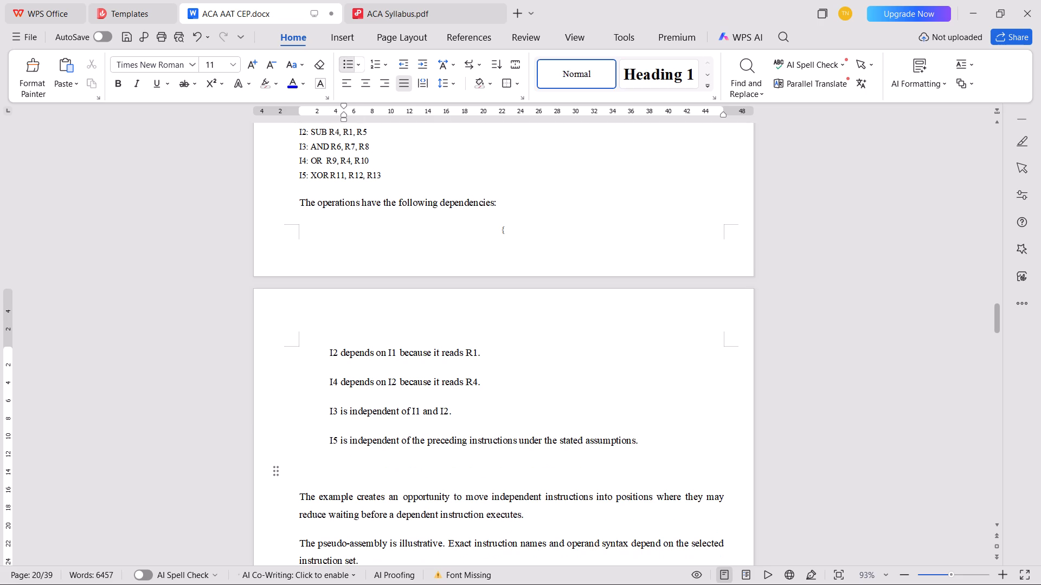
pyautogui.press('BackSpace')
pyautogui.press('BackSpace')
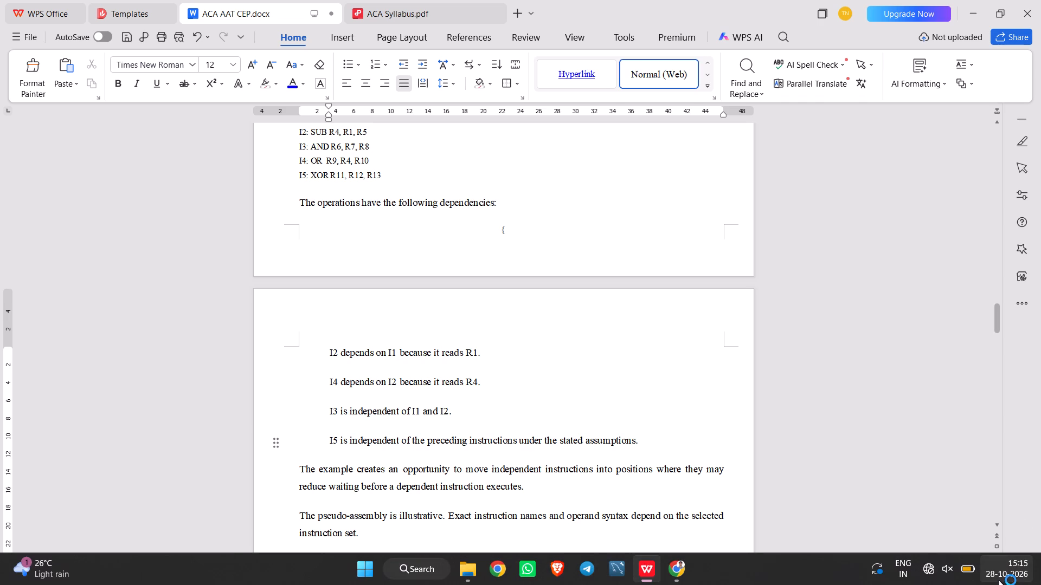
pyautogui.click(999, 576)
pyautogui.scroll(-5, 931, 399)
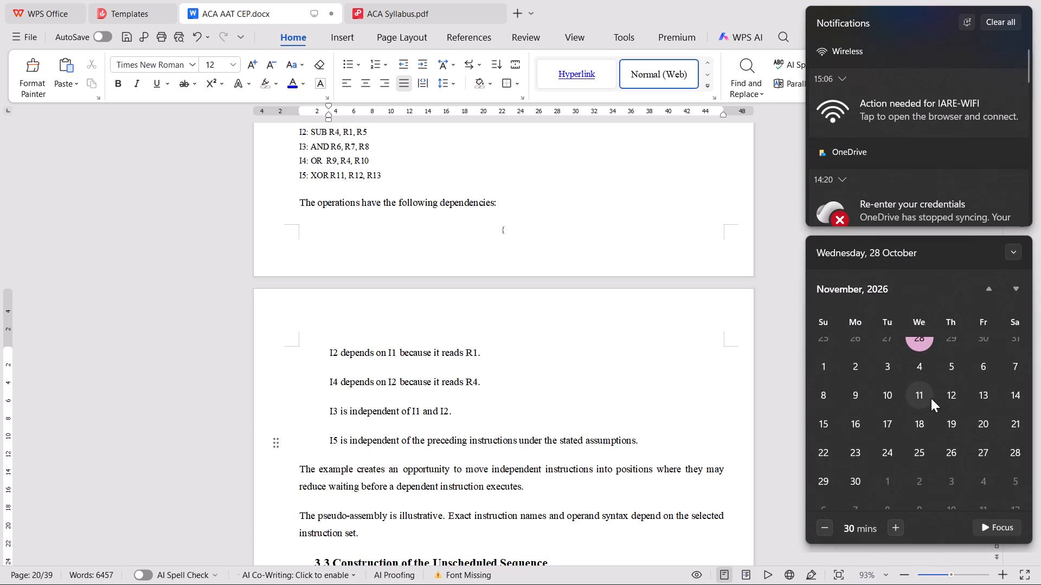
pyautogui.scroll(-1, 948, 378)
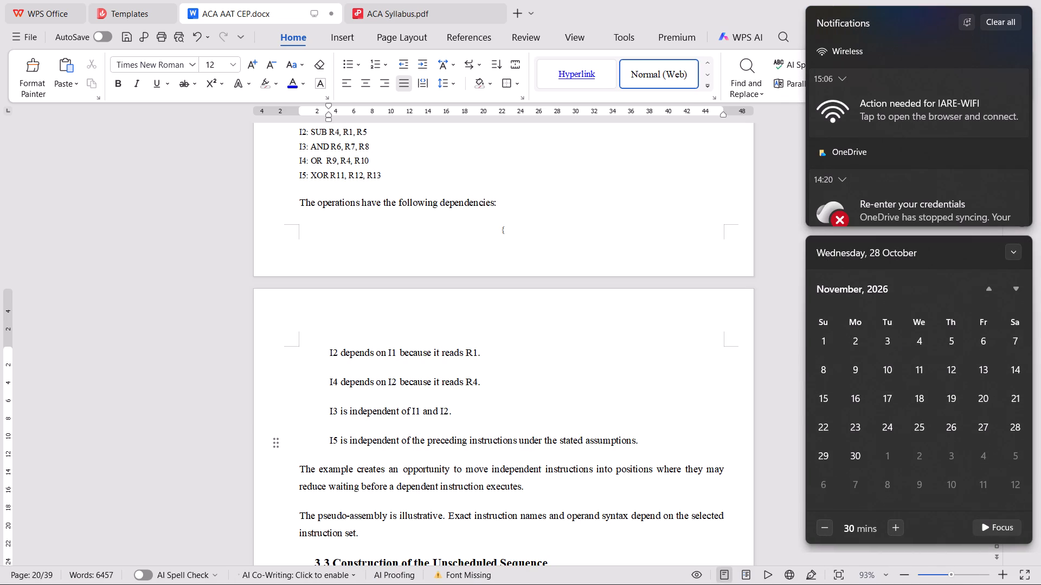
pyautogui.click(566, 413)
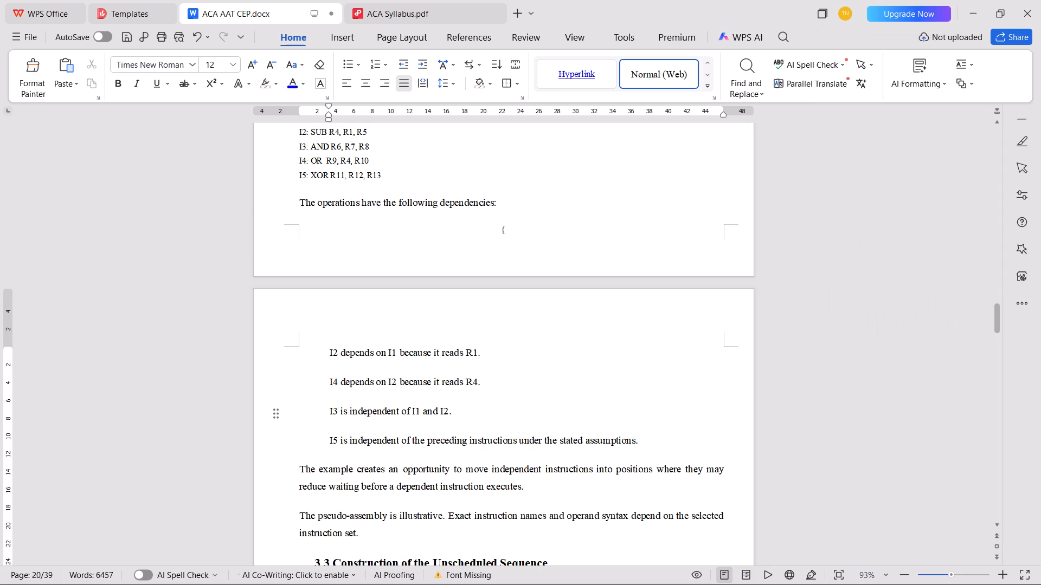
# Format the four dependency statements in section 3.2 as an indented a., b., c. list with bold letters.
pyautogui.moveTo(663, 453); pyautogui.dragTo(307, 353)
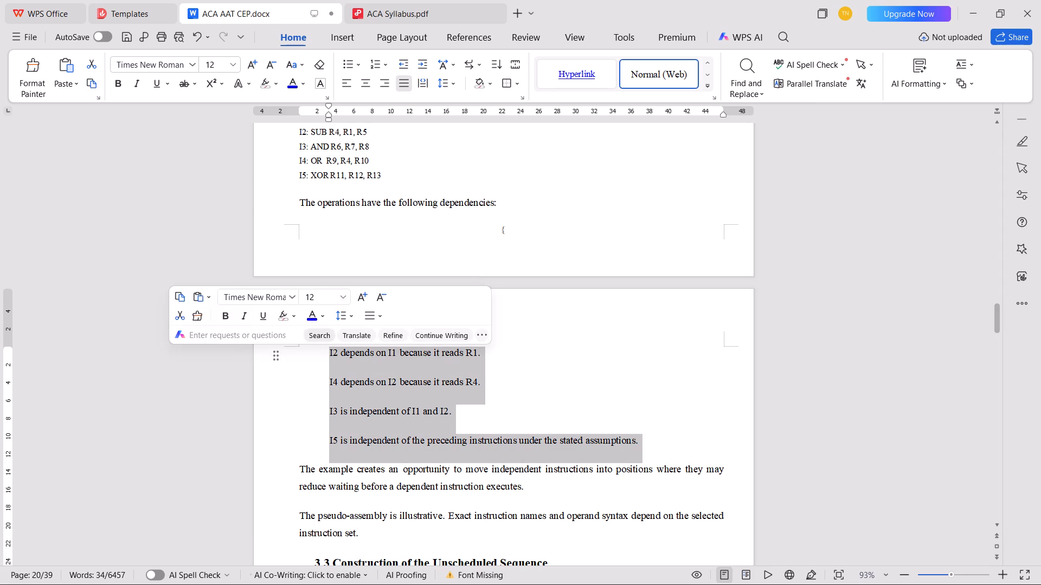
pyautogui.click(388, 64)
pyautogui.click(487, 161)
pyautogui.press('Tab')
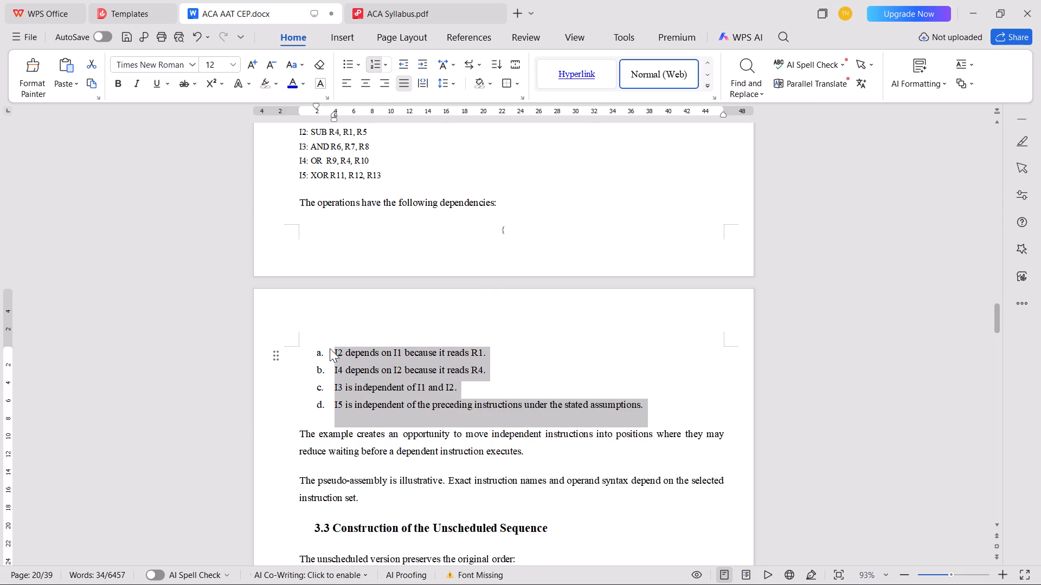
pyautogui.click(320, 353)
pyautogui.hotkey('ctrl', 'b')
# Remove the indent of the 3.3 Construction of the Unscheduled Sequence heading and append " :" to it.
pyautogui.scroll(-3, 441, 408)
pyautogui.click(315, 396)
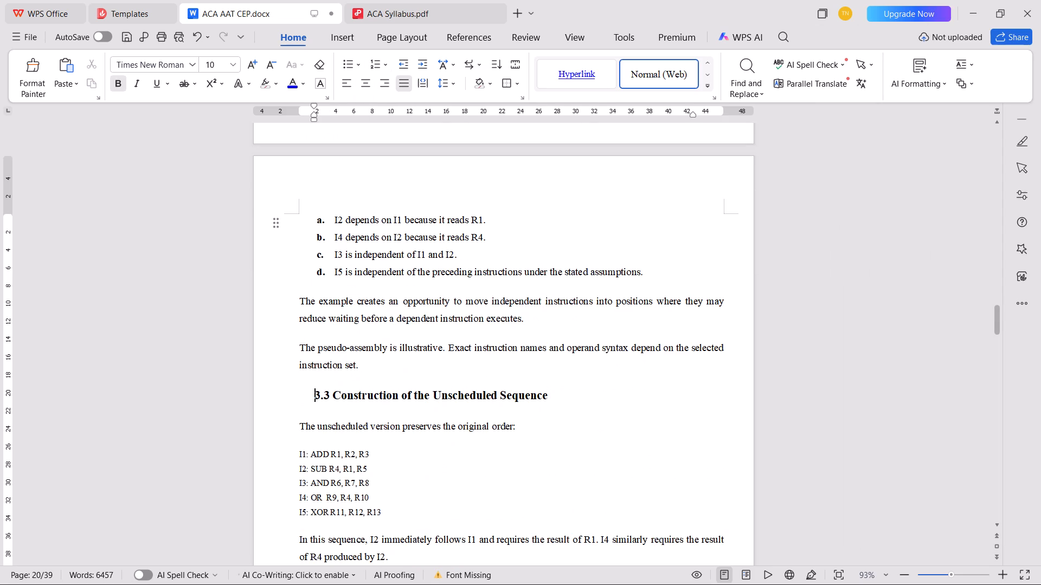
pyautogui.press('BackSpace')
pyautogui.click(562, 400)
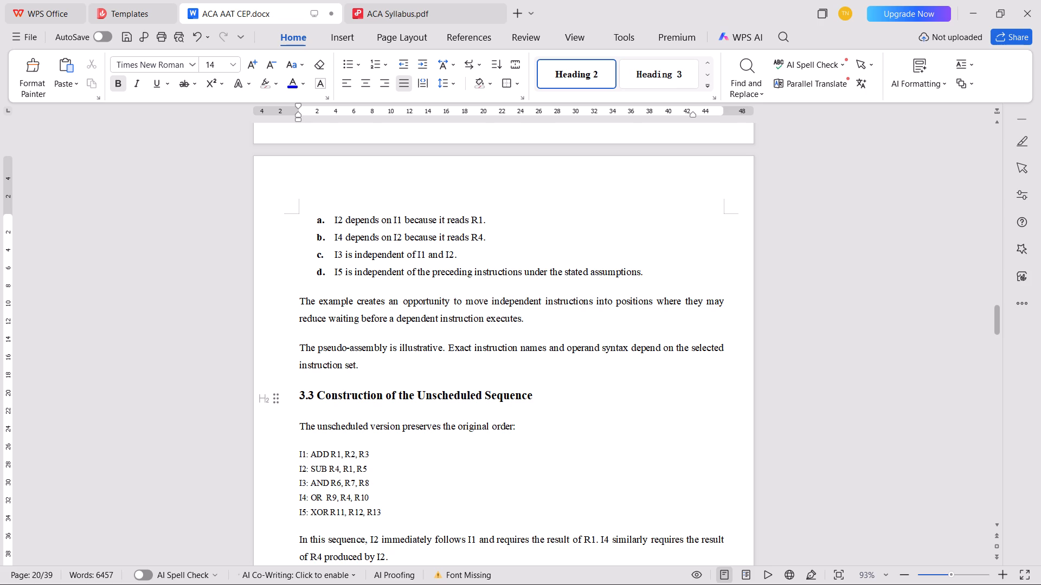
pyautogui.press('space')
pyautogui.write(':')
# Save the report document.
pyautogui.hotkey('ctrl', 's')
pyautogui.scroll(9, 576, 379)
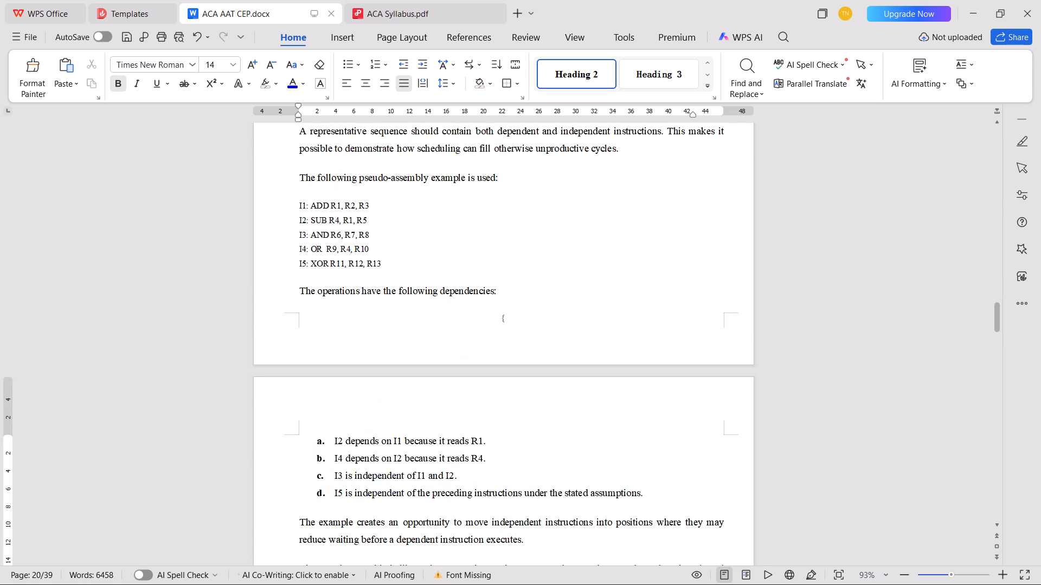
# Remove the indent of the 3.4 Construction of the Scheduled Sequence heading, append " :" to it, and save.
pyautogui.scroll(2, 576, 379)
pyautogui.scroll(-1, 532, 358)
pyautogui.scroll(2, 531, 358)
pyautogui.scroll(-17, 531, 358)
pyautogui.scroll(-2, 446, 383)
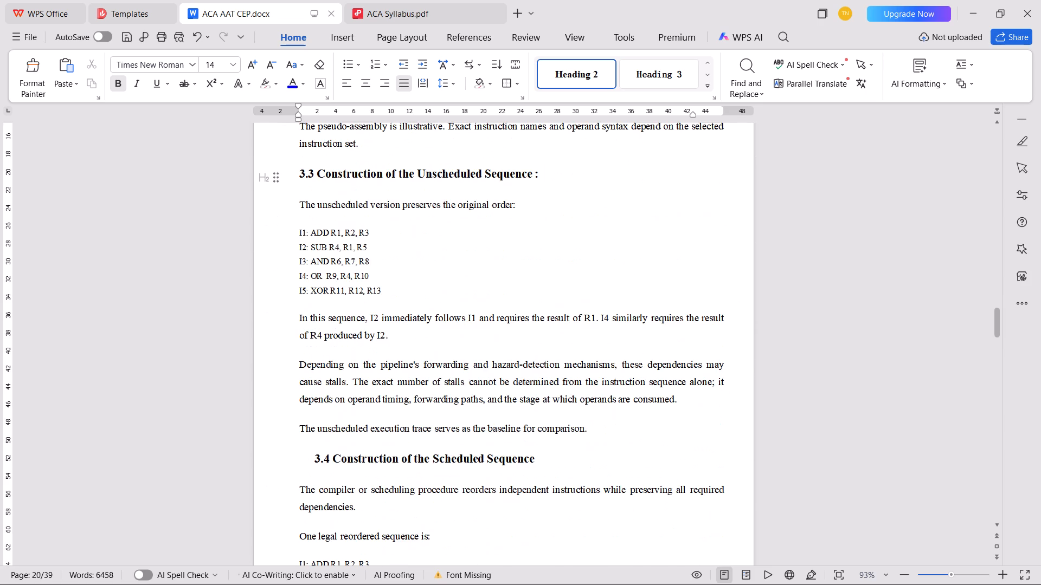
pyautogui.scroll(-2, 402, 380)
pyautogui.click(309, 372)
pyautogui.press('BackSpace')
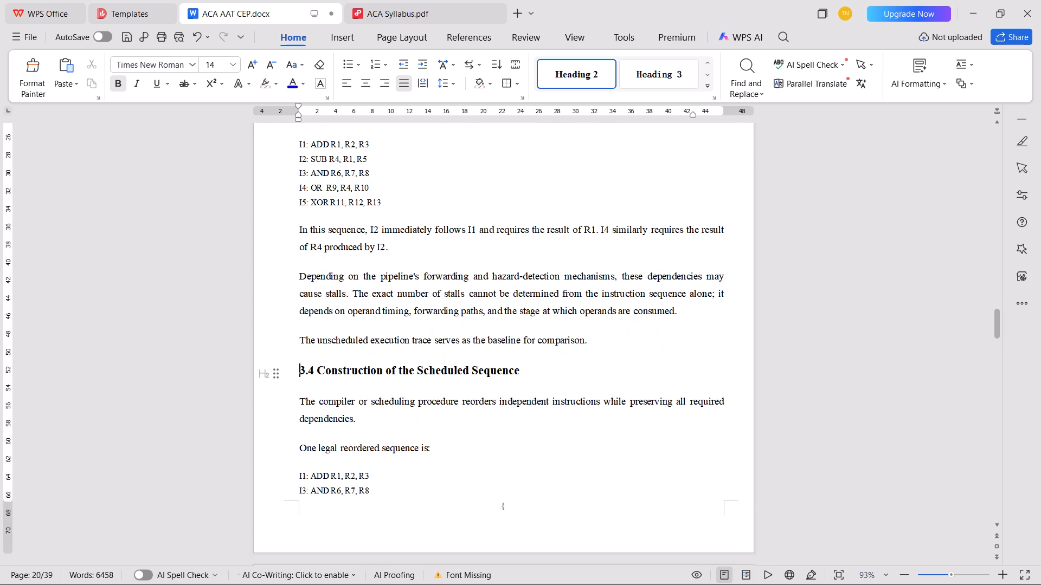
pyautogui.click(536, 373)
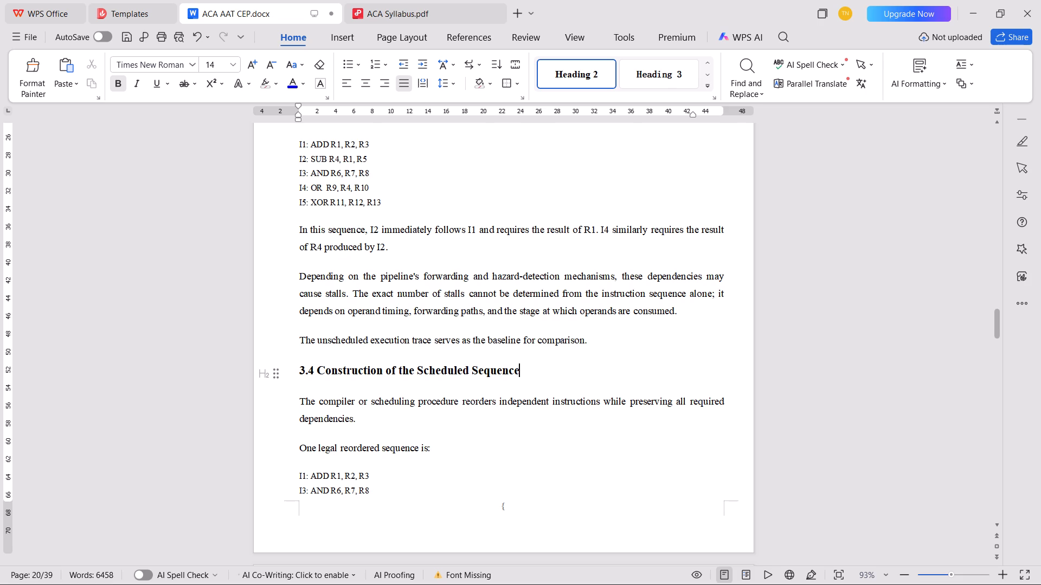
pyautogui.press('space')
pyautogui.write(':')
pyautogui.hotkey('ctrl', 's')
# Remove the indent of the 3.5 Dependency Analysis Procedure heading, append " :" to it, and save.
pyautogui.scroll(-5, 550, 313)
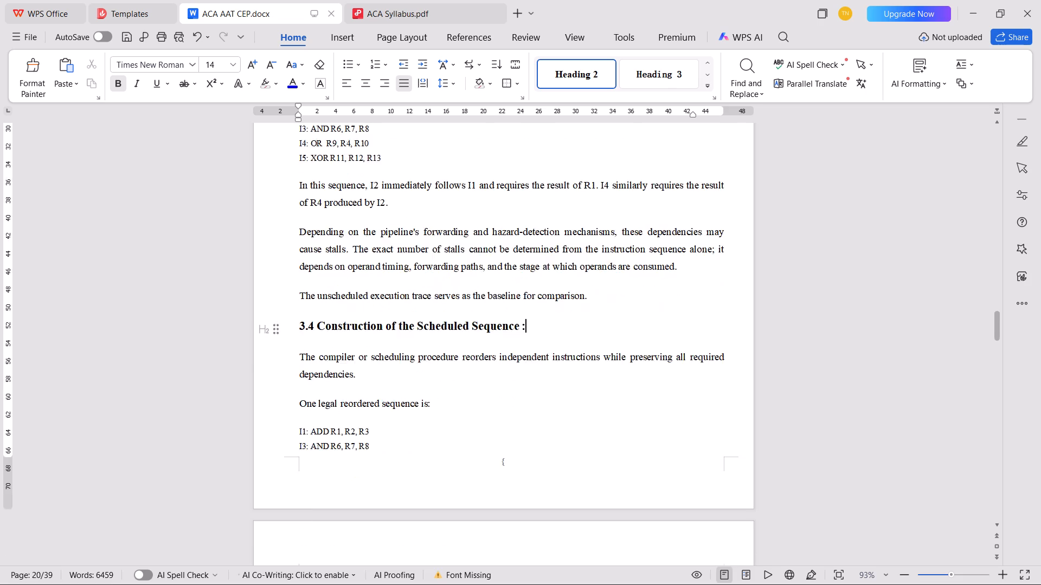
pyautogui.scroll(-5, 523, 315)
pyautogui.click(312, 399)
pyautogui.press('BackSpace')
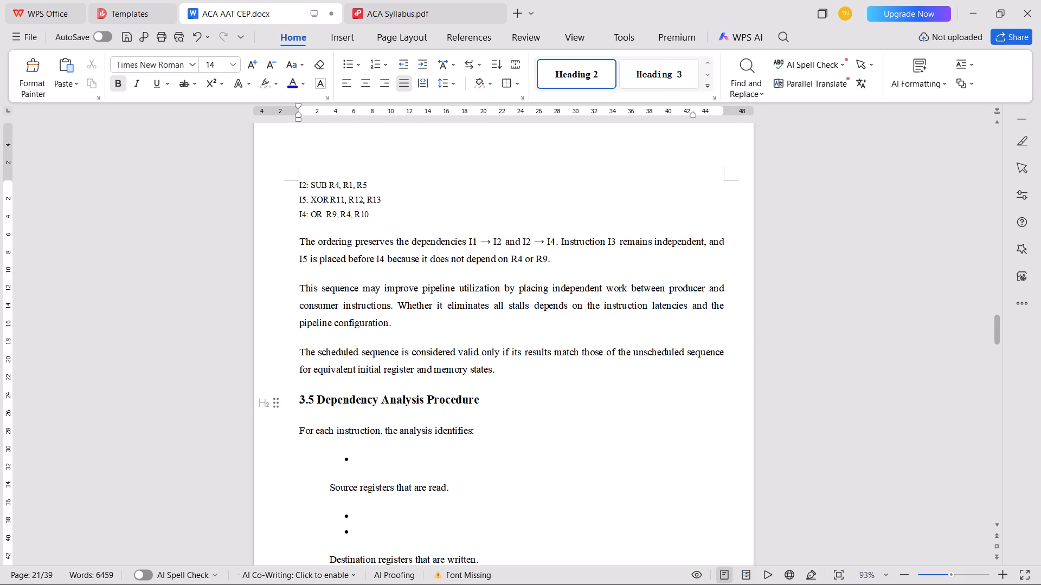
pyautogui.click(491, 399)
pyautogui.press('space')
pyautogui.write(':')
pyautogui.hotkey('ctrl', 's')
pyautogui.scroll(5, 491, 399)
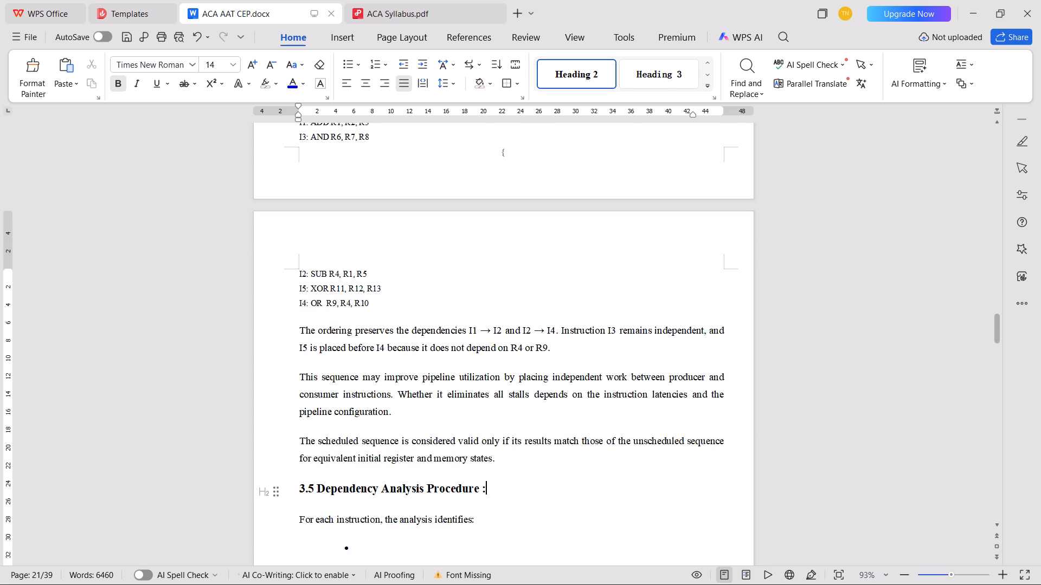
# Remove the empty bullet line before "Source registers that are read." in section 3.5.
pyautogui.scroll(4, 491, 399)
pyautogui.scroll(-3, 495, 388)
pyautogui.scroll(1, 499, 365)
pyautogui.scroll(-4, 499, 357)
pyautogui.scroll(-7, 458, 309)
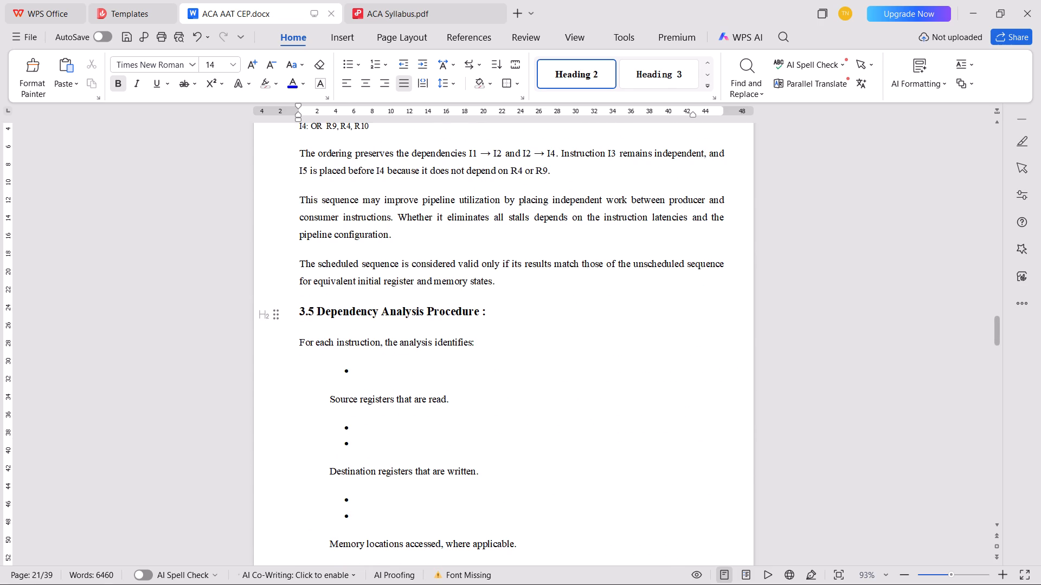
pyautogui.click(396, 377)
pyautogui.press('\\')
pyautogui.press('BackSpace')
pyautogui.press('BackSpace')
pyautogui.press('BackSpace')
pyautogui.press('BackSpace')
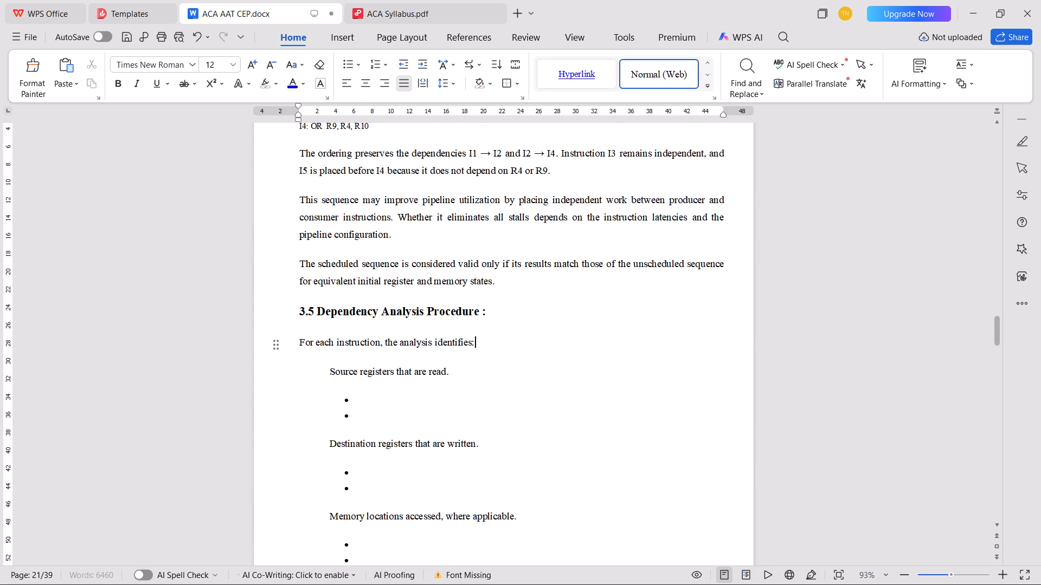
# Remove the empty bullet lines before and after "Destination registers that are written." in section 3.5.
pyautogui.click(395, 422)
pyautogui.press('BackSpace')
pyautogui.press('BackSpace')
pyautogui.press('BackSpace')
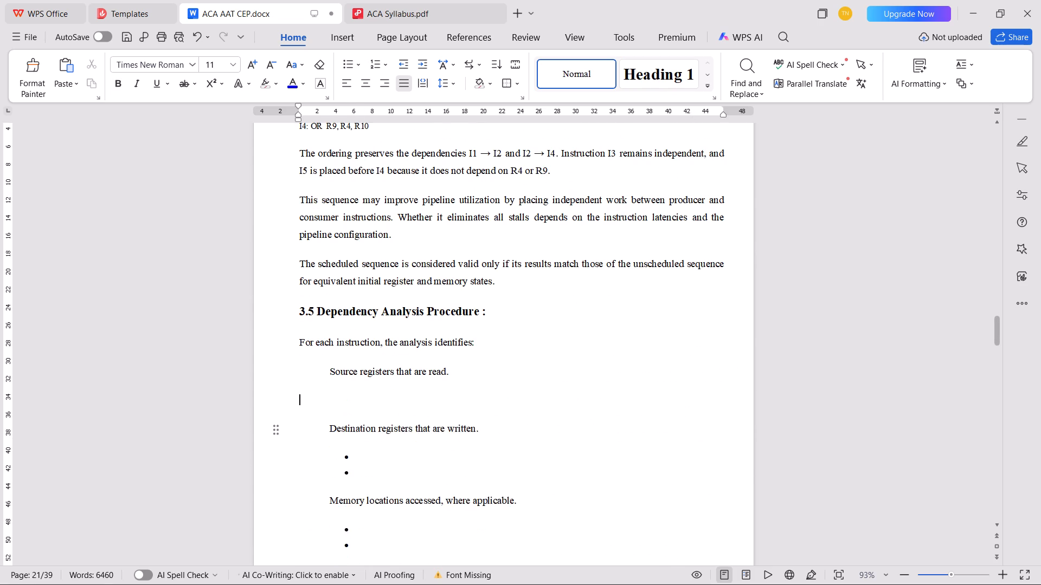
pyautogui.press('BackSpace')
pyautogui.click(385, 452)
pyautogui.press('BackSpace')
pyautogui.press('BackSpace')
pyautogui.press('BackSpace')
pyautogui.press('BackSpace')
# Remove the empty bullet lines between "Memory locations accessed, where applicable." and "Control-flow effects." in section 3.5.
pyautogui.click(384, 467)
pyautogui.press('BackSpace')
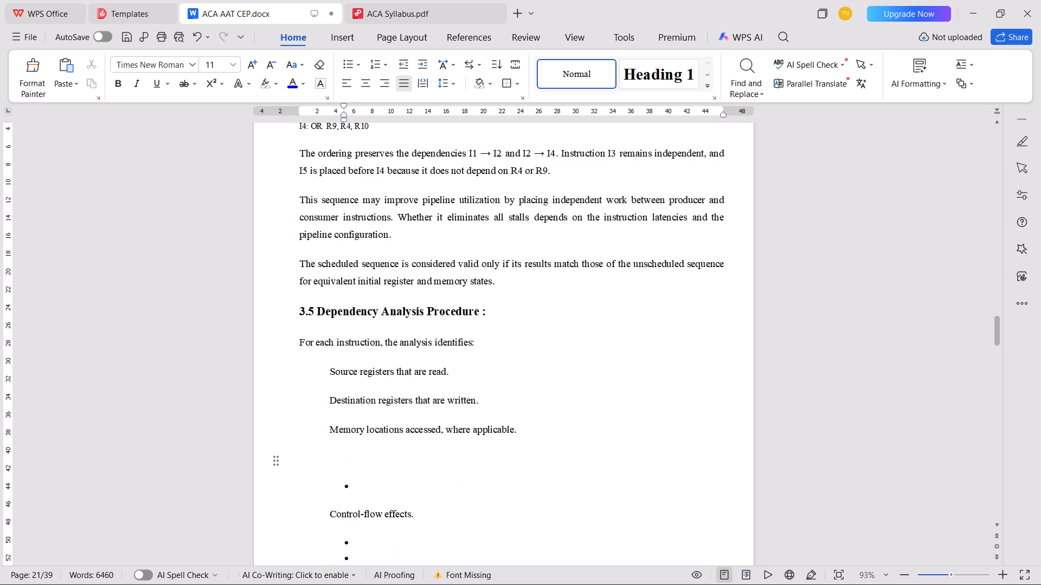
pyautogui.press('BackSpace')
pyautogui.click(384, 473)
pyautogui.click(383, 476)
pyautogui.click(380, 487)
pyautogui.press('BackSpace')
pyautogui.press('BackSpace')
pyautogui.press('BackSpace')
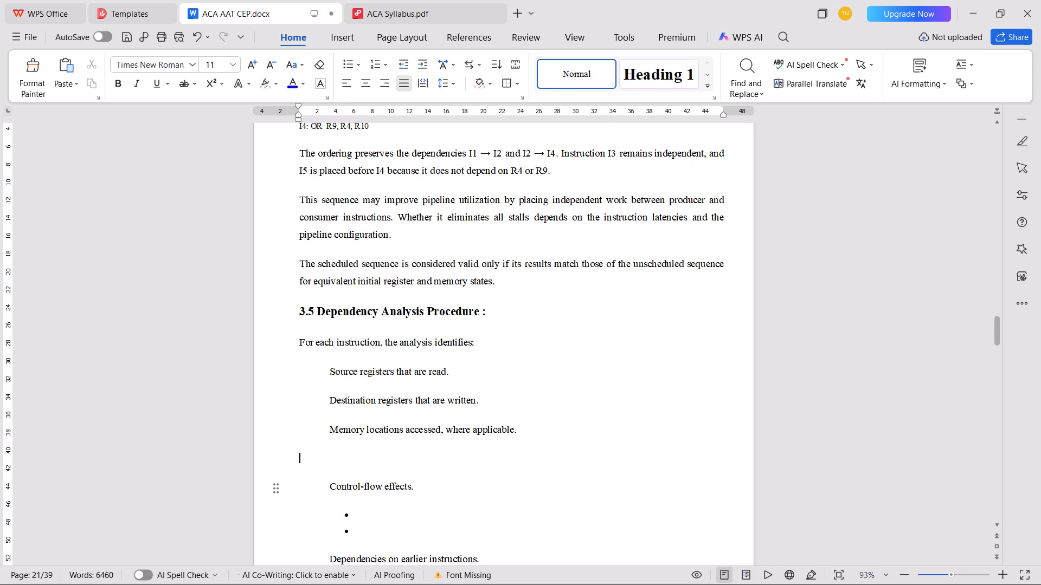
pyautogui.press('BackSpace')
# Remove the empty bullet lines before and after "Dependencies on earlier instructions." in section 3.5.
pyautogui.click(371, 509)
pyautogui.press('BackSpace')
pyautogui.press('BackSpace')
pyautogui.press('BackSpace')
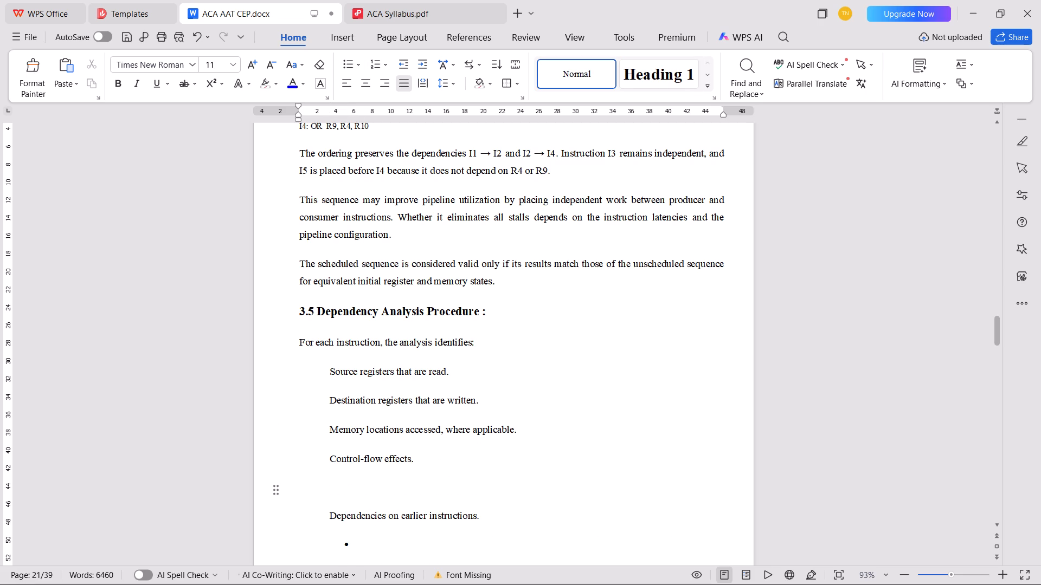
pyautogui.press('BackSpace')
pyautogui.scroll(-3, 420, 452)
pyautogui.click(377, 402)
pyautogui.press('BackSpace')
pyautogui.press('BackSpace')
pyautogui.press('BackSpace')
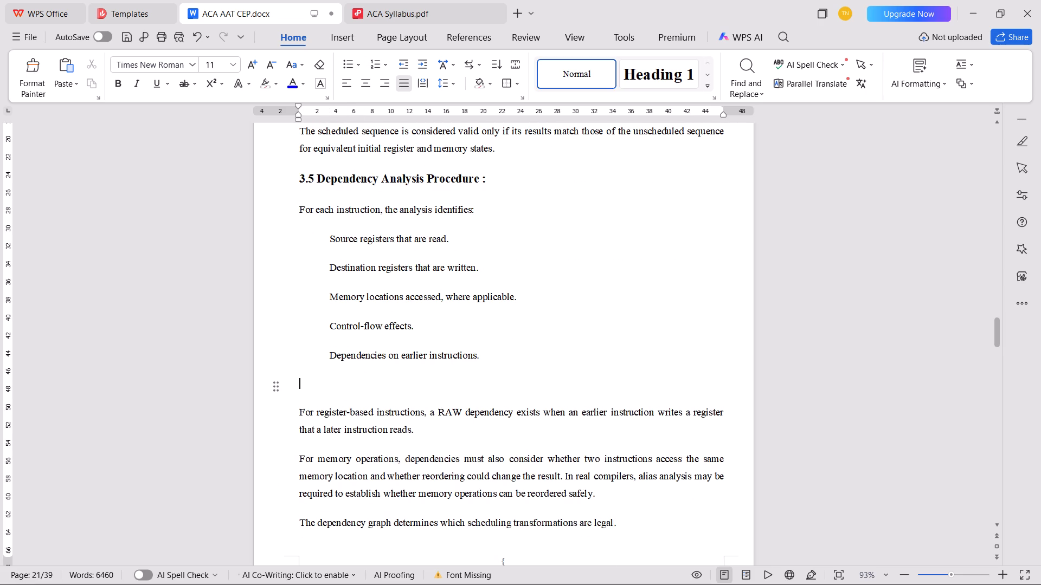
# Format the five items identified by the analysis in section 3.5 as an indented a., b., c. list with bold letters.
pyautogui.moveTo(490, 356); pyautogui.dragTo(287, 238)
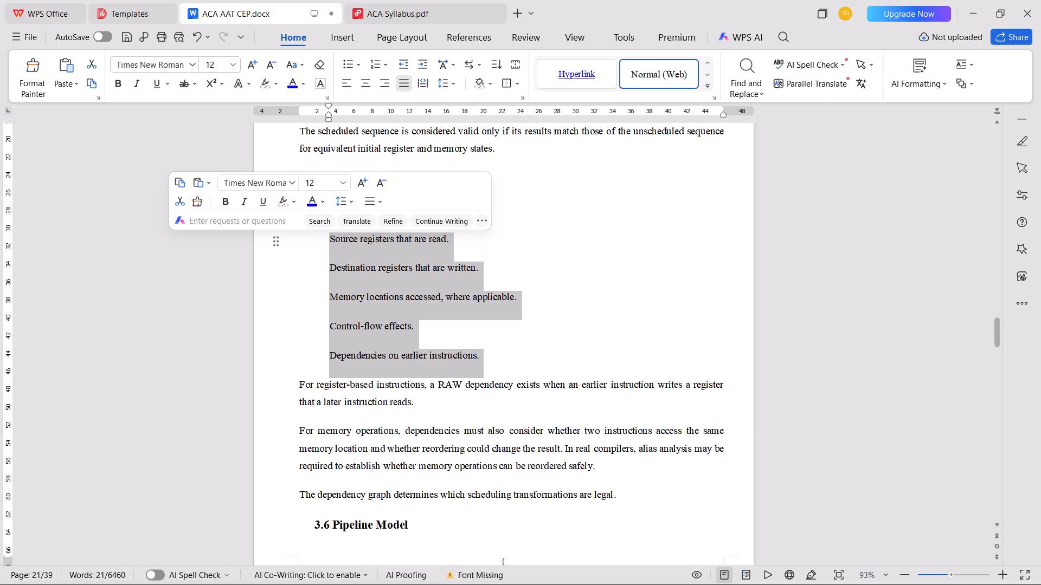
pyautogui.click(388, 66)
pyautogui.click(481, 168)
pyautogui.press('Tab')
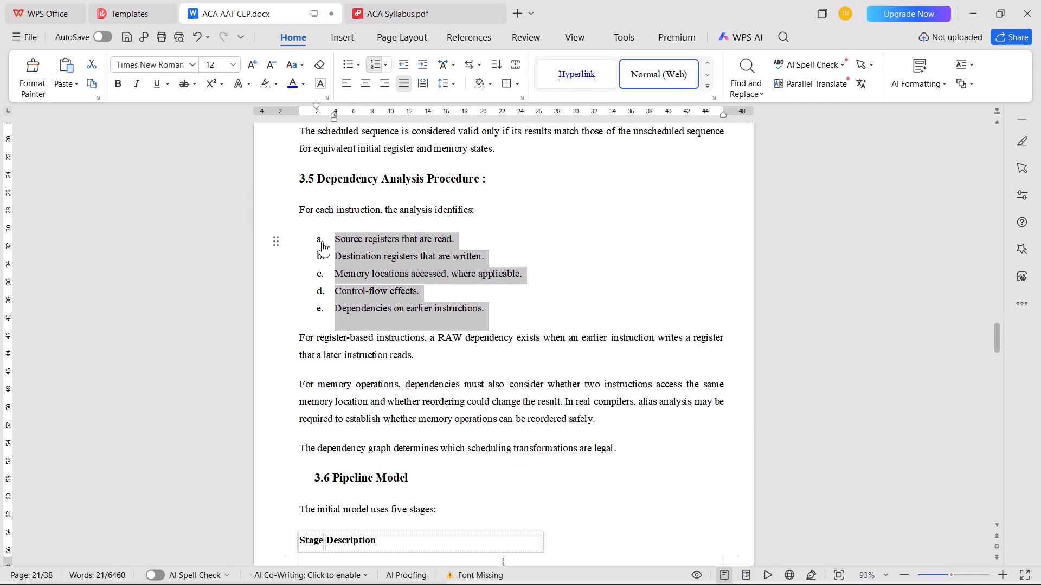
pyautogui.click(318, 241)
pyautogui.hotkey('ctrl', 'b')
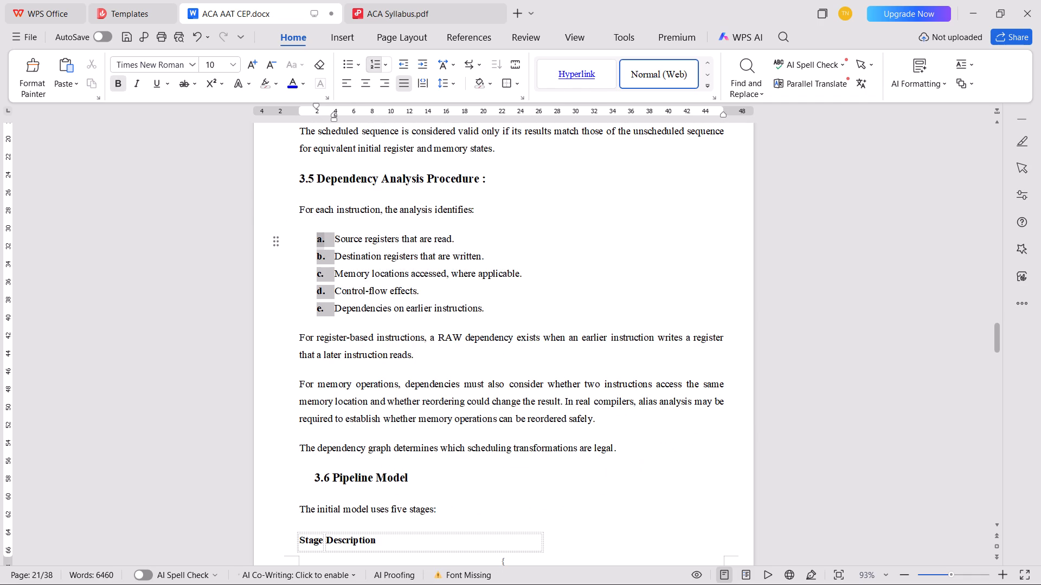
# Remove the indent of the 3.6 Pipeline Model heading, append " :" to it, and save.
pyautogui.click(314, 477)
pyautogui.press('BackSpace')
pyautogui.hotkey('ctrl', 'Right')
pyautogui.hotkey('ctrl', 'Right')
pyautogui.hotkey('ctrl', 'Right')
pyautogui.hotkey('ctrl', 'Right')
pyautogui.hotkey('ctrl', 'Right')
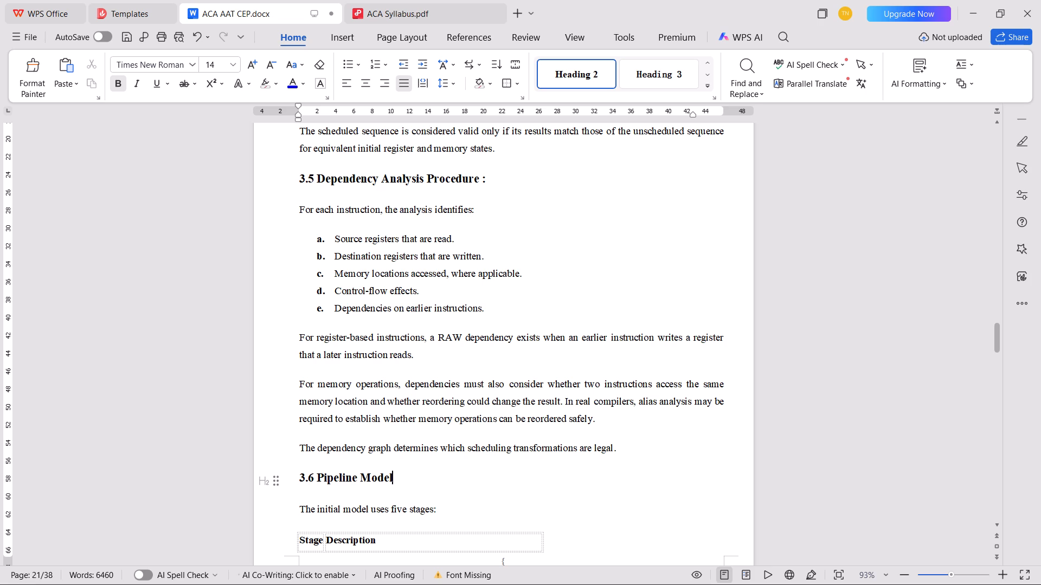
pyautogui.hotkey('ctrl', 'Right')
pyautogui.press('Left')
pyautogui.press('space')
pyautogui.write('L')
pyautogui.press('BackSpace')
pyautogui.hotkey('shift', ':')
pyautogui.hotkey('ctrl', 's')
# Autofit the Stage and Description table in section 3.6 to the window width.
pyautogui.scroll(-4, 341, 459)
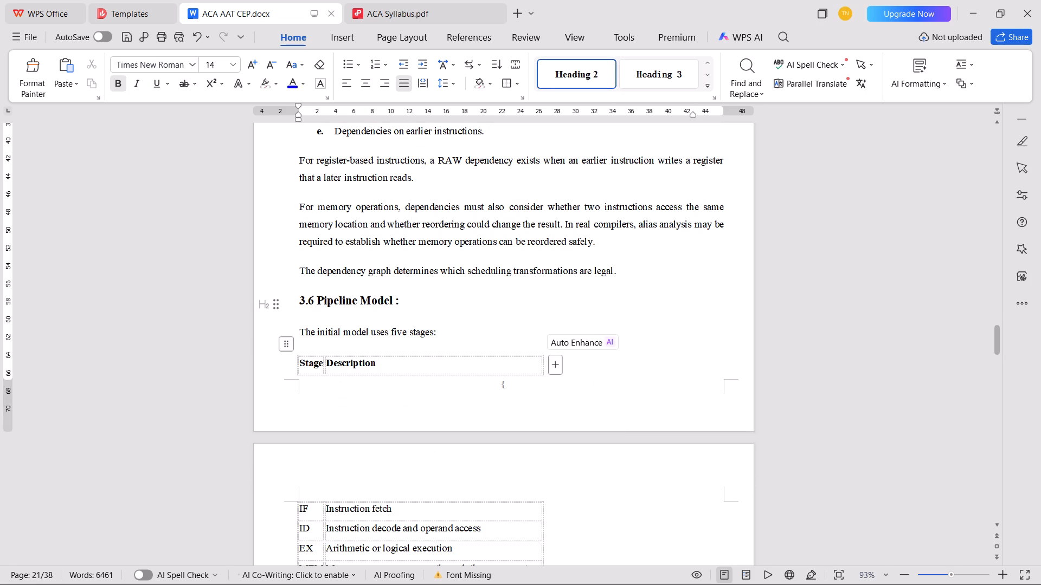
pyautogui.click(280, 348)
pyautogui.scroll(-3, 309, 326)
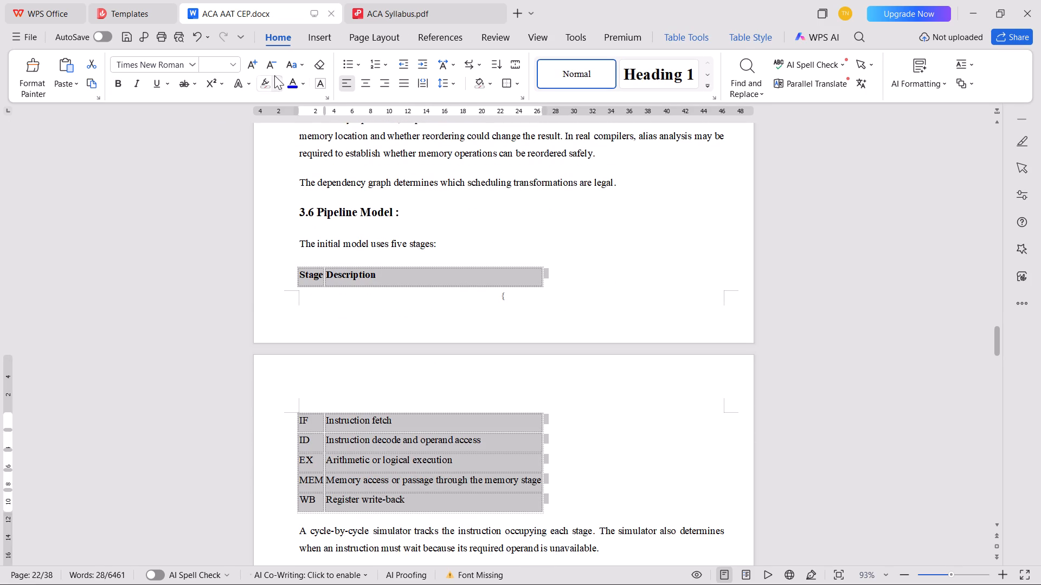
pyautogui.click(675, 36)
pyautogui.click(404, 83)
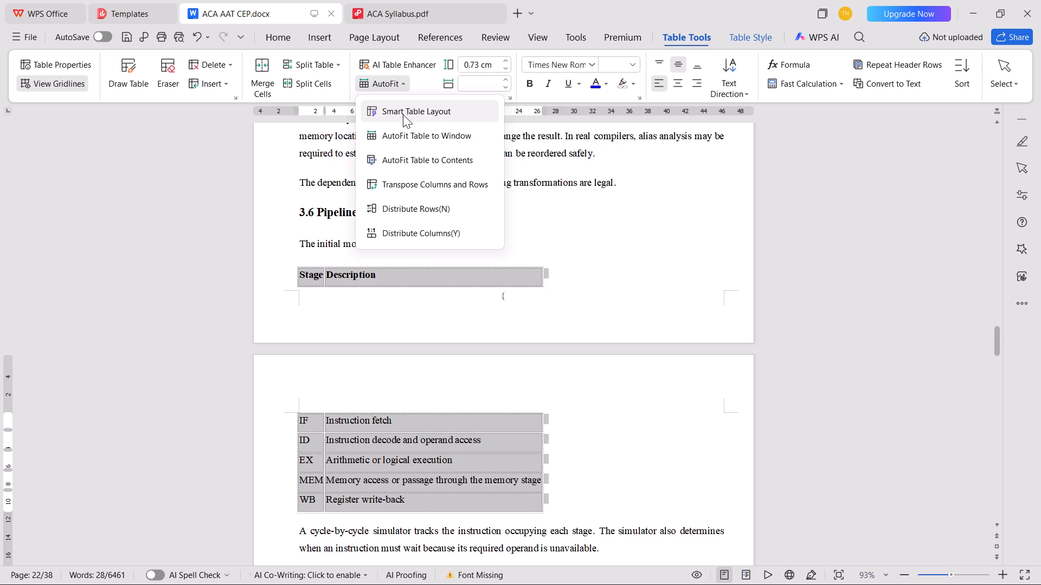
pyautogui.click(403, 135)
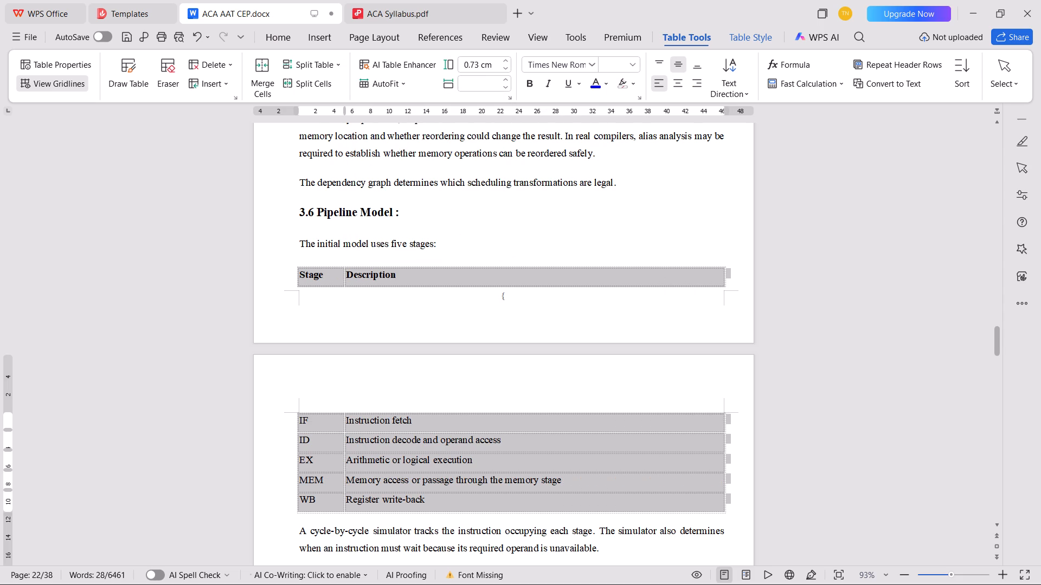
# Apply the bordered table style with a dark header row to the pipeline stage table.
pyautogui.click(738, 36)
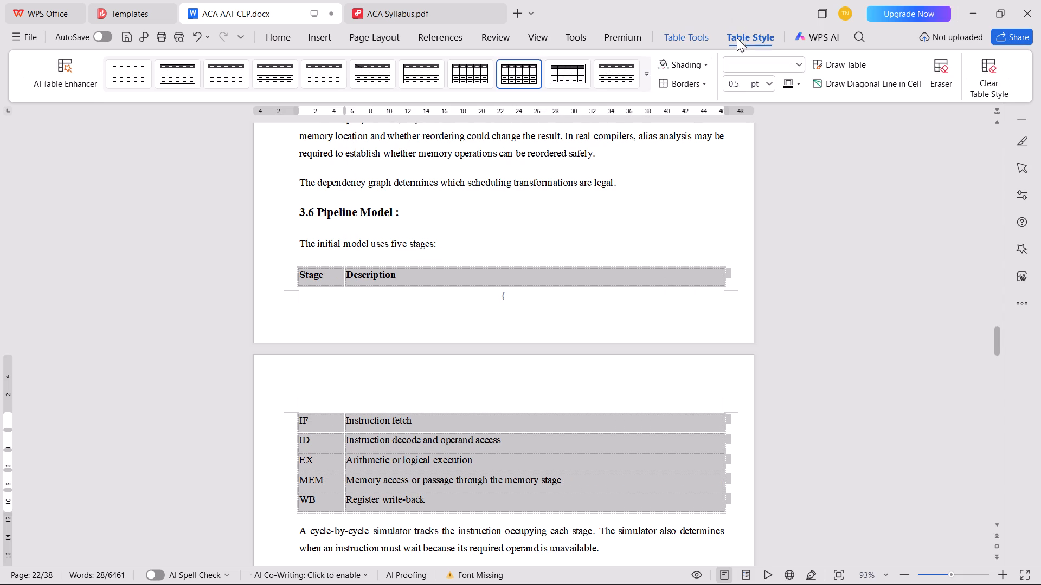
pyautogui.click(528, 75)
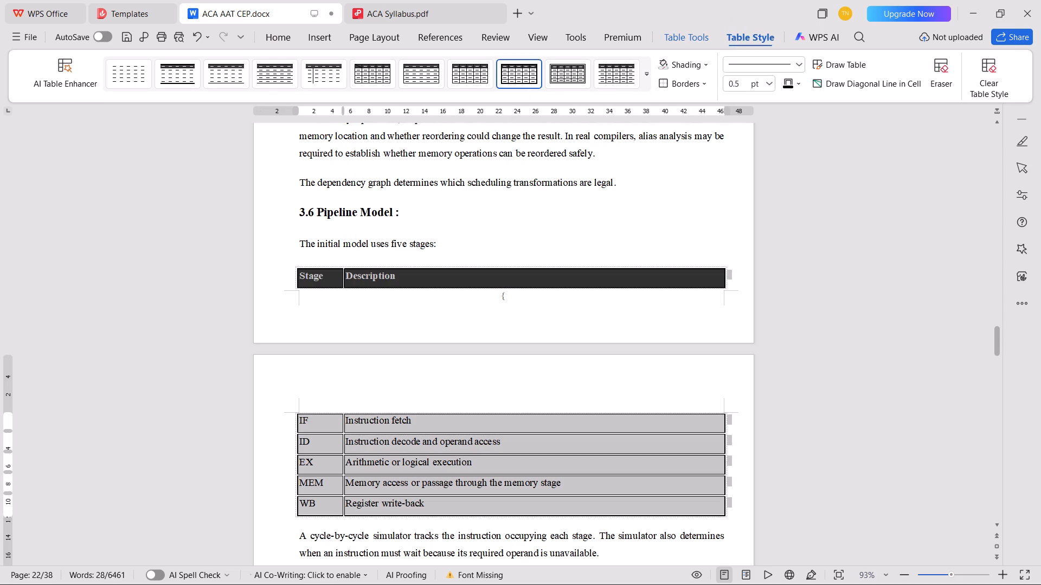
# Insert four blank lines before the 3.6 Pipeline Model heading to push the section with its table onto the next page.
pyautogui.click(621, 182)
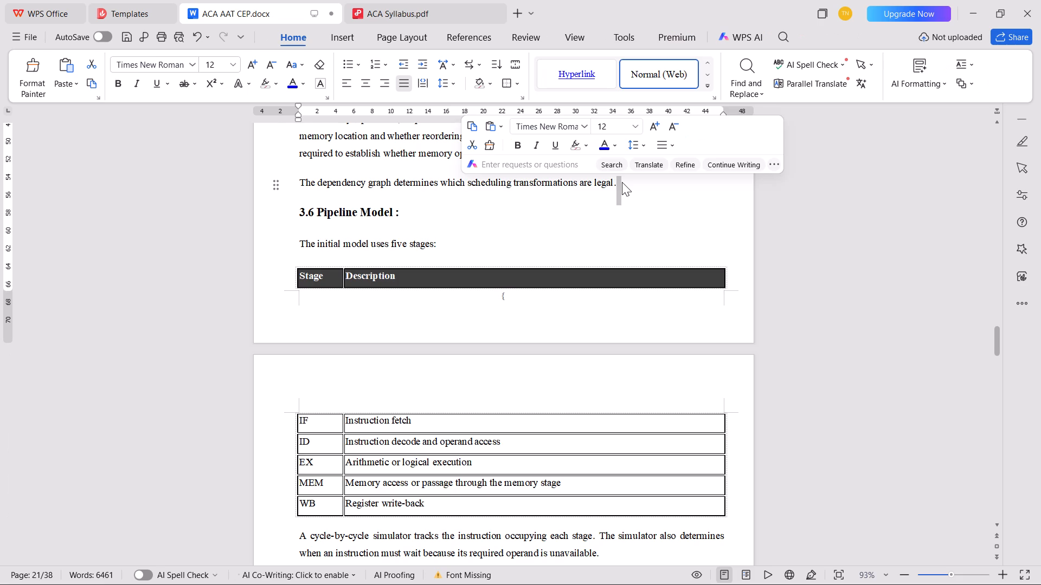
pyautogui.press('Right')
pyautogui.press('Return')
pyautogui.press('Return')
pyautogui.press('Return')
pyautogui.press('Return')
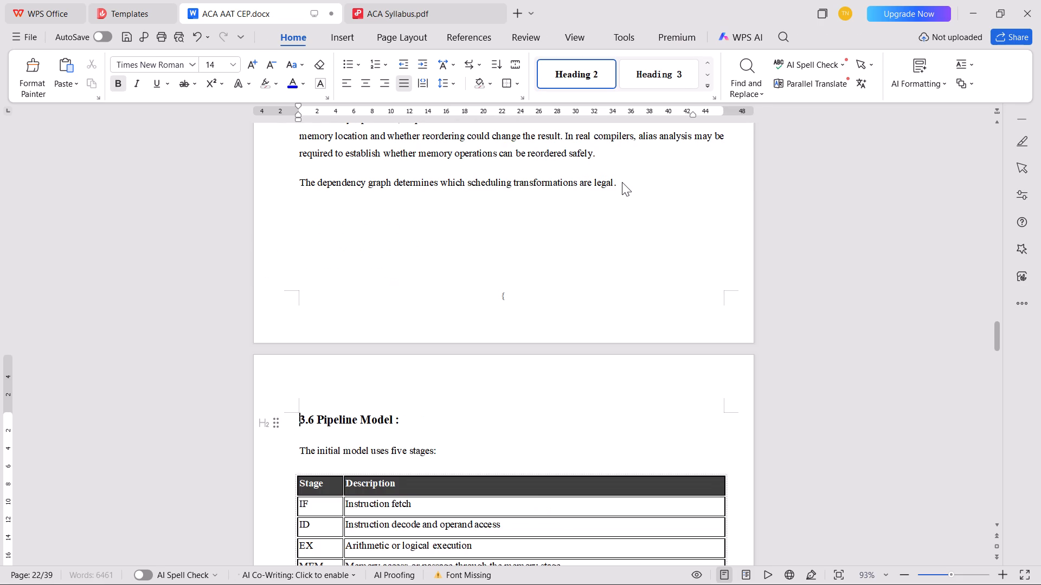
# Set the Stage column of the pipeline stage table to a width of 5 cm.
pyautogui.scroll(-3, 622, 182)
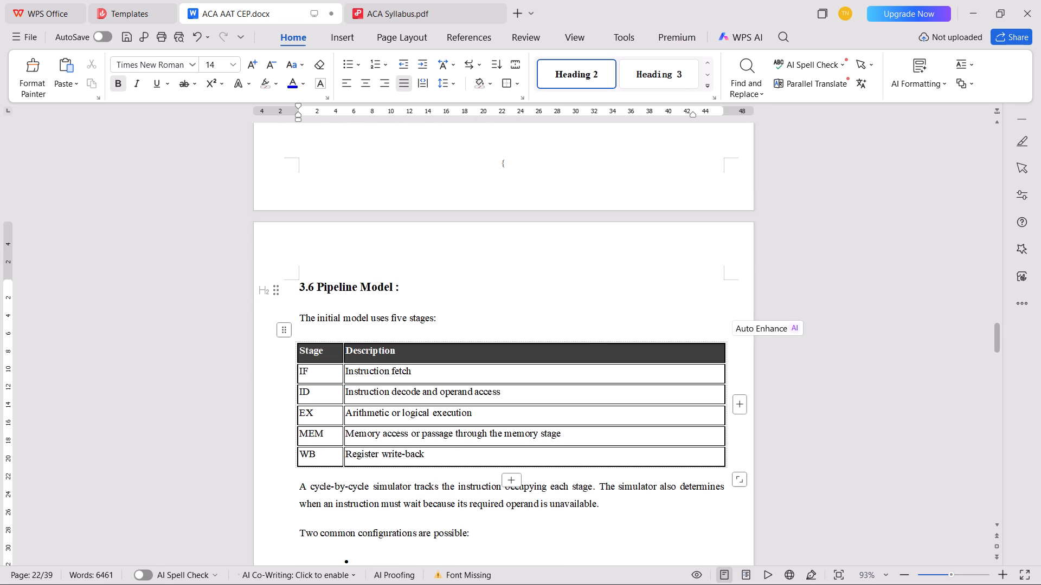
pyautogui.click(317, 343)
pyautogui.click(685, 43)
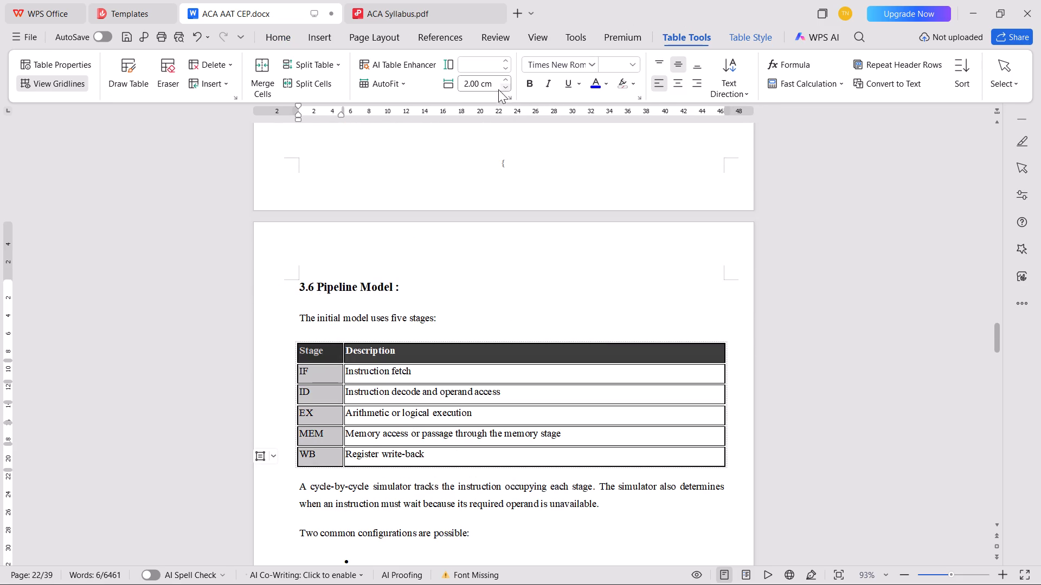
pyautogui.moveTo(476, 84); pyautogui.dragTo(375, 87)
pyautogui.press('BackSpace')
pyautogui.press('Right')
pyautogui.press('BackSpace')
pyautogui.press('BackSpace')
pyautogui.press('5')
pyautogui.press('Return')
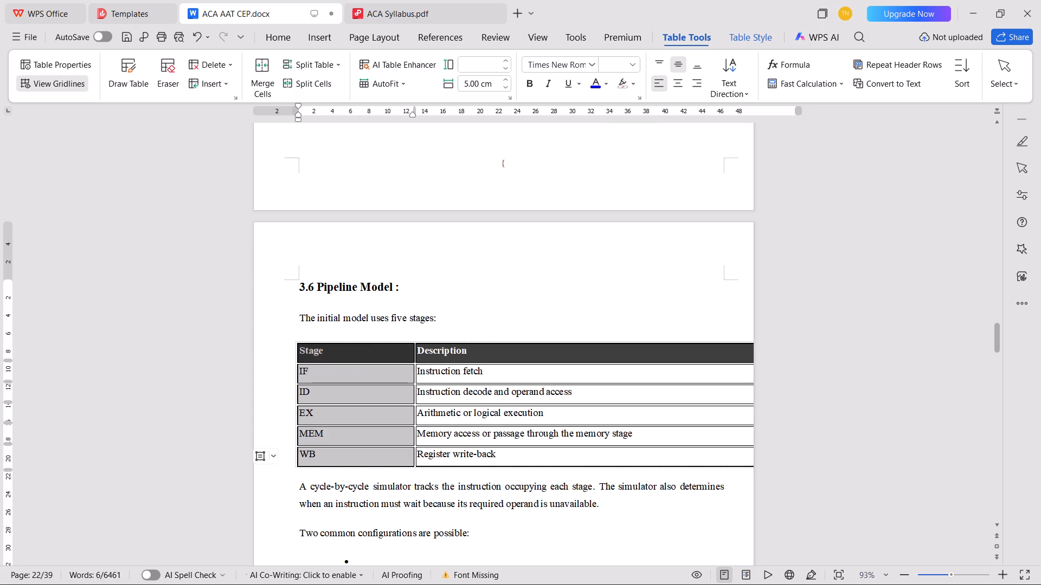
# Set the Description column of the pipeline stage table to a width of 12.5 cm and save the document.
pyautogui.click(556, 342)
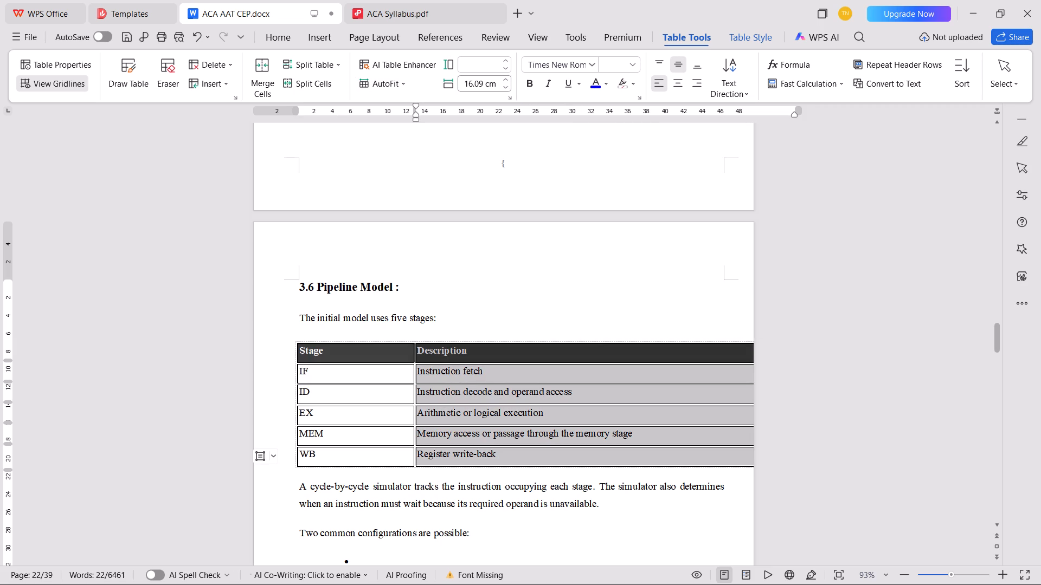
pyautogui.moveTo(480, 84); pyautogui.dragTo(385, 82)
pyautogui.press('BackSpace')
pyautogui.press('Right')
pyautogui.press('BackSpace')
pyautogui.write('12.5')
pyautogui.press('Return')
pyautogui.hotkey('ctrl', 's')
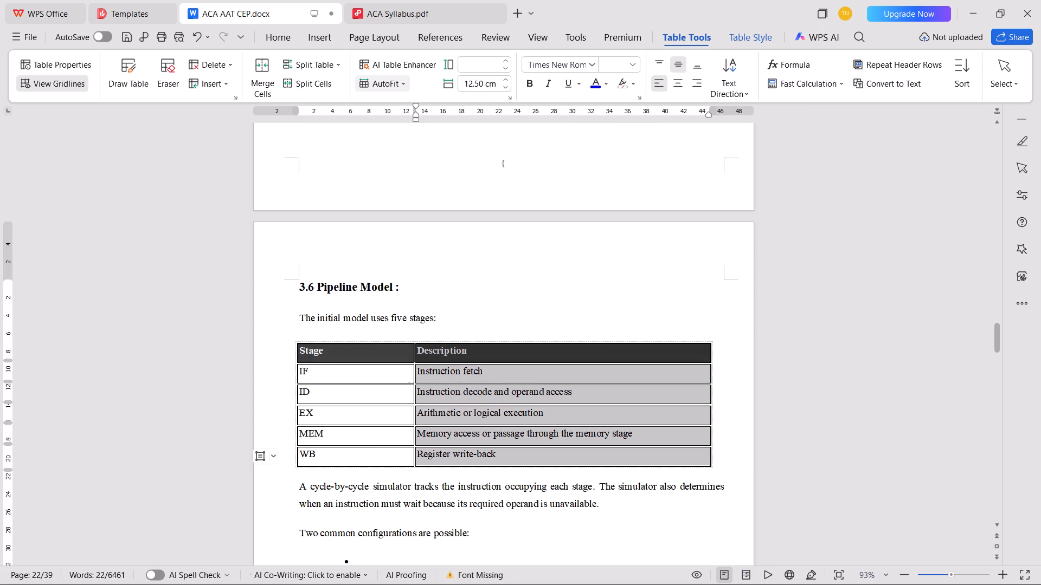
# Remove the empty bullet line before the "Without forwarding:" paragraph in section 3.6.
pyautogui.scroll(-8, 460, 206)
pyautogui.click(380, 217)
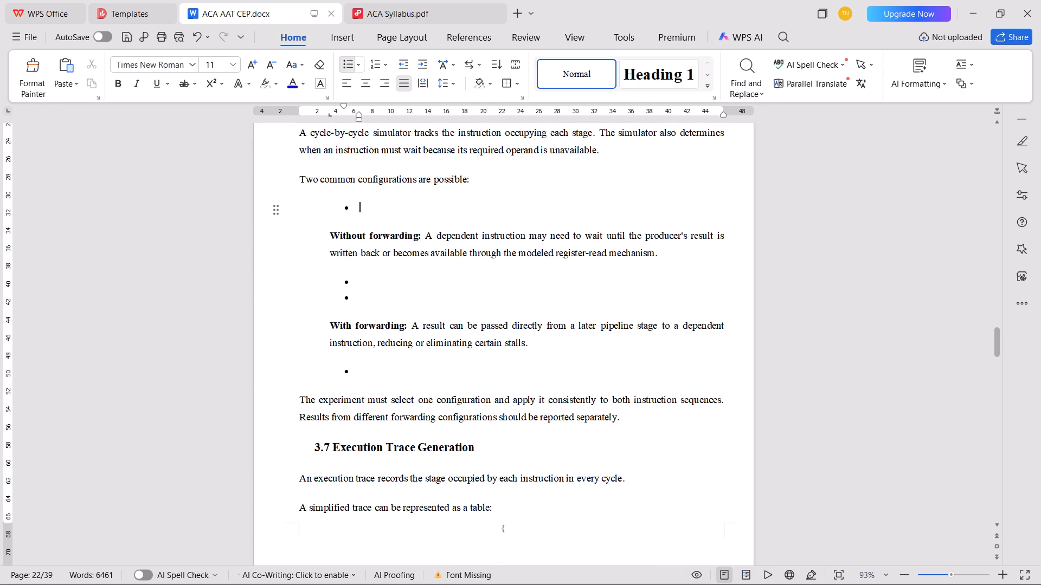
pyautogui.press('BackSpace')
pyautogui.press('BackSpace')
pyautogui.press('BackSpace')
# Remove the empty bullet lines before and after the "With forwarding:" paragraph in section 3.6.
pyautogui.click(389, 264)
pyautogui.press('BackSpace')
pyautogui.press('BackSpace')
pyautogui.press('BackSpace')
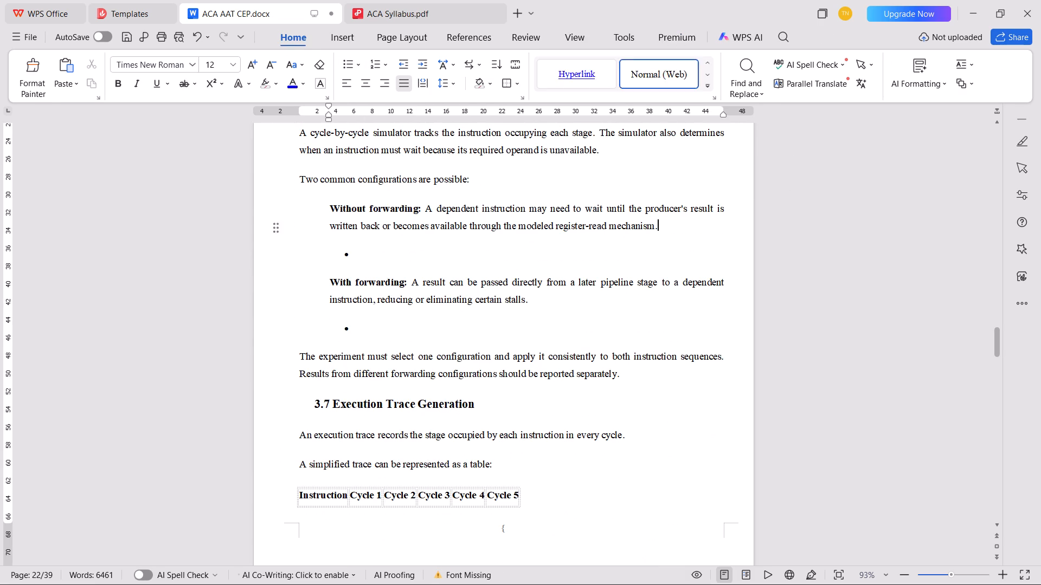
pyautogui.click(376, 266)
pyautogui.press('BackSpace')
pyautogui.press('BackSpace')
pyautogui.press('BackSpace')
pyautogui.click(400, 304)
pyautogui.press('BackSpace')
pyautogui.press('BackSpace')
pyautogui.press('BackSpace')
# Format the "Without forwarding" and "With forwarding" paragraphs as an indented a., b. list with bold letters.
pyautogui.moveTo(560, 278); pyautogui.dragTo(552, 278)
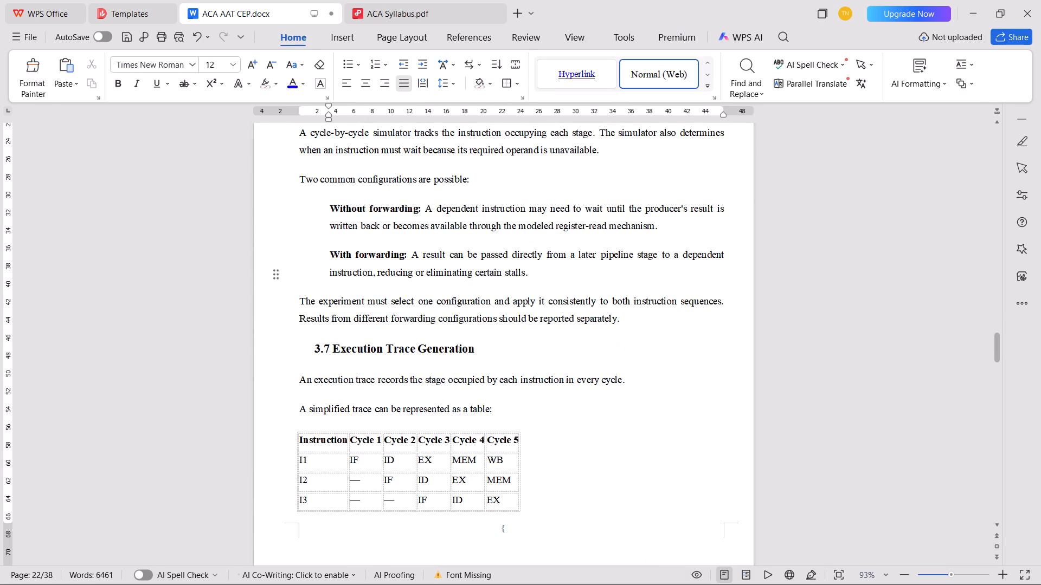
pyautogui.moveTo(552, 278); pyautogui.dragTo(300, 218)
pyautogui.click(389, 63)
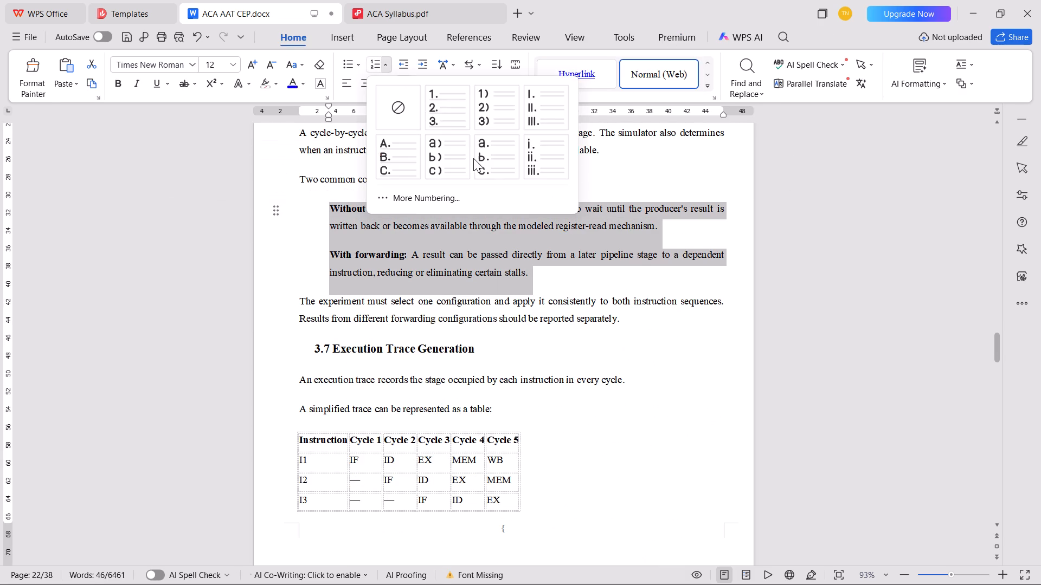
pyautogui.click(484, 163)
pyautogui.press('Tab')
pyautogui.click(320, 208)
pyautogui.hotkey('ctrl', 'b')
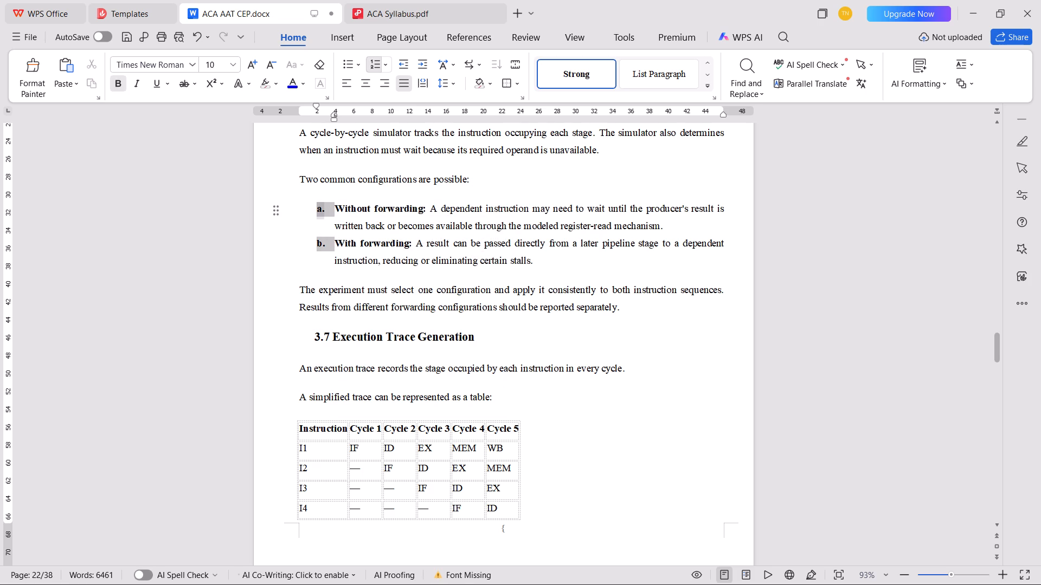
# Append " :" to the 3.7 Execution Trace Generation heading and remove its indent.
pyautogui.click(495, 341)
pyautogui.press('space')
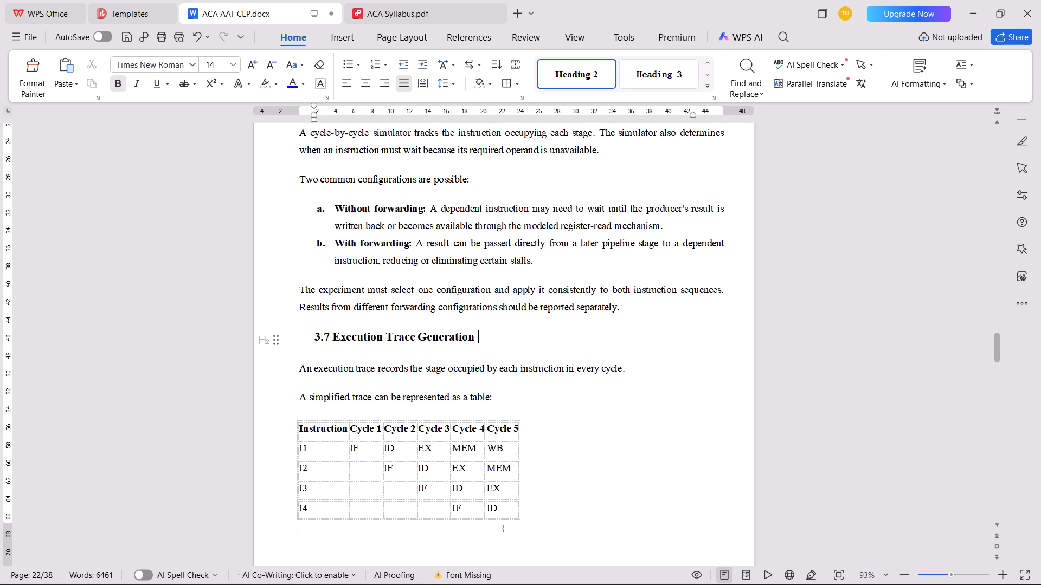
pyautogui.write(':')
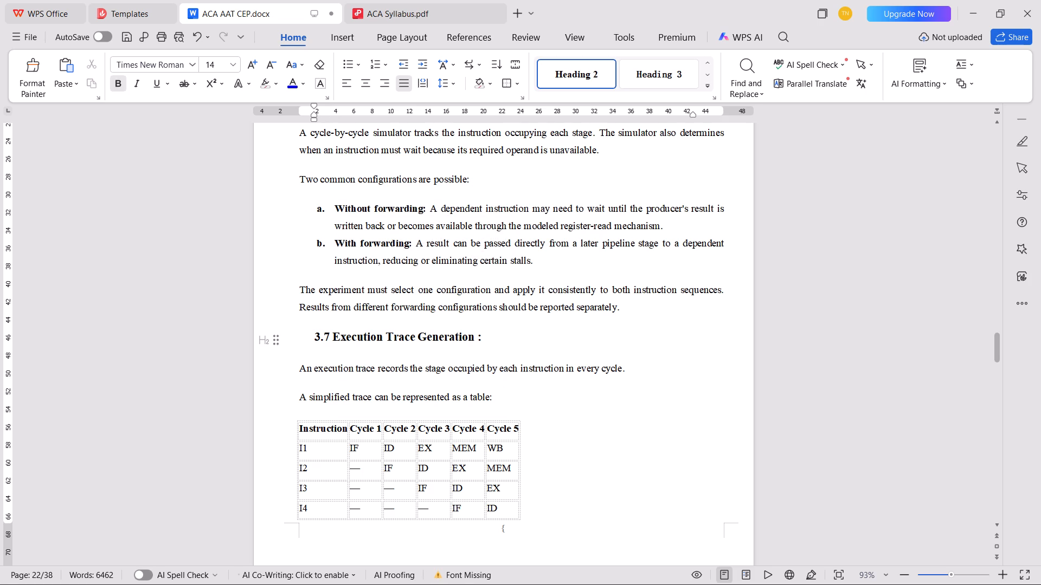
pyautogui.click(317, 336)
pyautogui.press('BackSpace')
# Apply the dark-header grid style to the execution trace table in section 3.7 and autofit it to the full text width.
pyautogui.scroll(-3, 317, 336)
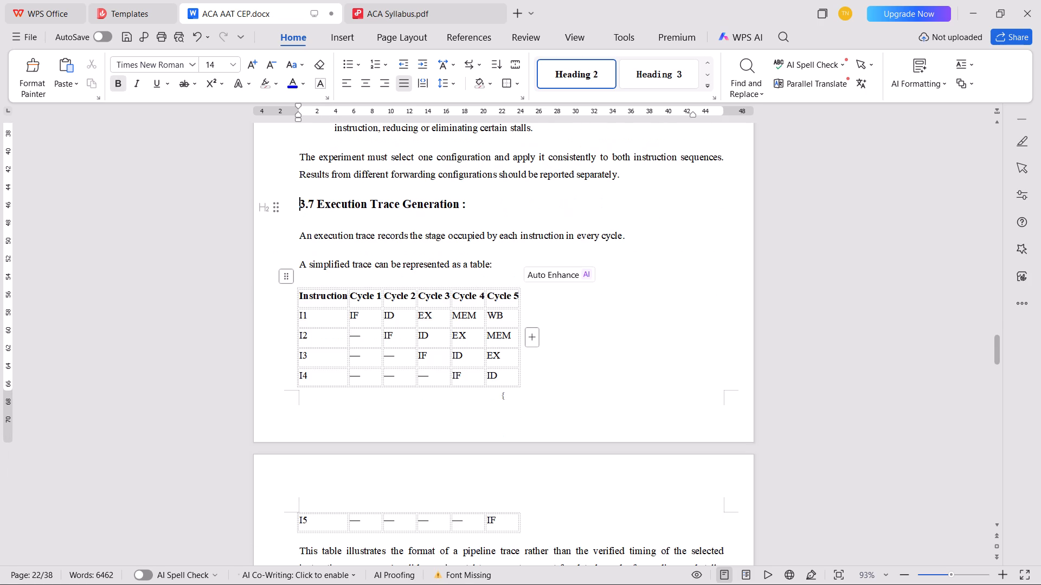
pyautogui.click(288, 283)
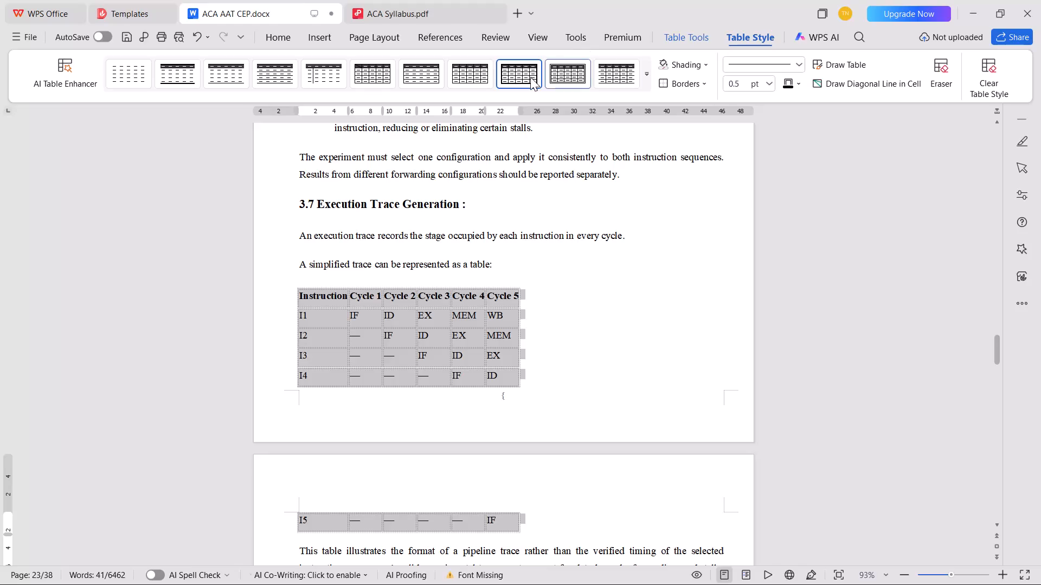
pyautogui.click(526, 76)
pyautogui.click(686, 43)
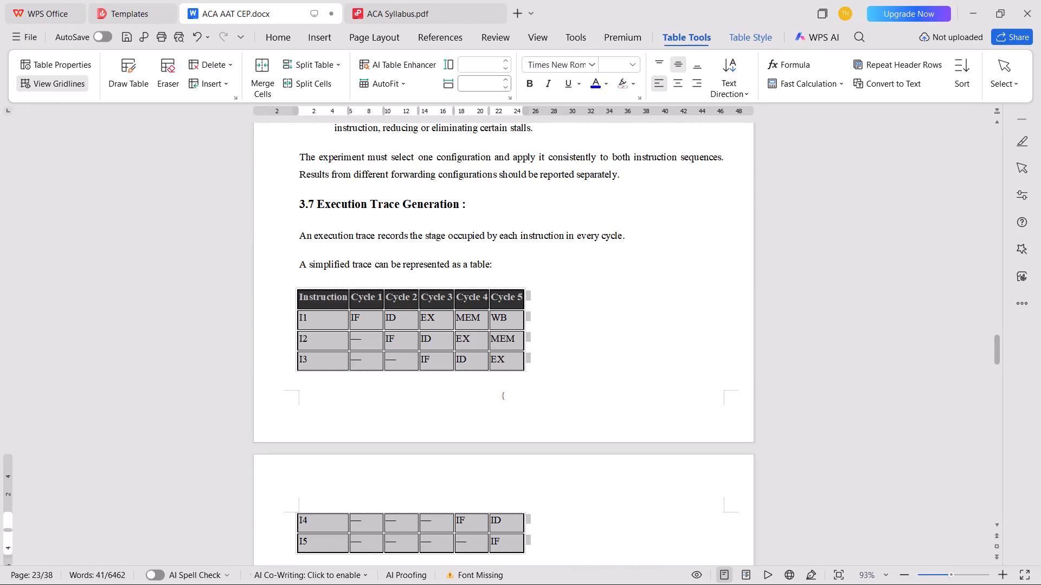
pyautogui.click(393, 83)
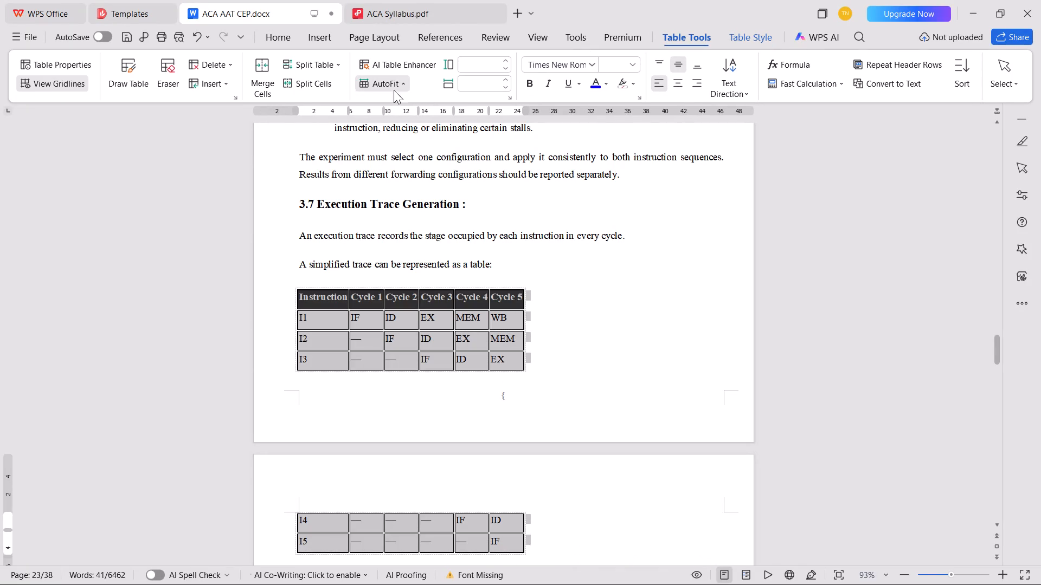
pyautogui.click(420, 140)
# Remove the indent of the 3.8 Pipeline Simulation Algorithm heading, save the document, and append " :" to the heading.
pyautogui.scroll(-2, 413, 298)
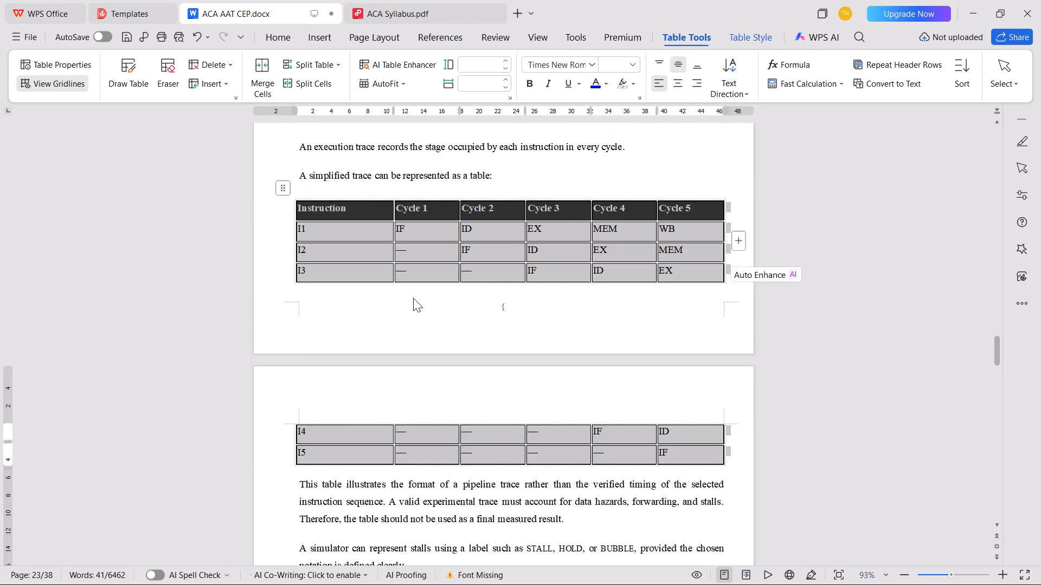
pyautogui.scroll(-2, 395, 321)
pyautogui.click(311, 511)
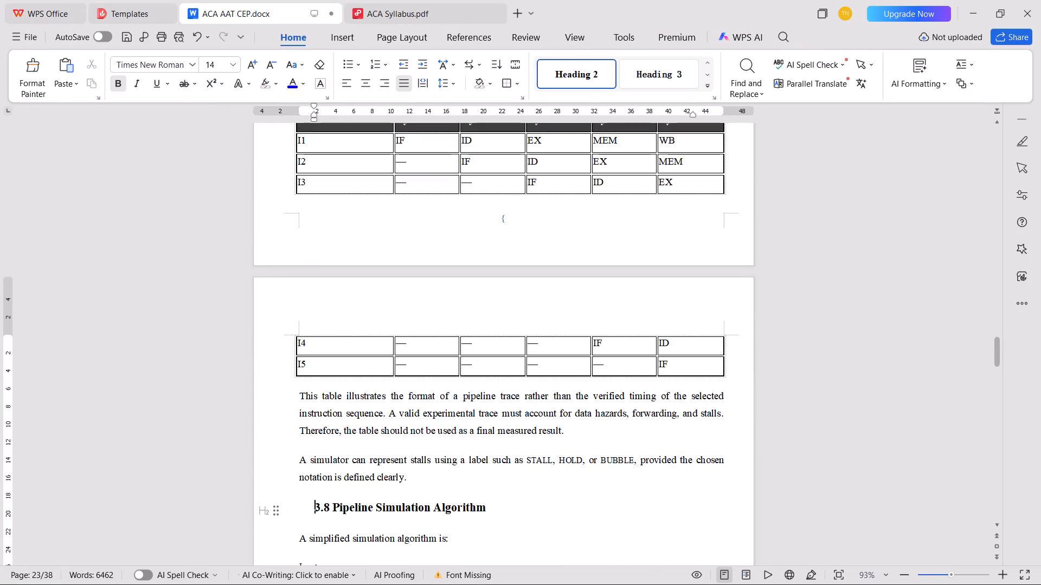
pyautogui.press('BackSpace')
pyautogui.hotkey('ctrl', 's')
pyautogui.scroll(3, 363, 451)
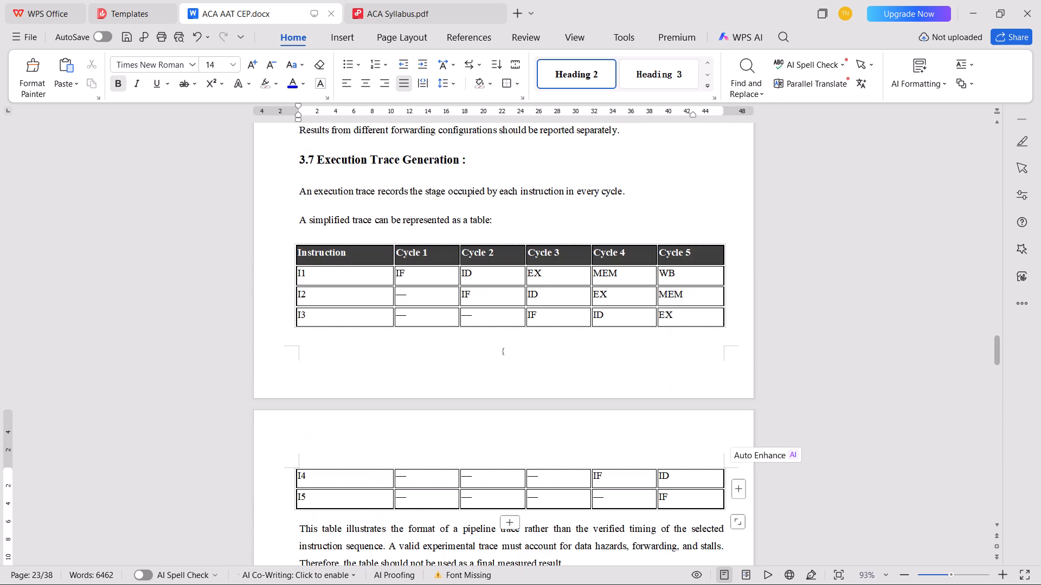
pyautogui.scroll(-7, 424, 407)
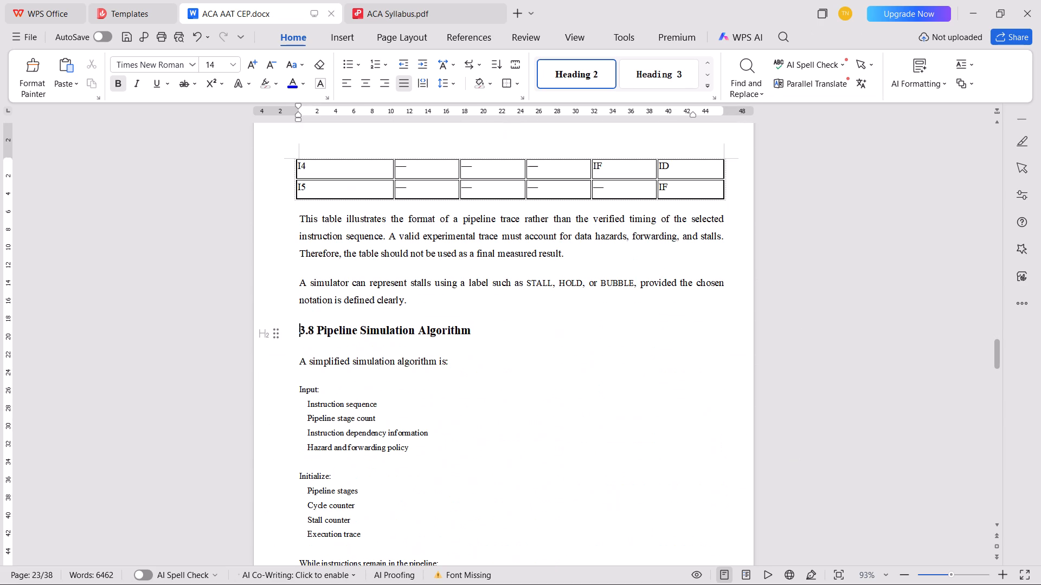
pyautogui.click(483, 332)
pyautogui.press('space')
pyautogui.write(':')
# Remove the indent of the 3.9 Performance Evaluation heading and append " :" to it.
pyautogui.scroll(-3, 483, 331)
pyautogui.scroll(-2, 385, 408)
pyautogui.click(367, 407)
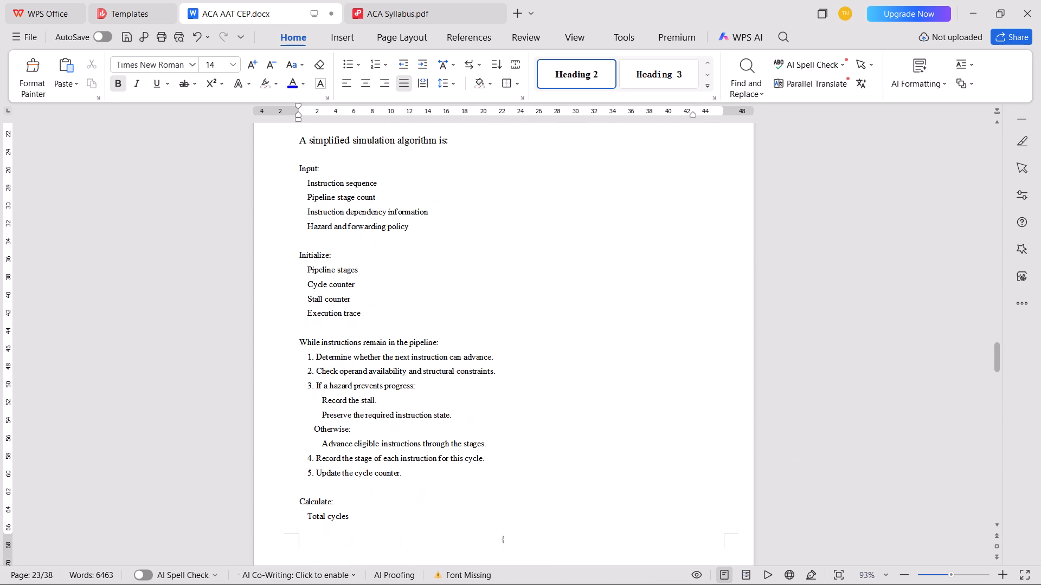
pyautogui.scroll(-8, 386, 453)
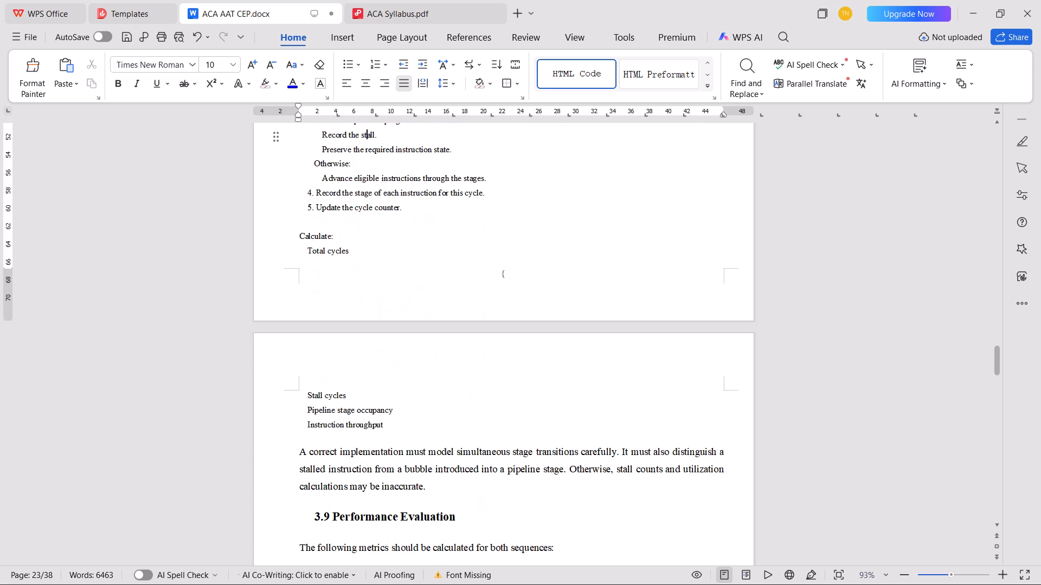
pyautogui.scroll(-3, 385, 453)
pyautogui.click(312, 387)
pyautogui.press('BackSpace')
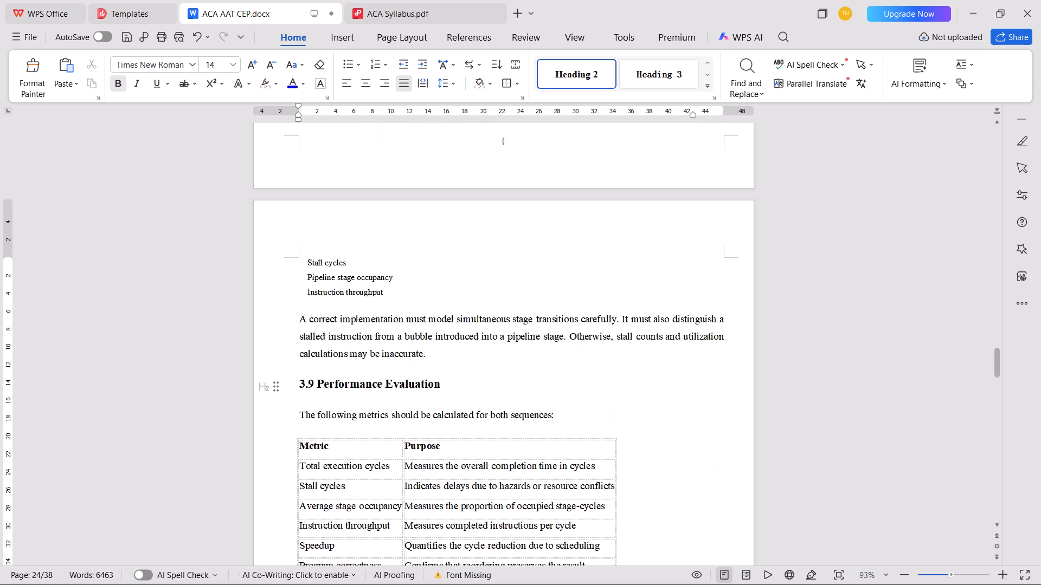
pyautogui.click(484, 385)
pyautogui.press('space')
pyautogui.write(':')
# Apply the same dark-header grid style to the Metric/Purpose table in section 3.9 and autofit it to the text width.
pyautogui.scroll(-3, 483, 385)
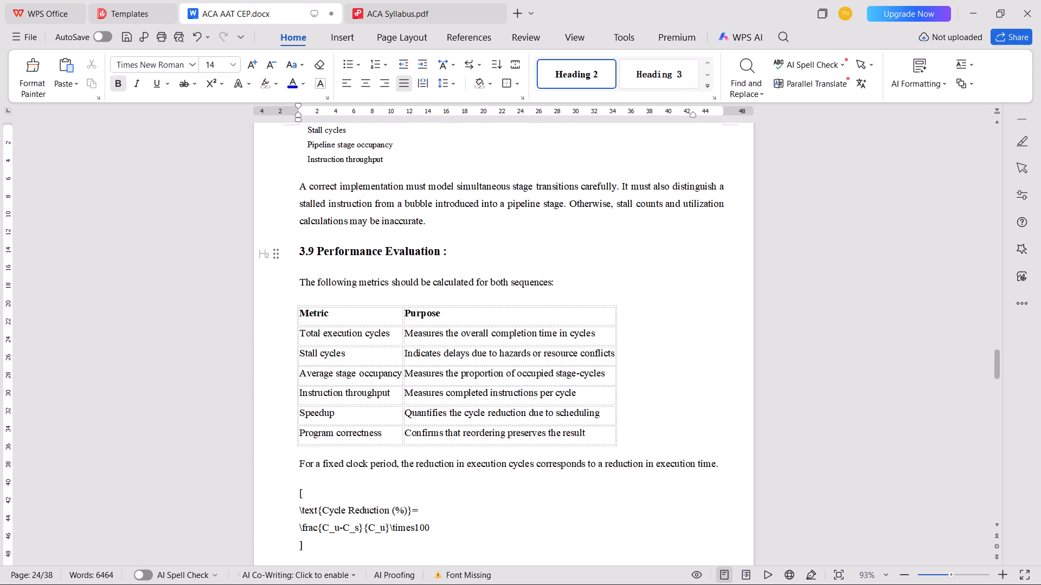
pyautogui.click(306, 322)
pyautogui.click(290, 297)
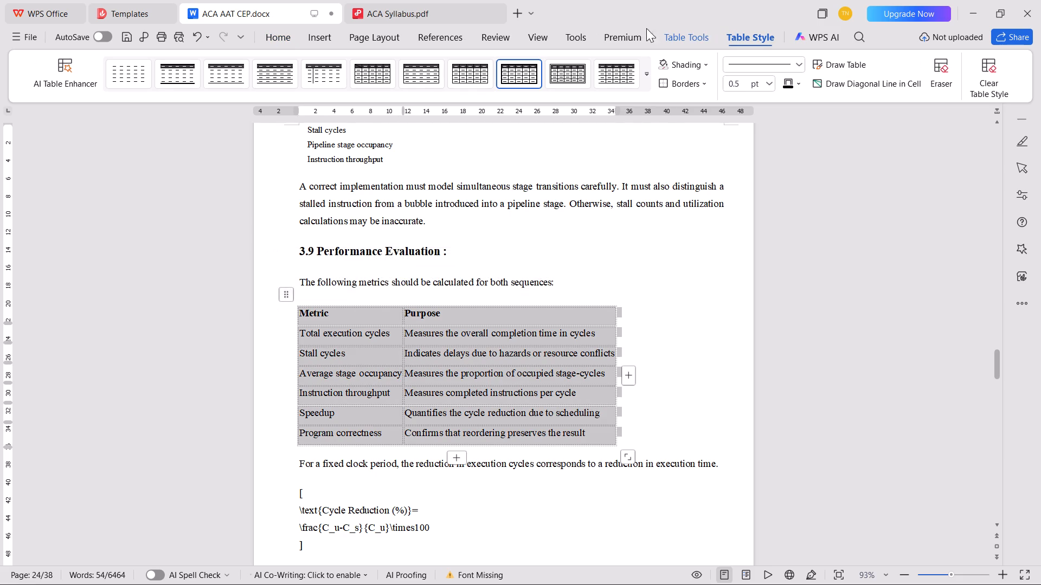
pyautogui.click(517, 69)
pyautogui.click(700, 39)
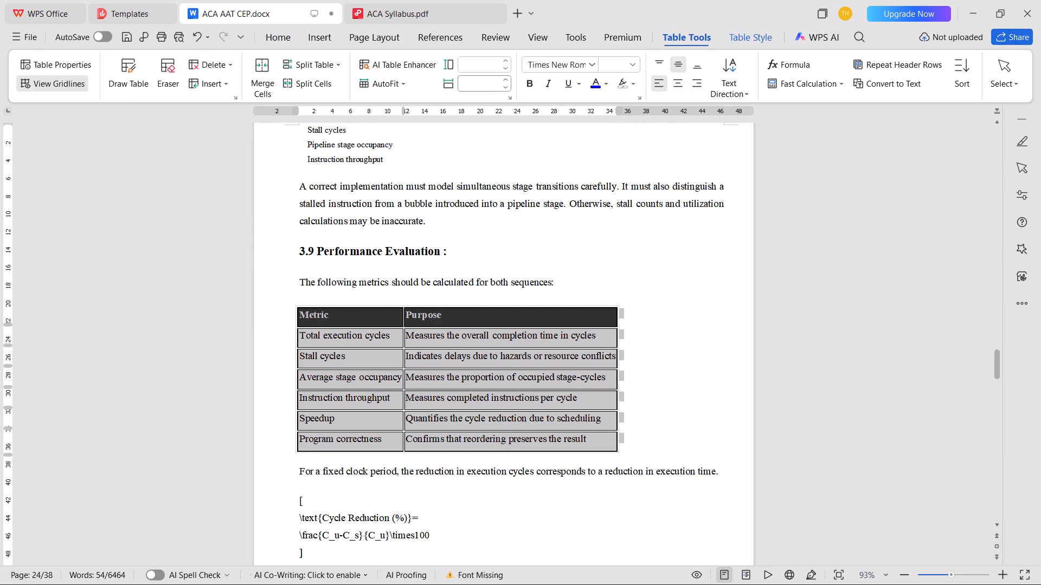
pyautogui.click(402, 89)
pyautogui.click(414, 131)
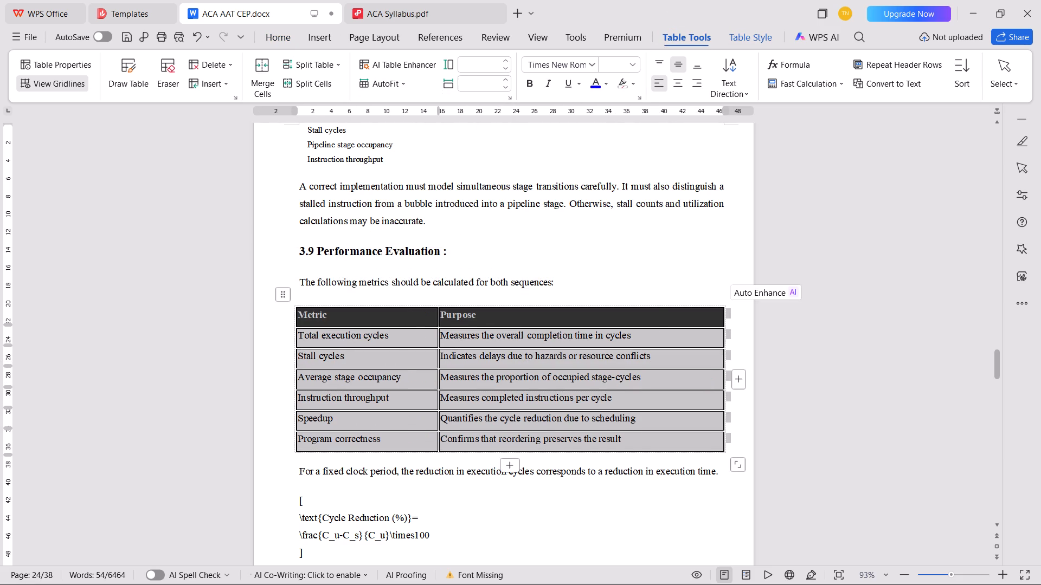
# Set the 3.9 table's Metric column to 5 cm wide and its Purpose column to 12.5 cm, and save the document.
pyautogui.click(395, 348)
pyautogui.click(382, 303)
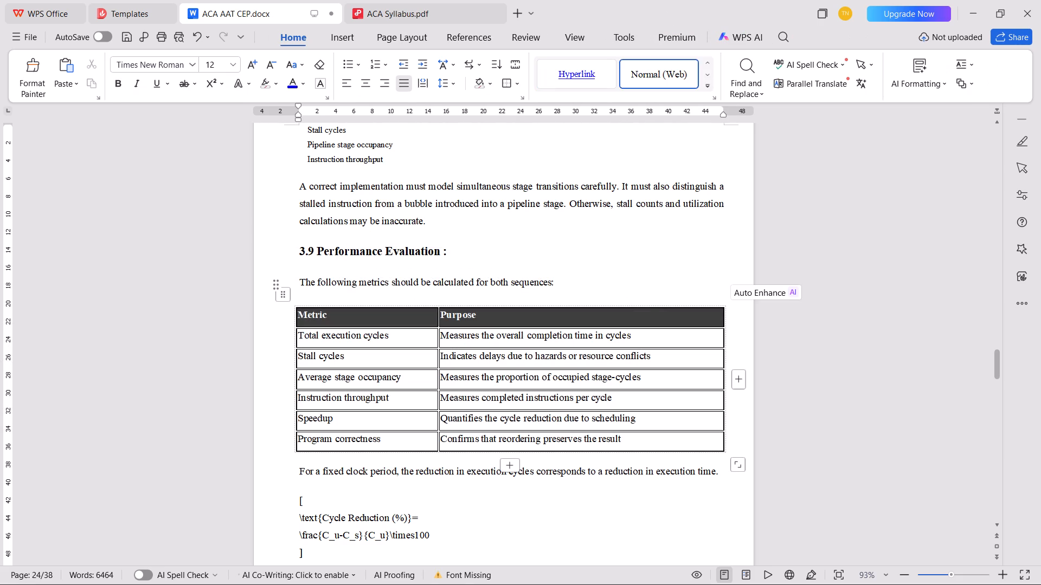
pyautogui.click(378, 307)
pyautogui.click(679, 33)
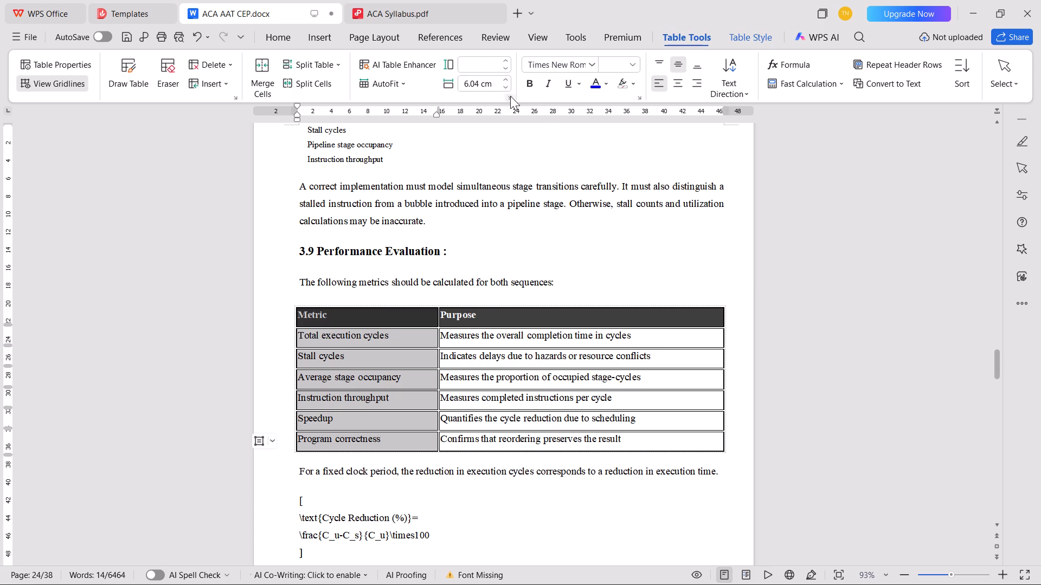
pyautogui.moveTo(479, 83); pyautogui.dragTo(401, 89)
pyautogui.press('BackSpace')
pyautogui.press('5')
pyautogui.press('Return')
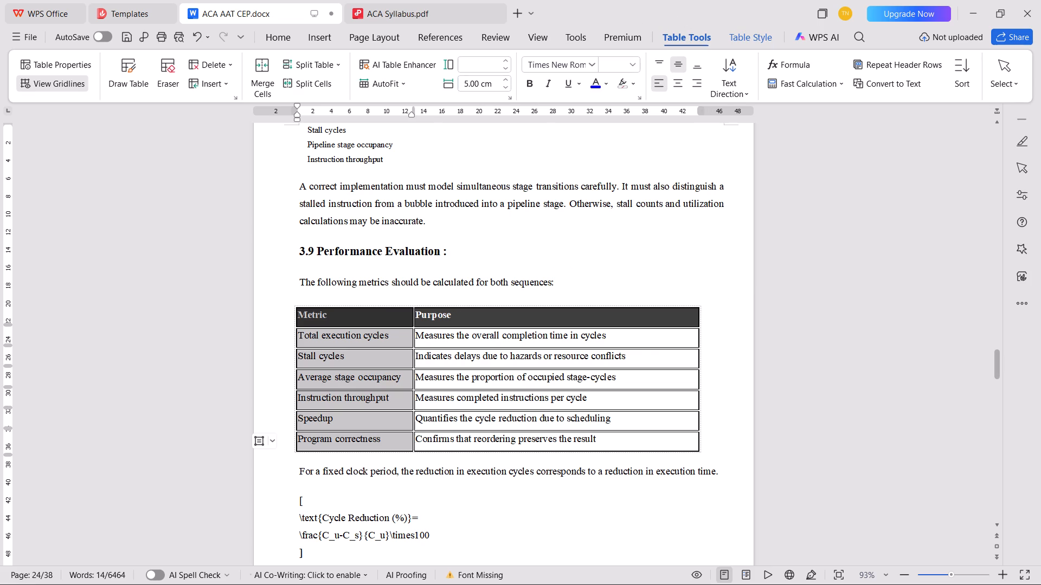
pyautogui.click(529, 305)
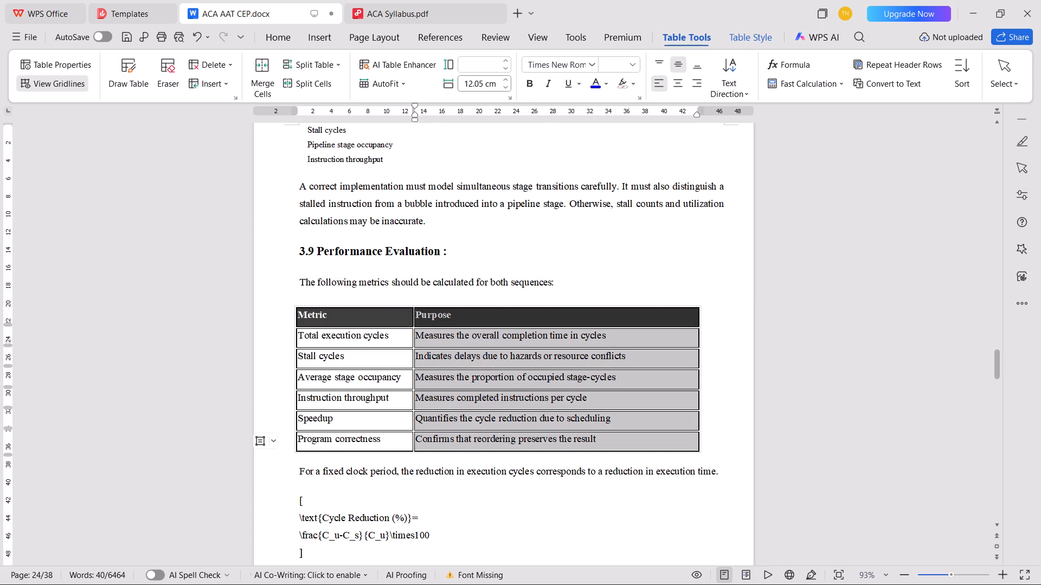
pyautogui.moveTo(483, 83); pyautogui.dragTo(387, 84)
pyautogui.write('12.5')
pyautogui.press('Return')
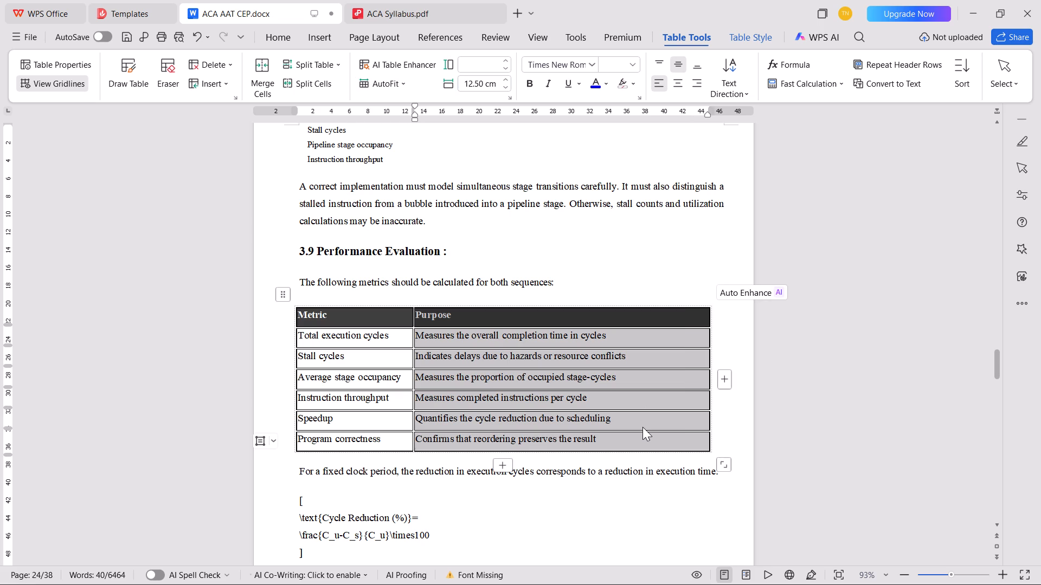
pyautogui.hotkey('ctrl', 's')
# Delete the raw Cycle Reduction (%) formula code and the "where (C_u) is the unscheduled cycle count" line in section 3.9.
pyautogui.scroll(-3, 398, 365)
pyautogui.moveTo(322, 463); pyautogui.dragTo(292, 421)
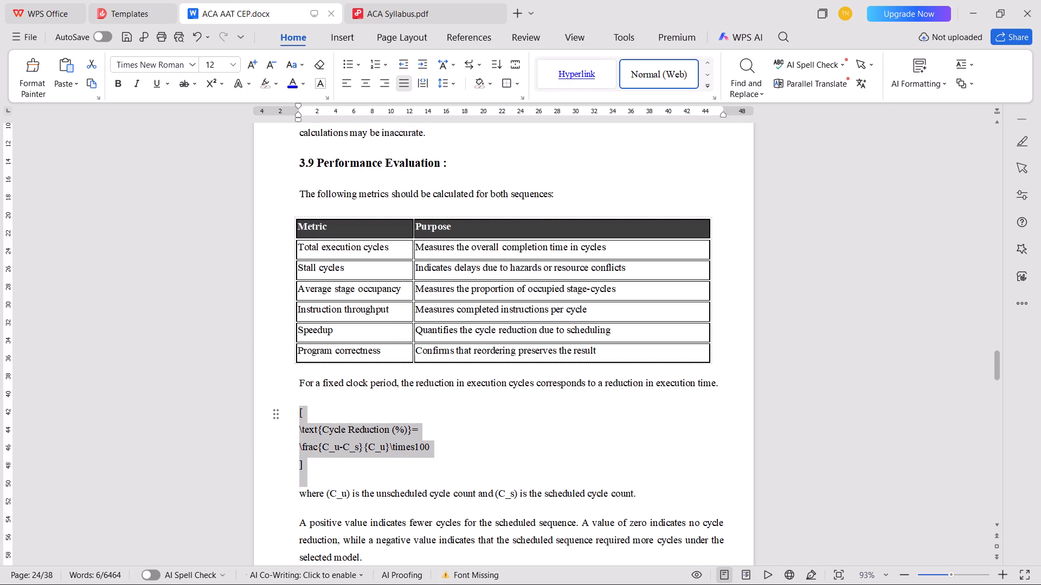
pyautogui.press('BackSpace')
pyautogui.click(247, 415)
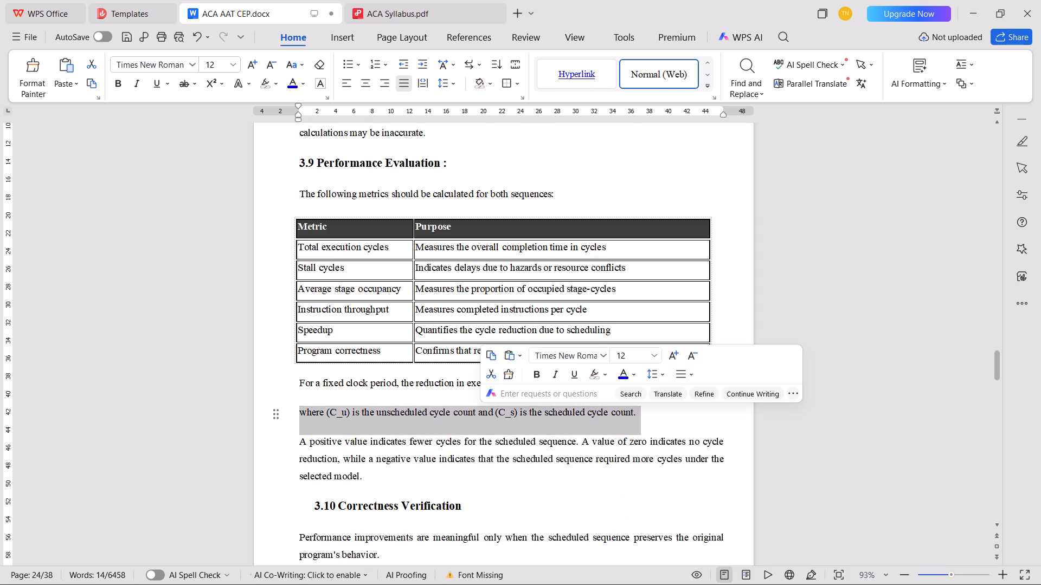
pyautogui.press('BackSpace')
# Remove the indent of the 3.10 Correctness Verification heading and append " :" to it.
pyautogui.click(312, 480)
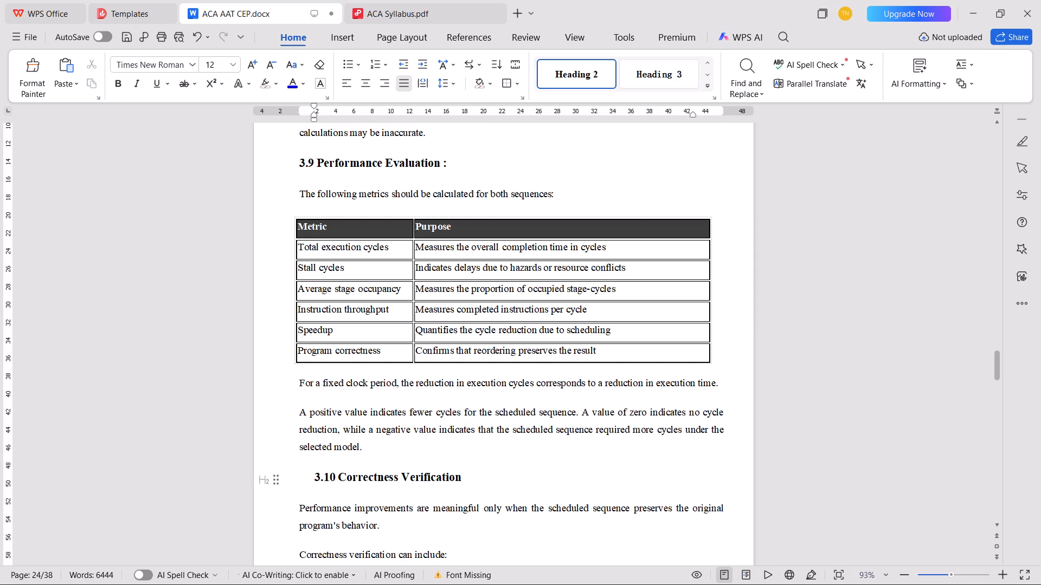
pyautogui.press('BackSpace')
pyautogui.click(465, 478)
pyautogui.press('space')
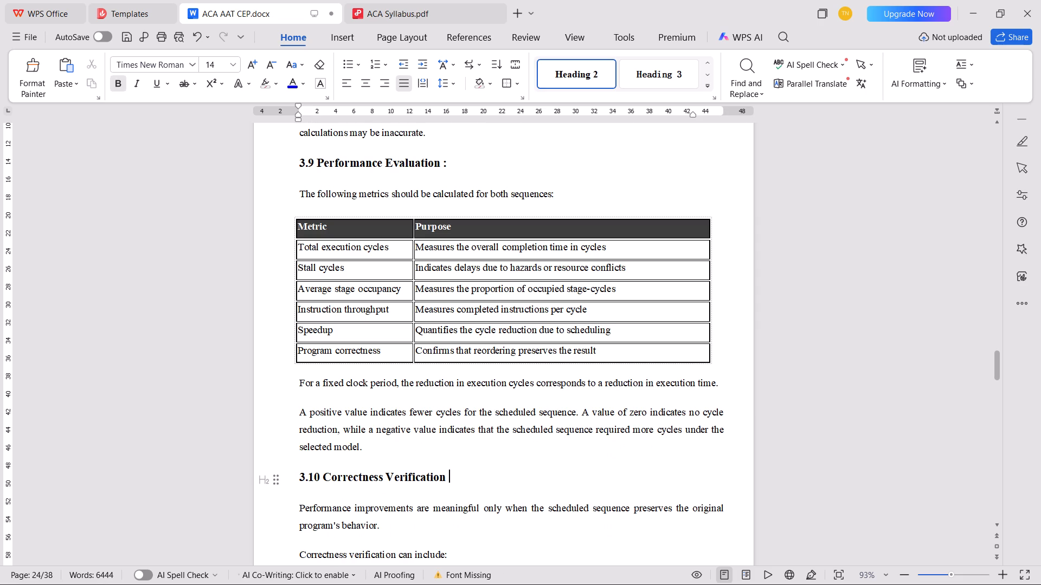
pyautogui.write(':')
# Remove the empty numbered lines before the "Executing both sequences", "Comparing all relevant" and "Comparing memory states" items in section 3.10.
pyautogui.scroll(-4, 454, 473)
pyautogui.click(421, 465)
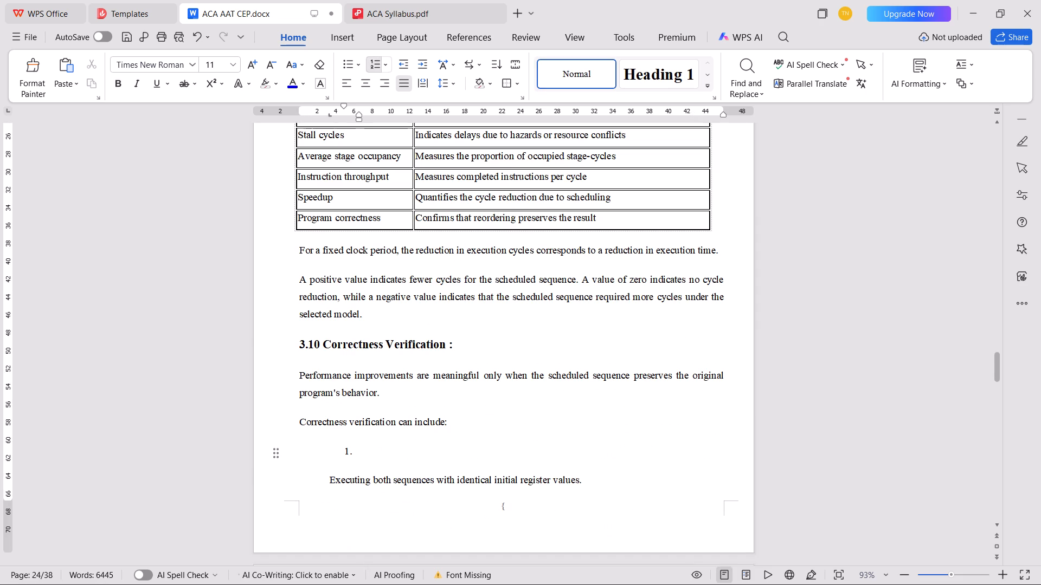
pyautogui.press('BackSpace')
pyautogui.press('BackSpace')
pyautogui.scroll(-3, 421, 465)
pyautogui.press('BackSpace')
pyautogui.click(372, 503)
pyautogui.press('BackSpace')
pyautogui.press('BackSpace')
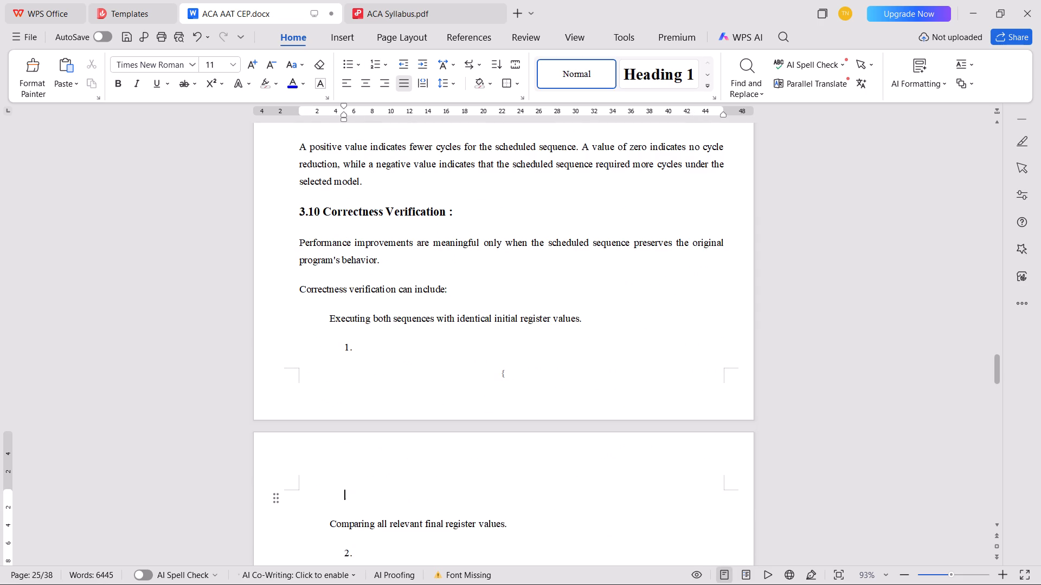
pyautogui.press('BackSpace')
pyautogui.press('BackSpace')
pyautogui.click(369, 519)
pyautogui.press('BackSpace')
pyautogui.press('BackSpace')
pyautogui.press('BackSpace')
pyautogui.press('BackSpace')
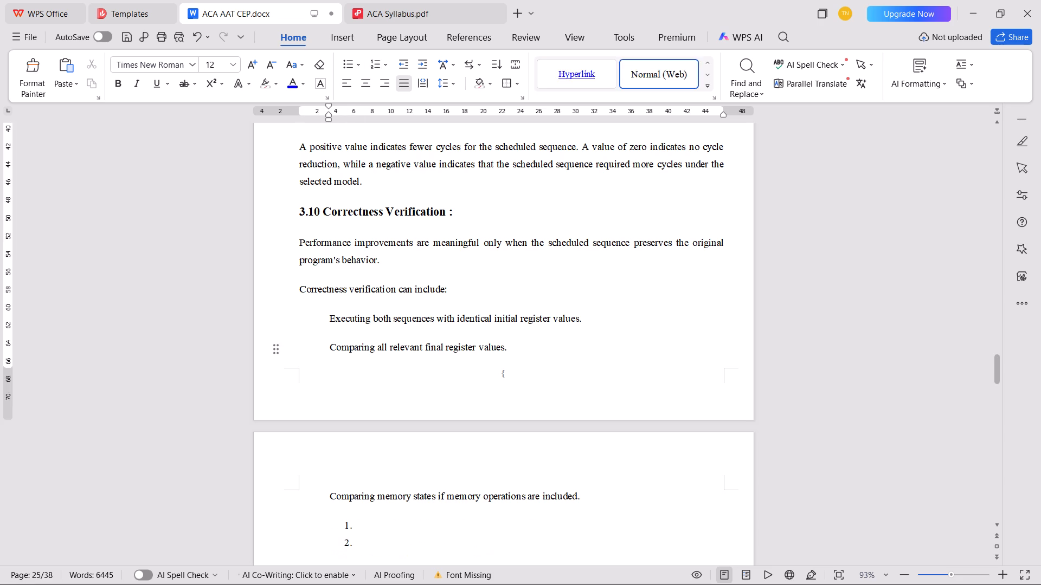
# Remove the empty numbered lines before the "Checking that control-flow" item and around the "Confirming that all required" item in section 3.10.
pyautogui.click(372, 537)
pyautogui.press('BackSpace')
pyautogui.press('BackSpace')
pyautogui.press('BackSpace')
pyautogui.press('BackSpace')
pyautogui.scroll(-4, 397, 511)
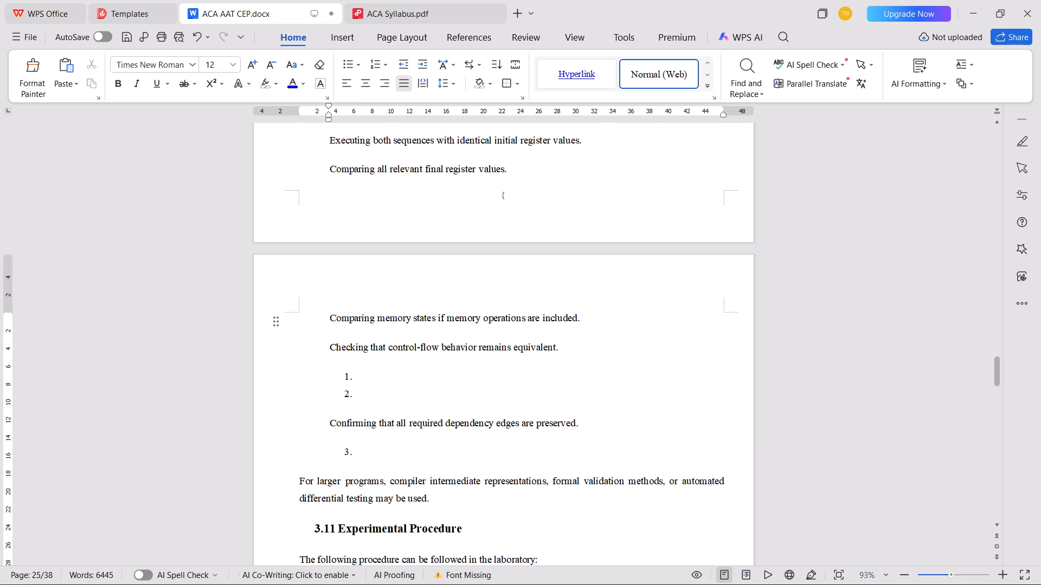
pyautogui.click(363, 398)
pyautogui.press('BackSpace')
pyautogui.press('BackSpace')
pyautogui.press('BackSpace')
pyautogui.press('BackSpace')
pyautogui.click(375, 418)
pyautogui.press('BackSpace')
pyautogui.press('BackSpace')
pyautogui.press('BackSpace')
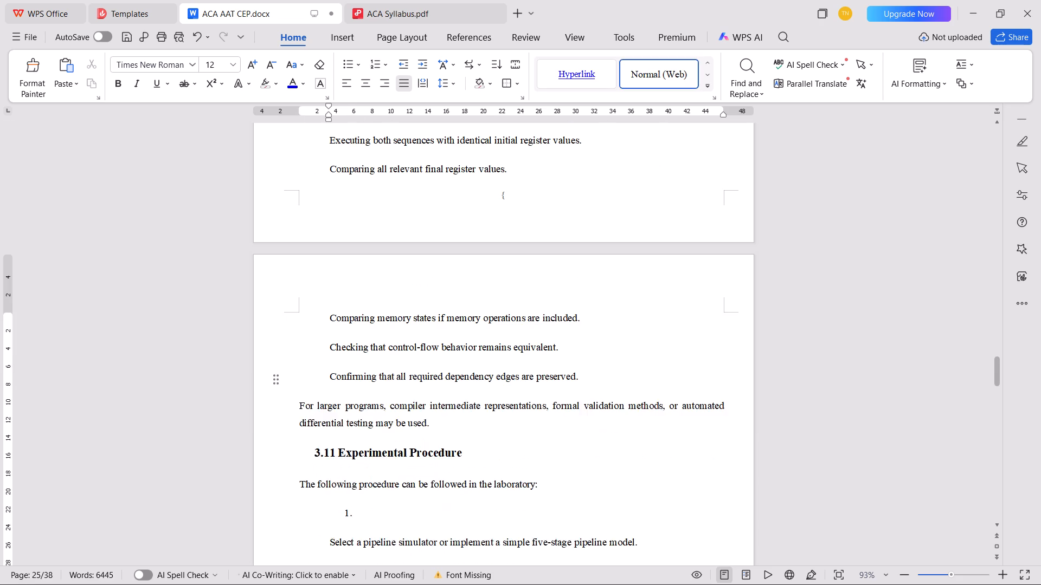
# Format the five correctness verification items in section 3.10 as an indented a. to e. list with bold letters.
pyautogui.scroll(4, 439, 427)
pyautogui.moveTo(602, 553); pyautogui.dragTo(255, 316)
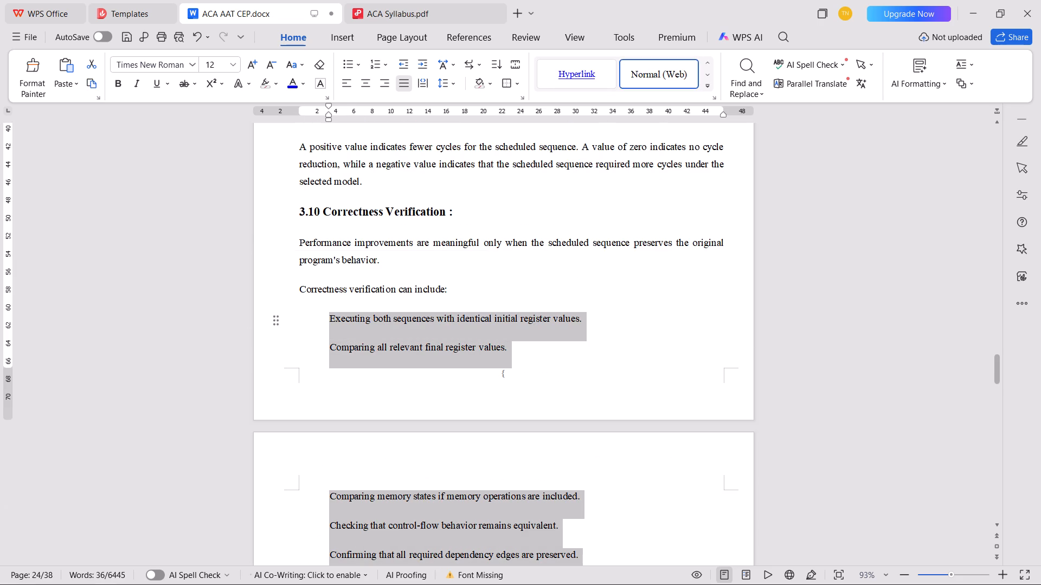
pyautogui.click(385, 68)
pyautogui.click(490, 149)
pyautogui.press('Tab')
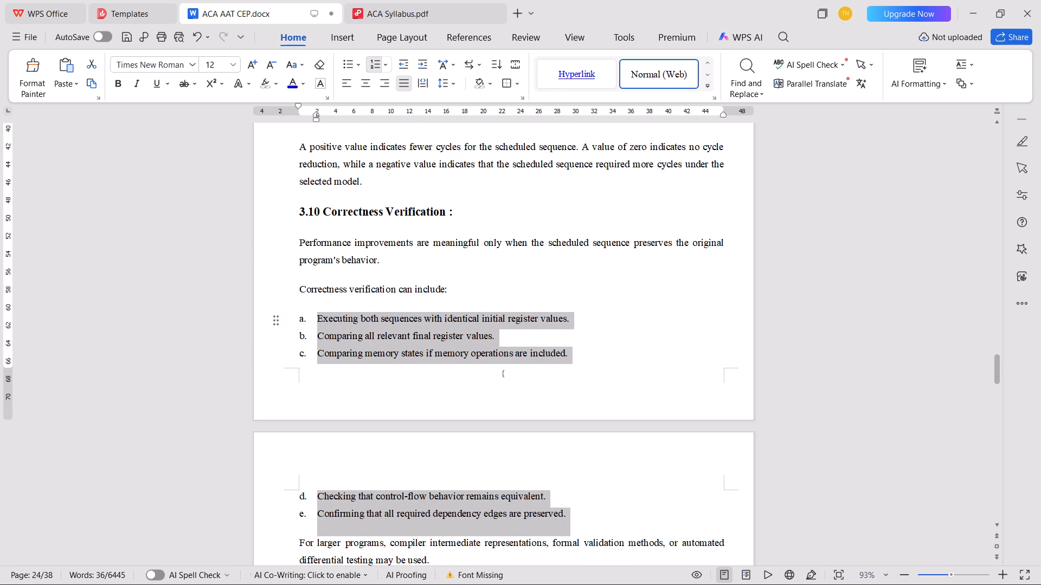
pyautogui.click(320, 317)
pyautogui.hotkey('ctrl', 'b')
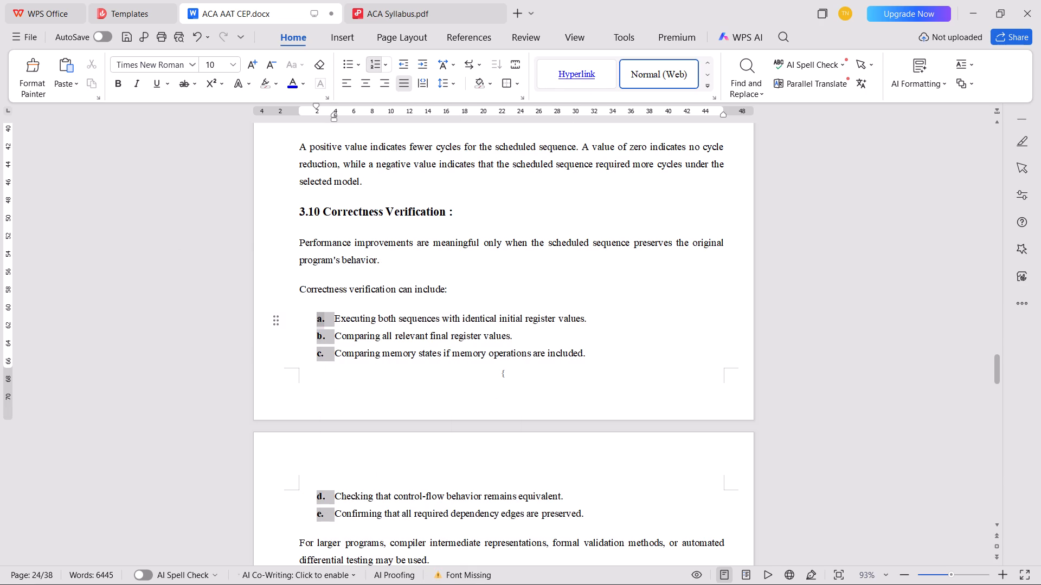
# Remove the indent of the 3.11 Experimental Procedure heading and append " :" to it.
pyautogui.scroll(-6, 346, 352)
pyautogui.click(310, 420)
pyautogui.press('BackSpace')
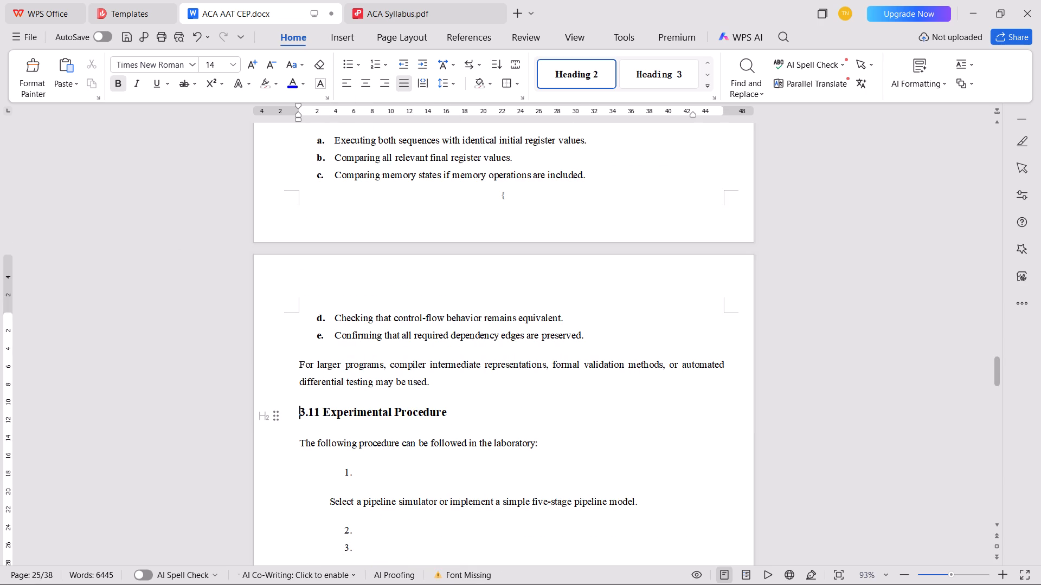
pyautogui.click(497, 419)
pyautogui.press('space')
pyautogui.write(':')
# Remove the empty numbered lines before the "Select a pipeline simulator", "Record the simulator's" and "Enter the selected" items in section 3.11.
pyautogui.scroll(-1, 497, 419)
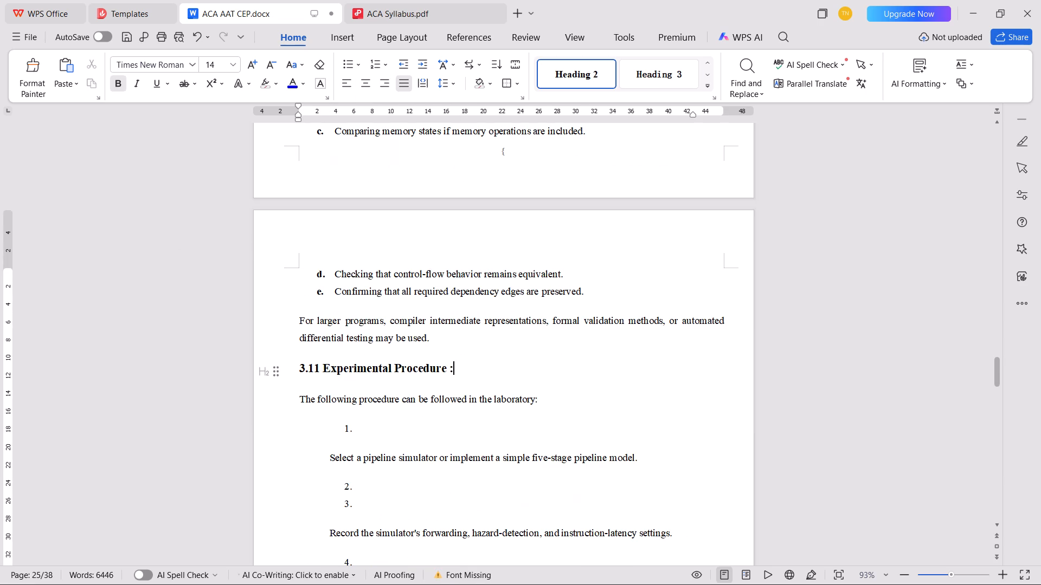
pyautogui.click(421, 426)
pyautogui.press('BackSpace')
pyautogui.press('BackSpace')
pyautogui.press('BackSpace')
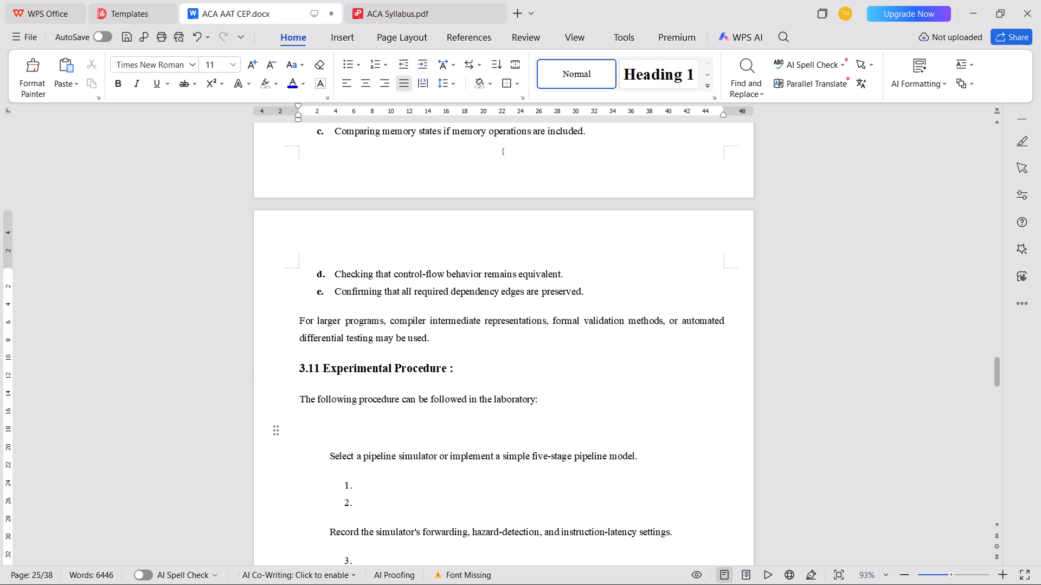
pyautogui.click(417, 471)
pyautogui.press('BackSpace')
pyautogui.press('BackSpace')
pyautogui.press('BackSpace')
pyautogui.press('BackSpace')
pyautogui.click(413, 503)
pyautogui.press('BackSpace')
pyautogui.press('BackSpace')
pyautogui.press('BackSpace')
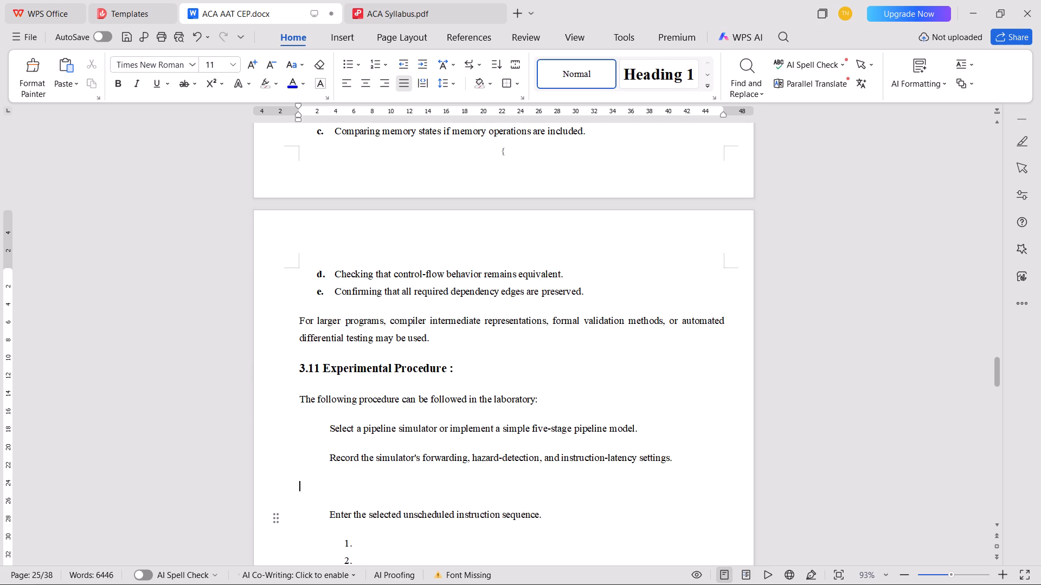
pyautogui.press('BackSpace')
# Remove the empty numbered lines before the "Generate the execution trace" item in section 3.11.
pyautogui.click(416, 524)
pyautogui.press('BackSpace')
pyautogui.press('BackSpace')
pyautogui.press('BackSpace')
pyautogui.click(419, 528)
pyautogui.press('BackSpace')
pyautogui.press('BackSpace')
pyautogui.scroll(-5, 461, 485)
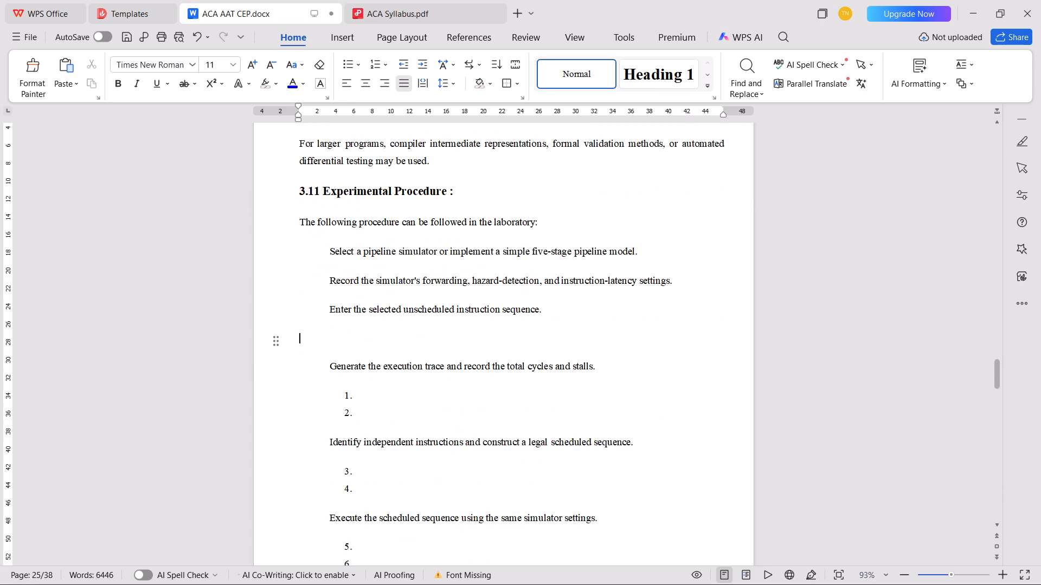
pyautogui.press('BackSpace')
# Remove the empty numbered lines before the "Identify independent instructions" and "Execute the scheduled sequence" items in section 3.11.
pyautogui.click(388, 402)
pyautogui.press('BackSpace')
pyautogui.press('BackSpace')
pyautogui.press('BackSpace')
pyautogui.click(400, 439)
pyautogui.press('BackSpace')
pyautogui.press('BackSpace')
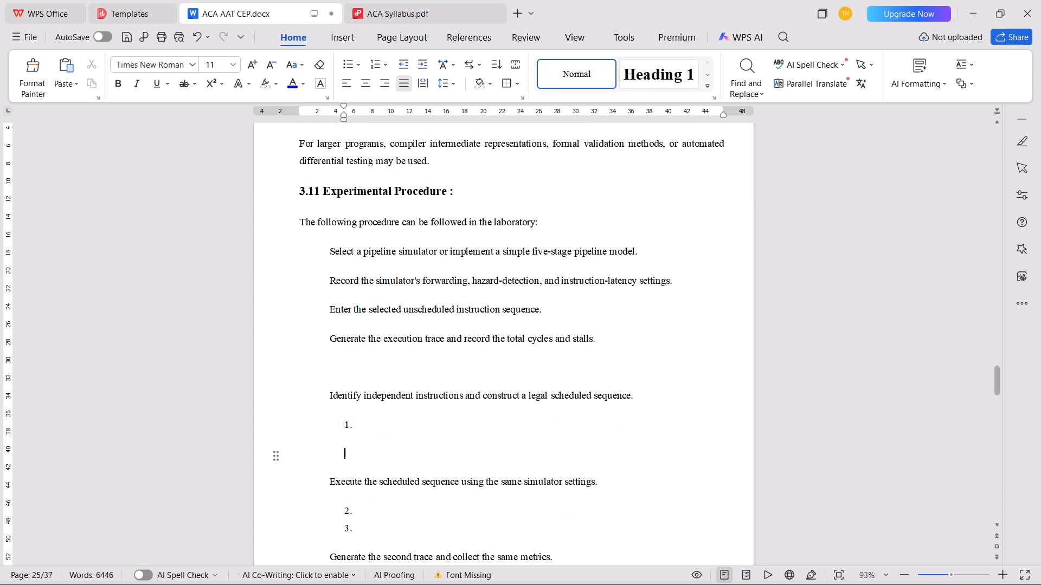
pyautogui.press('BackSpace')
pyautogui.click(394, 372)
pyautogui.press('BackSpace')
pyautogui.click(387, 406)
pyautogui.press('BackSpace')
# Remove the empty numbered lines before the "Generate the second trace" and "Verify the final register" items in section 3.11.
pyautogui.click(390, 459)
pyautogui.press('BackSpace')
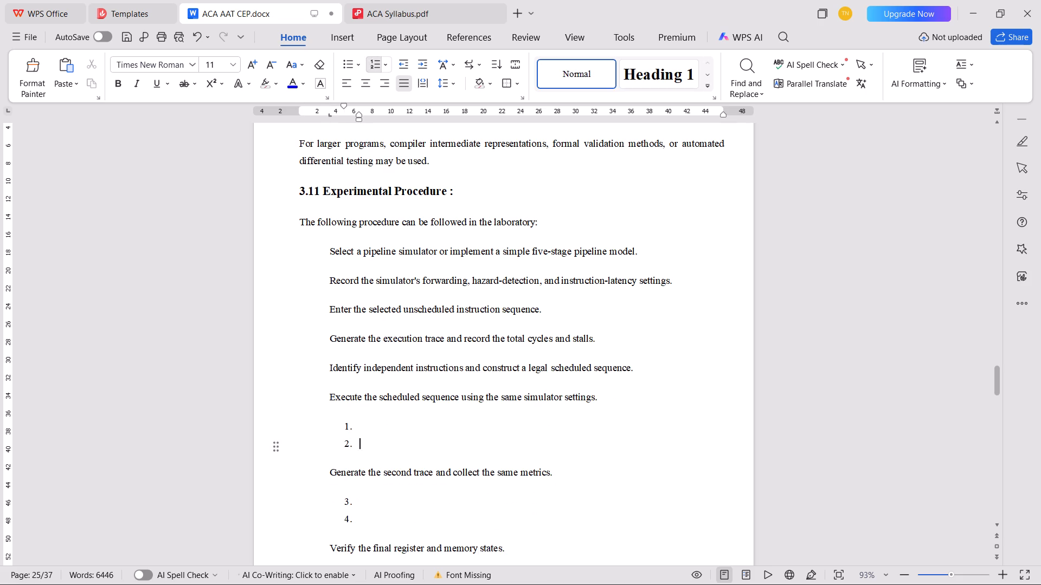
pyautogui.press('BackSpace')
pyautogui.press('BackSpace')
pyautogui.press('BackSpace')
pyautogui.click(395, 483)
pyautogui.press('BackSpace')
pyautogui.press('BackSpace')
pyautogui.press('BackSpace')
pyautogui.press('BackSpace')
# Remove the empty numbered lines before the "Calculate the performance differences" and "Present the results" items in section 3.11.
pyautogui.click(399, 505)
pyautogui.press('BackSpace')
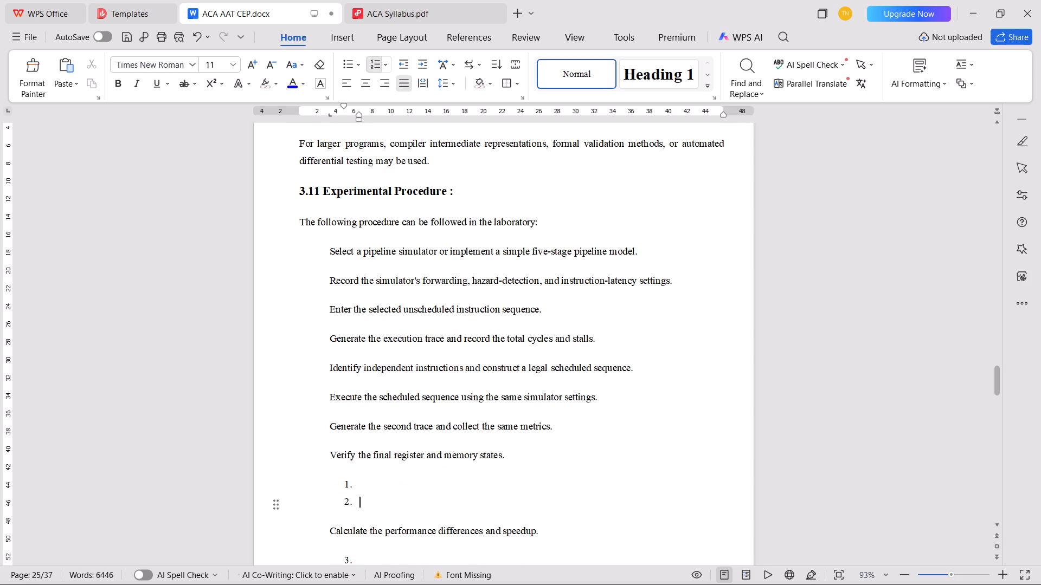
pyautogui.press('BackSpace')
pyautogui.press('BackSpace')
pyautogui.press('BackSpace')
pyautogui.click(404, 525)
pyautogui.press('BackSpace')
pyautogui.press('BackSpace')
pyautogui.press('BackSpace')
pyautogui.click(405, 525)
pyautogui.press('BackSpace')
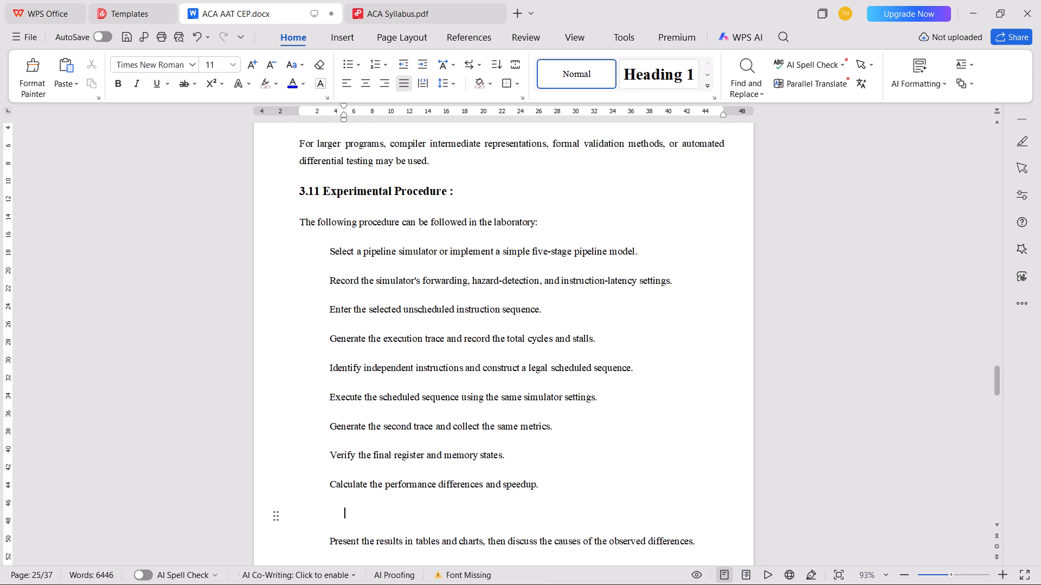
pyautogui.press('BackSpace')
pyautogui.press('BackSpace')
# Remove the empty numbered line between the "Present the results" item and the 3.12 heading.
pyautogui.scroll(-3, 404, 516)
pyautogui.click(391, 402)
pyautogui.click(390, 422)
pyautogui.press('BackSpace')
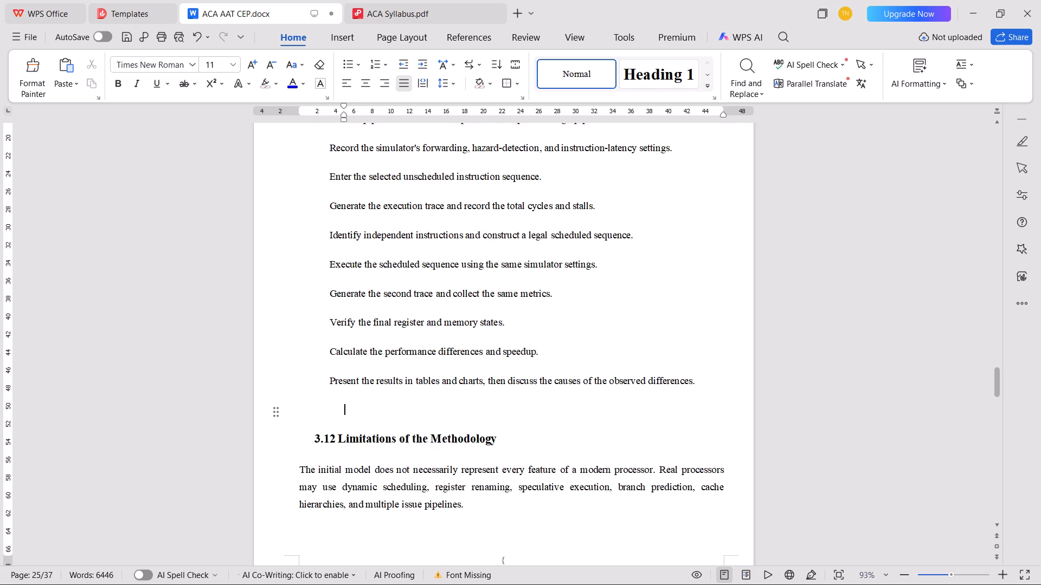
pyautogui.press('BackSpace')
pyautogui.press('BackSpace')
# Format the ten experimental procedure items in section 3.11 as an indented a. to j. list with bold letters.
pyautogui.scroll(2, 529, 428)
pyautogui.moveTo(708, 474); pyautogui.dragTo(299, 320)
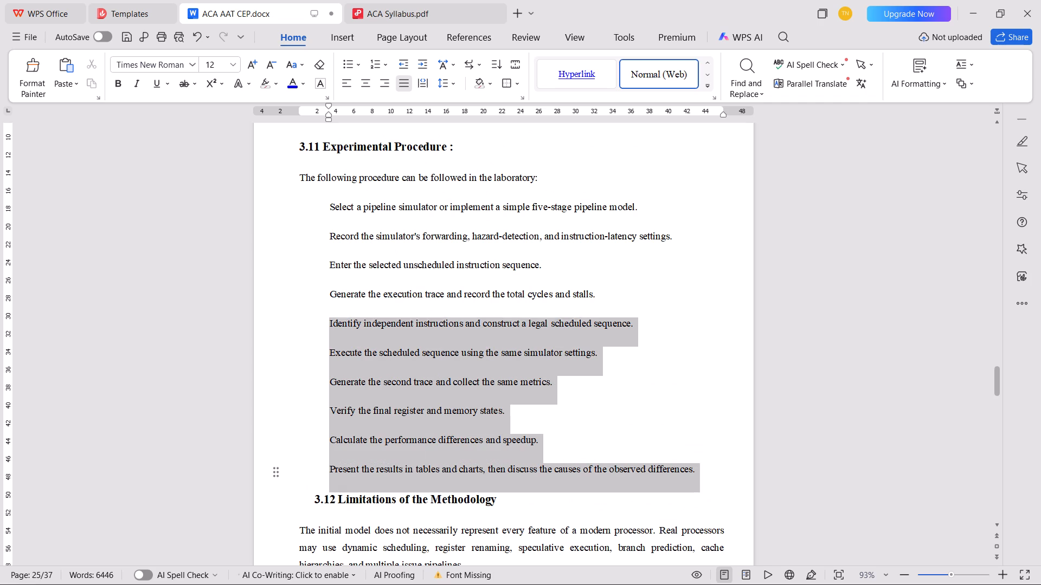
pyautogui.moveTo(299, 320); pyautogui.dragTo(295, 214)
pyautogui.click(390, 63)
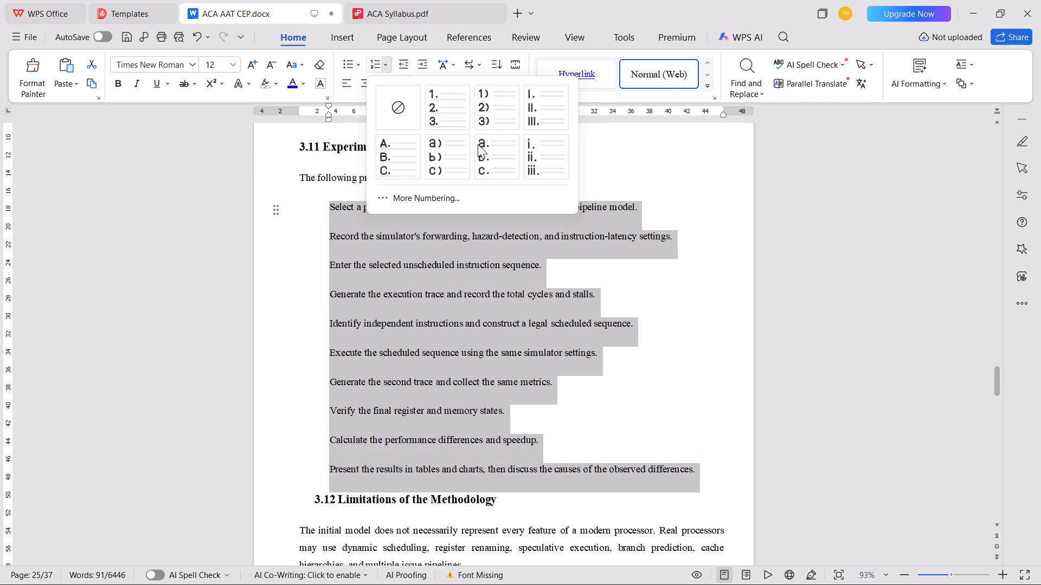
pyautogui.click(482, 151)
pyautogui.press('Tab')
pyautogui.click(319, 205)
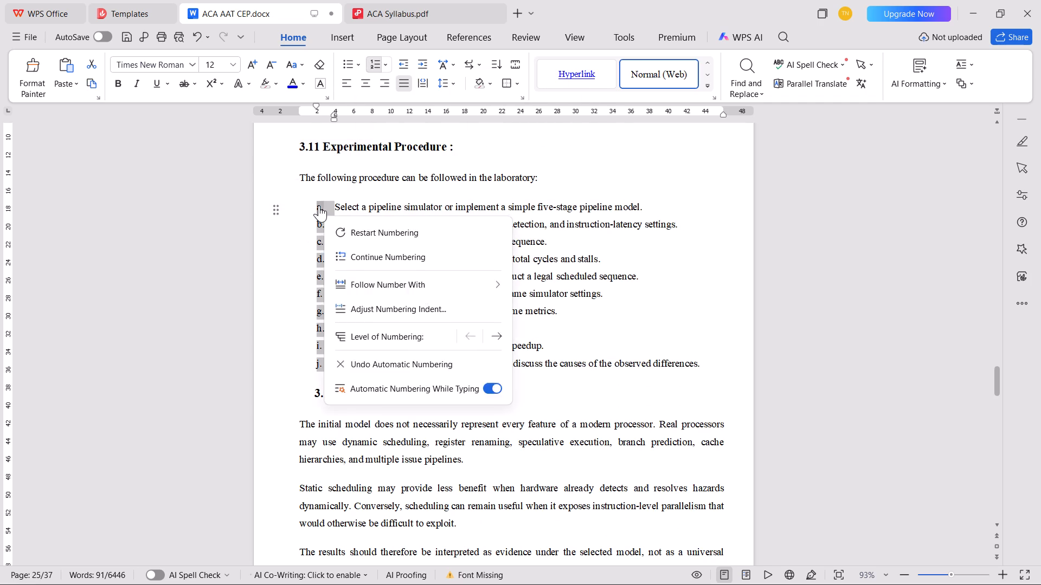
pyautogui.hotkey('ctrl', 'b')
# Append " :" to the 3.12 Limitations of the Methodology heading and remove its indent.
pyautogui.click(530, 401)
pyautogui.press('space')
pyautogui.write(':')
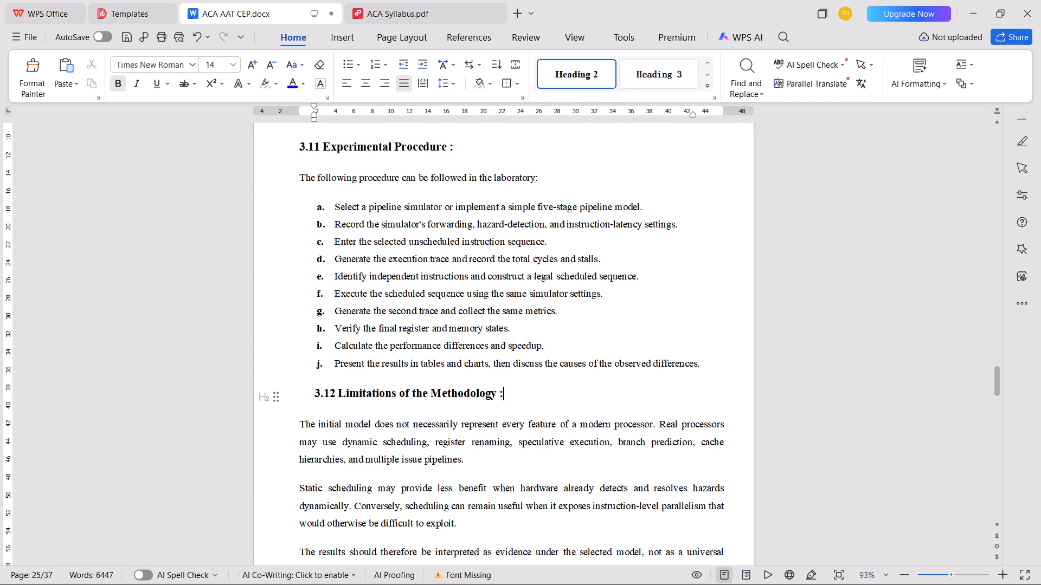
pyautogui.click(314, 399)
pyautogui.press('BackSpace')
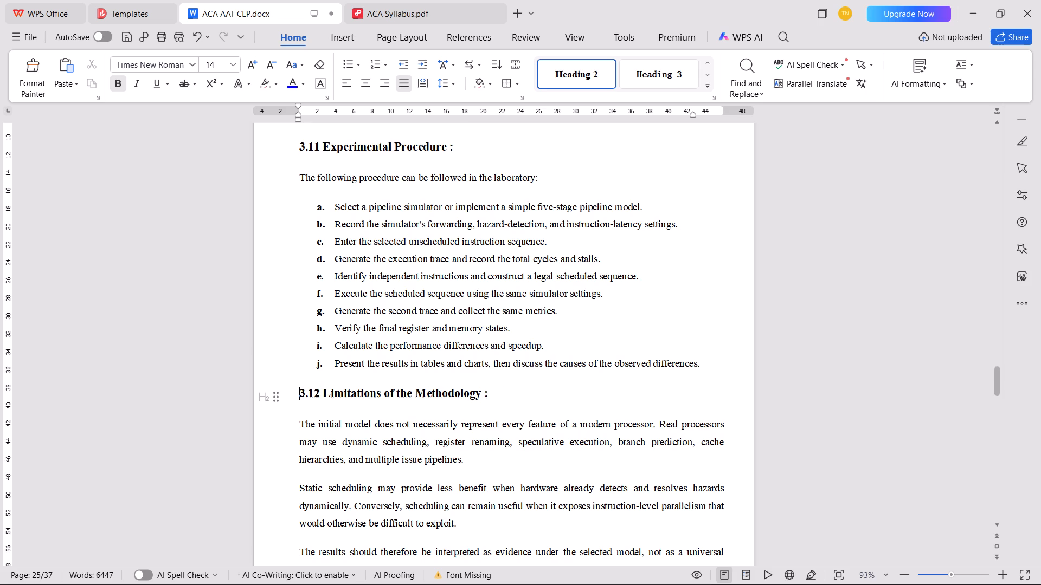
# Insert a blank page before the CHAPTER 4 heading and delete the surplus break so the chapter starts on a new page.
pyautogui.scroll(-6, 314, 399)
pyautogui.click(482, 363)
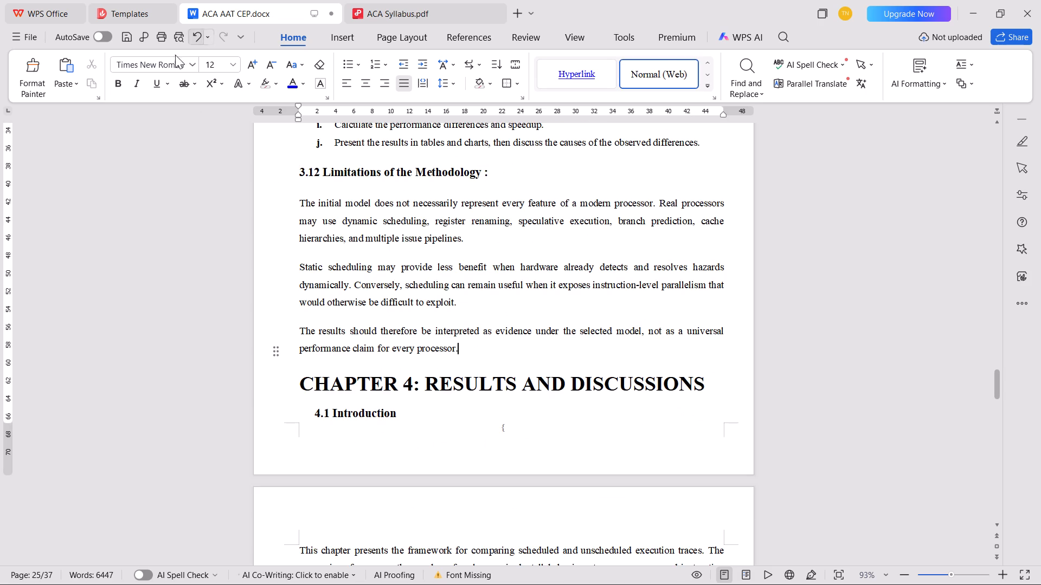
pyautogui.click(346, 40)
pyautogui.click(55, 88)
pyautogui.click(60, 114)
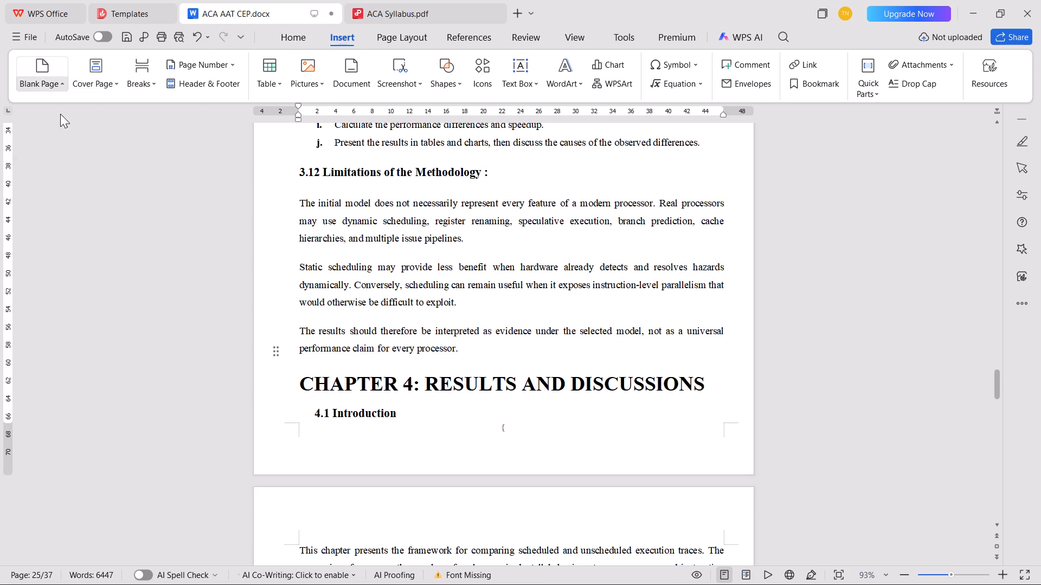
pyautogui.press('Right')
pyautogui.press('Right')
pyautogui.press('BackSpace')
pyautogui.press('BackSpace')
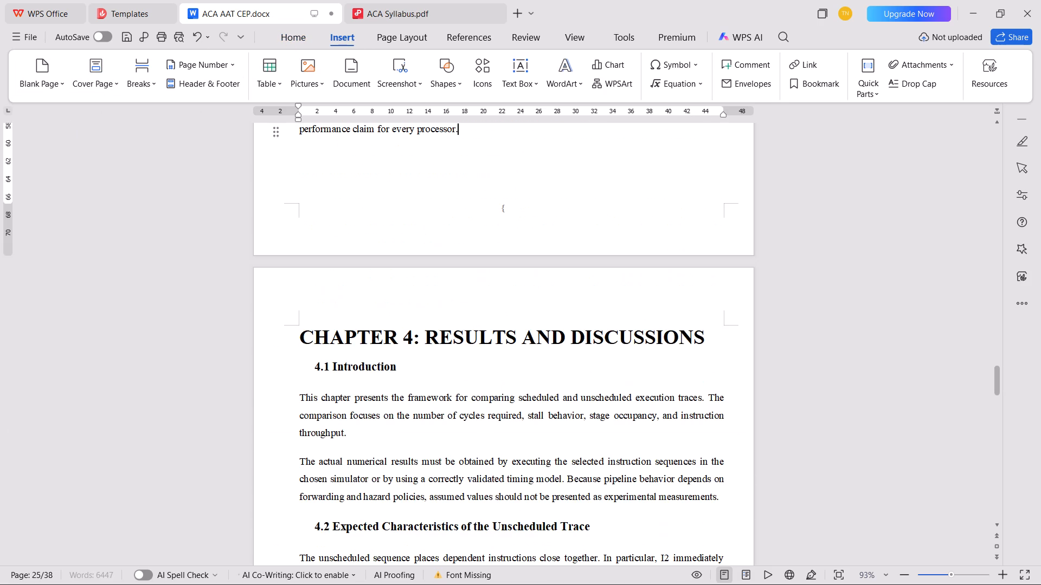
# Save the document.
pyautogui.scroll(5, 138, 135)
pyautogui.hotkey('ctrl', 's')
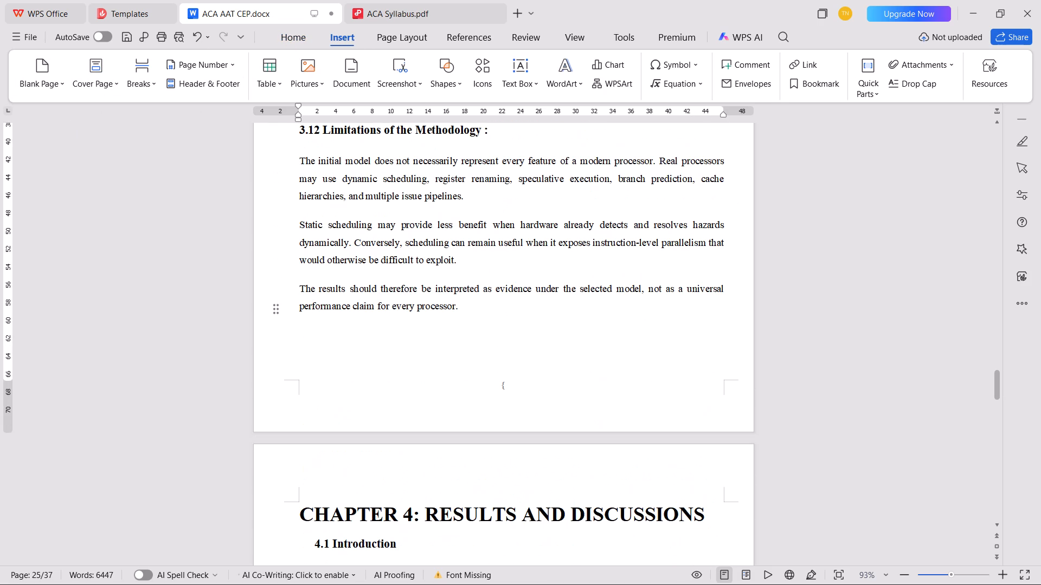
# Split the Chapter 4 heading into centred lines "CHAPTER 4" and "RESULTS AND DISCUSSIONS", without the colon.
pyautogui.scroll(-7, 299, 265)
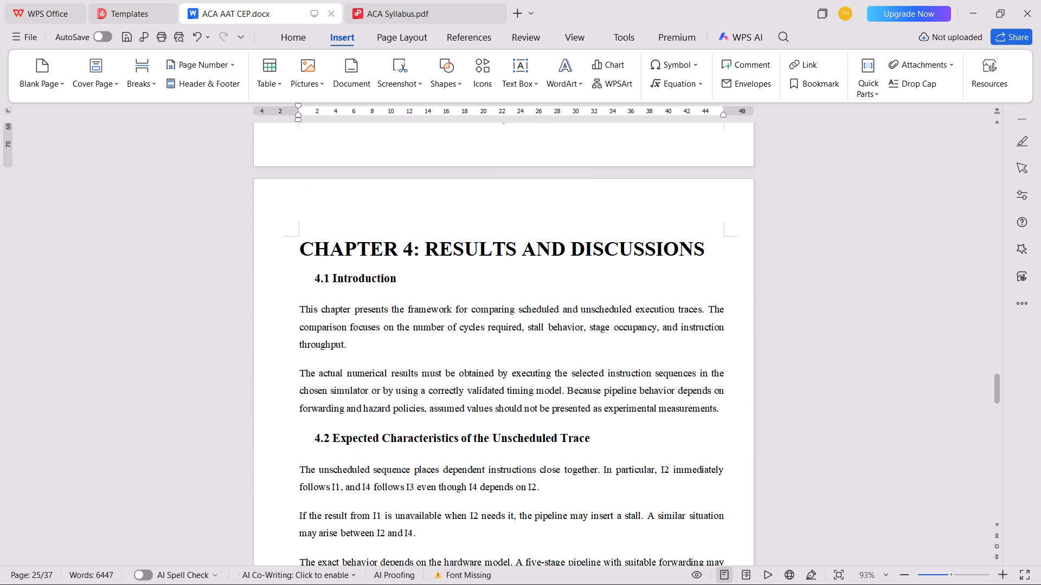
pyautogui.click(425, 248)
pyautogui.press('BackSpace')
pyautogui.press('BackSpace')
pyautogui.press('Return')
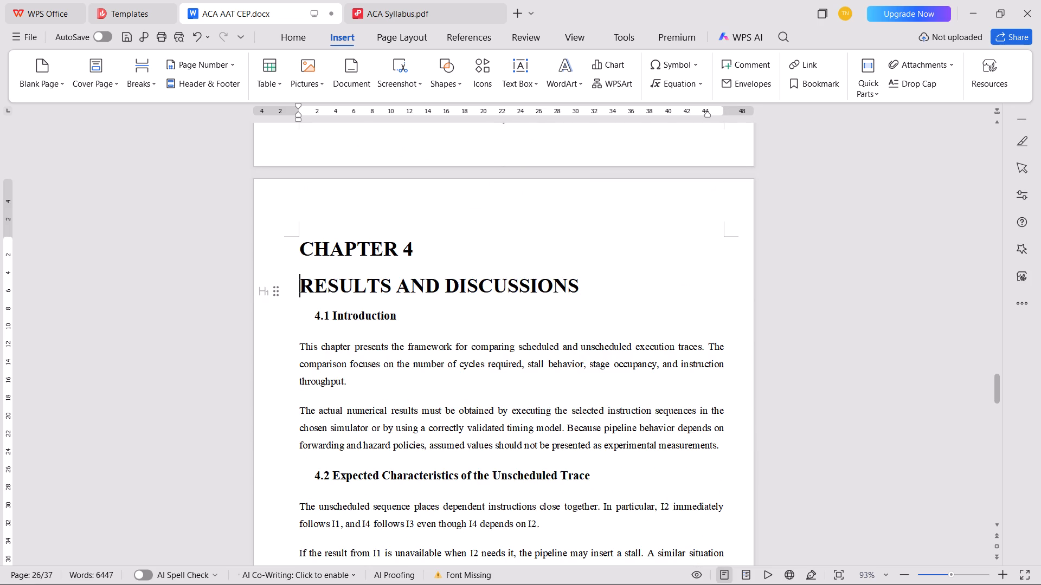
pyautogui.moveTo(212, 304); pyautogui.dragTo(213, 261)
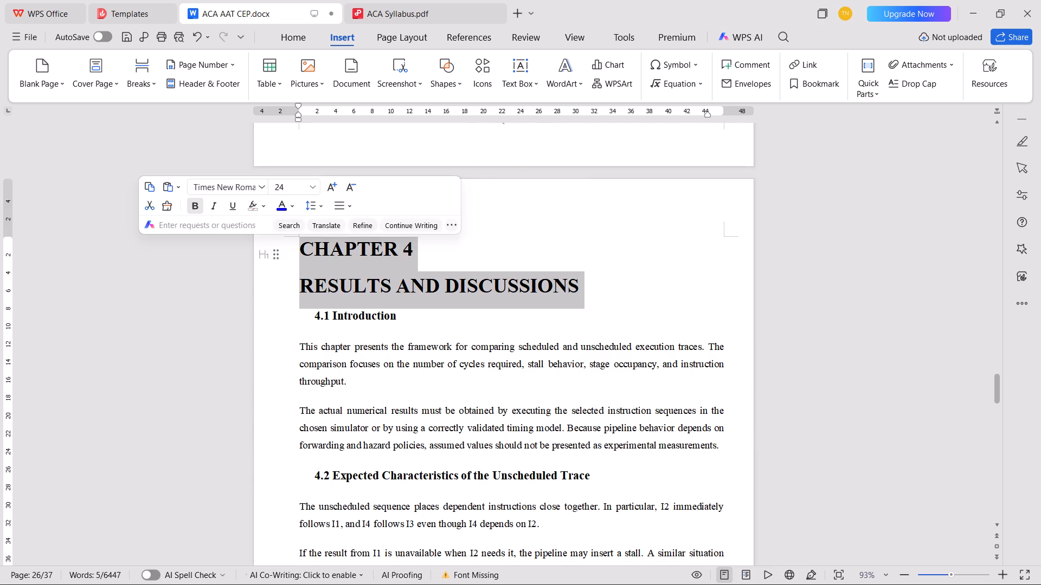
pyautogui.hotkey('ctrl', 'e')
# Remove the indent of the 4.1 Introduction heading and append " :" to it.
pyautogui.click(316, 321)
pyautogui.hotkey('ctrl', 'BackSpace')
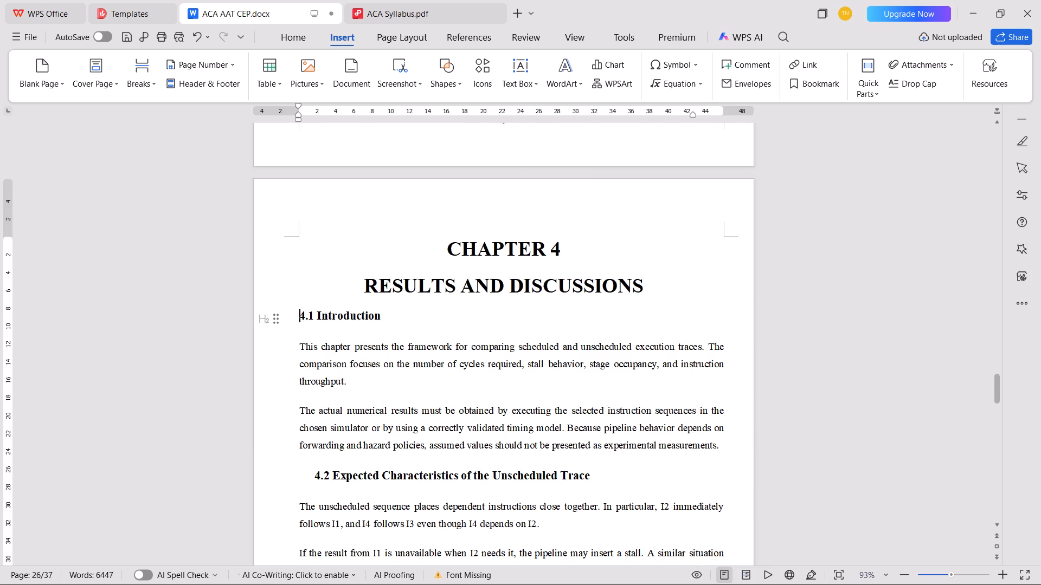
pyautogui.press('Right')
pyautogui.press('Right')
pyautogui.press('Right')
pyautogui.press('Right')
pyautogui.press('Down')
pyautogui.hotkey('ctrl', 'Left')
pyautogui.hotkey('ctrl', 'Left')
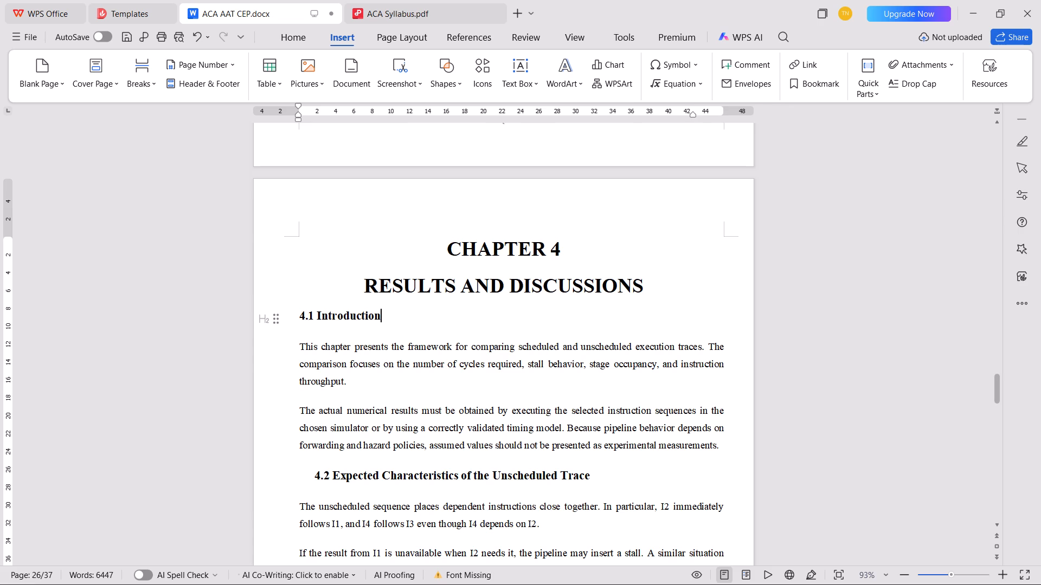
pyautogui.press('space')
pyautogui.write(':')
# Remove the indent of the 4.2 Expected Characteristics of the Unscheduled Trace heading and append " :" to it.
pyautogui.scroll(-3, 421, 376)
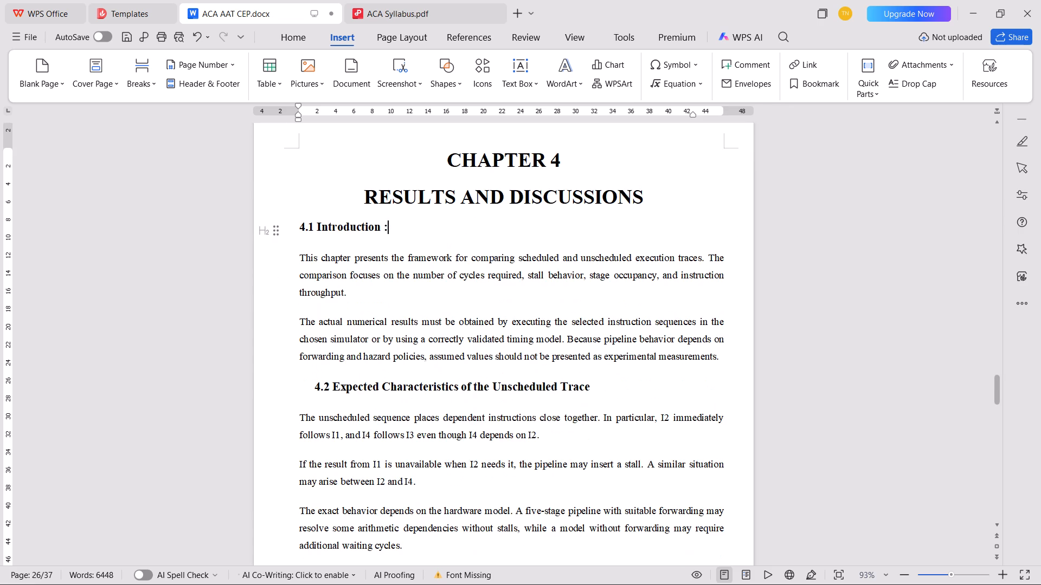
pyautogui.click(301, 400)
pyautogui.press('BackSpace')
pyautogui.press('Down')
pyautogui.press('Left')
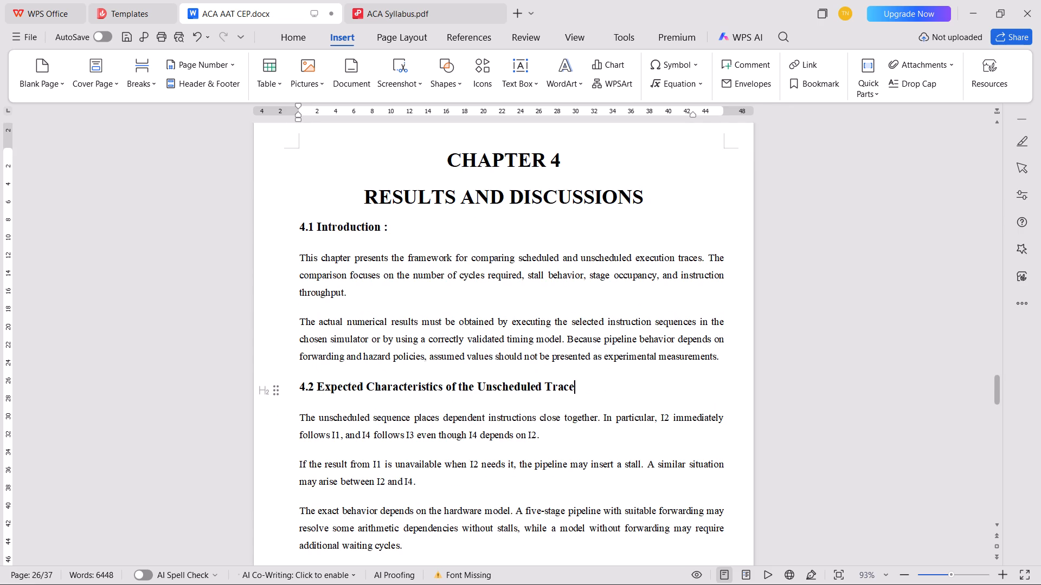
pyautogui.press('space')
pyautogui.write(':')
# Remove the indent of the 4.3 Expected Characteristics of the Scheduled Trace heading and append " :" to it.
pyautogui.scroll(-8, 301, 400)
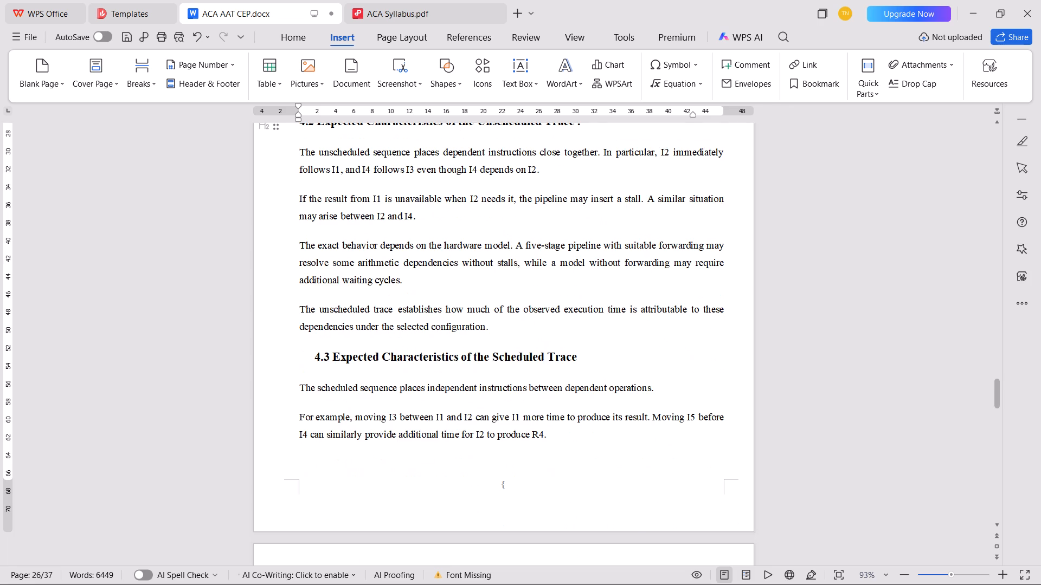
pyautogui.click(313, 360)
pyautogui.press('BackSpace')
pyautogui.press('Down')
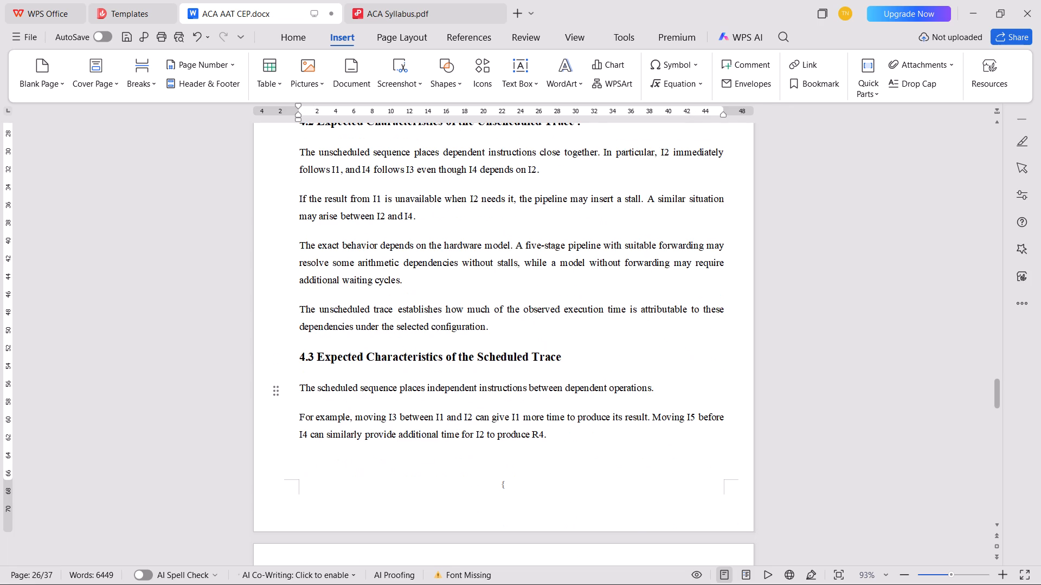
pyautogui.press('Left')
pyautogui.press('space')
pyautogui.write(':')
# Save the document.
pyautogui.hotkey('ctrl', 's')
# Remove the indent of the 4.4 Results Comparison Table heading and append " :" to it.
pyautogui.scroll(-8, 318, 362)
pyautogui.click(307, 381)
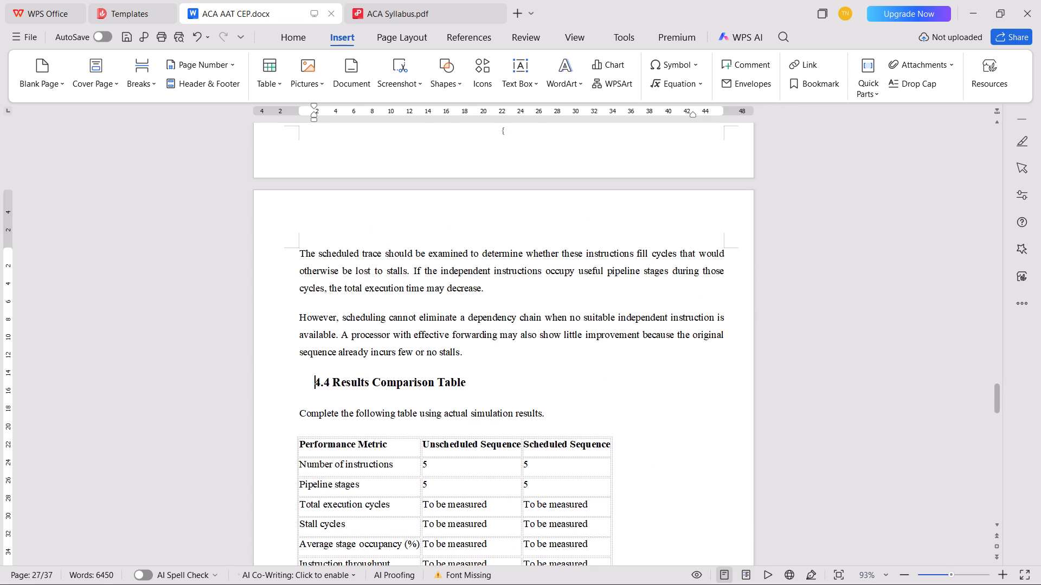
pyautogui.press('BackSpace')
pyautogui.press('Down')
pyautogui.press('Left')
pyautogui.press('space')
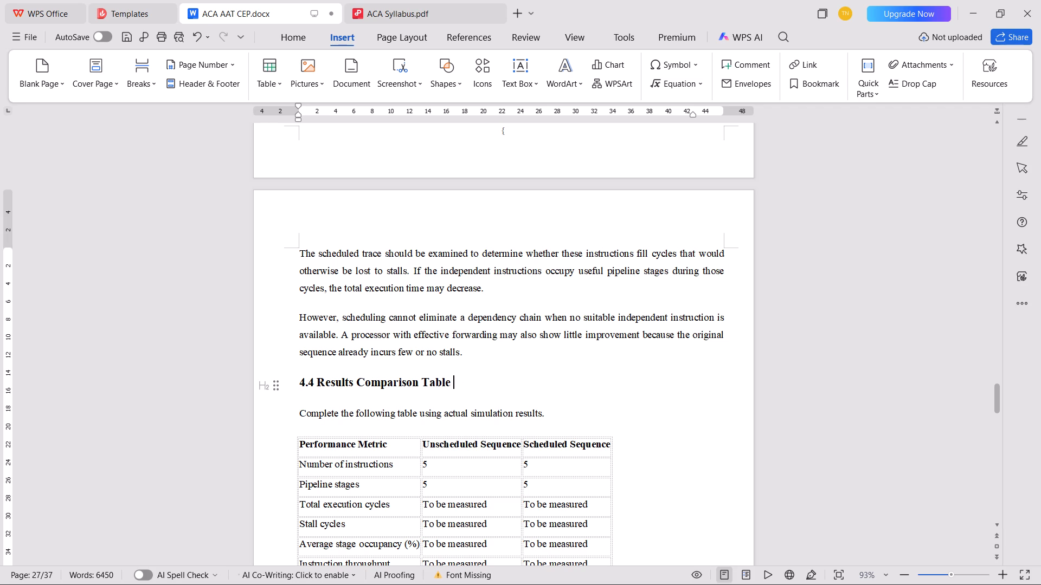
pyautogui.write(':')
# Apply the bordered grid table style with a black header row to the results comparison table in section 4.4.
pyautogui.scroll(-4, 307, 381)
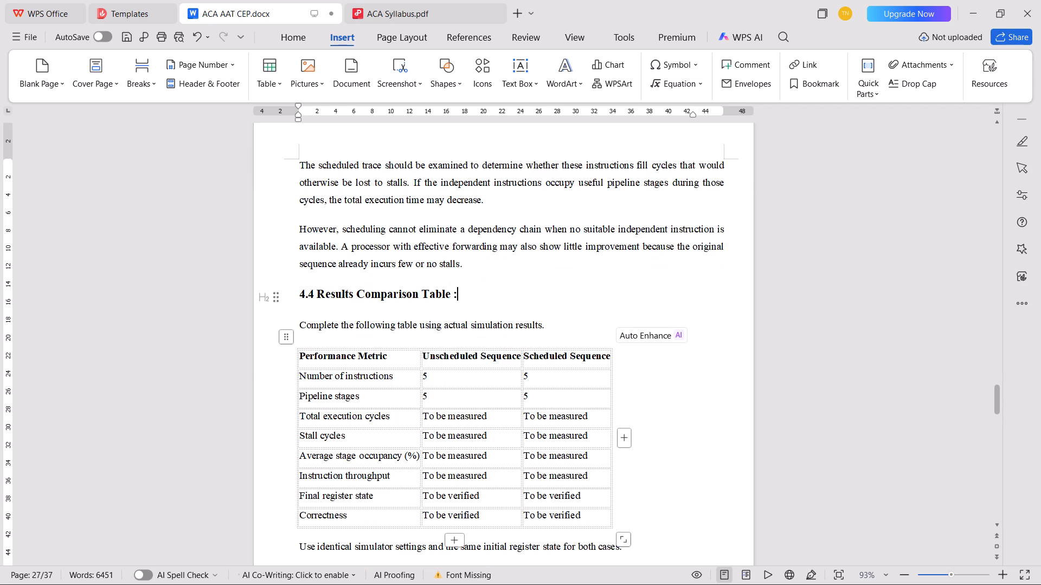
pyautogui.click(286, 340)
pyautogui.click(685, 44)
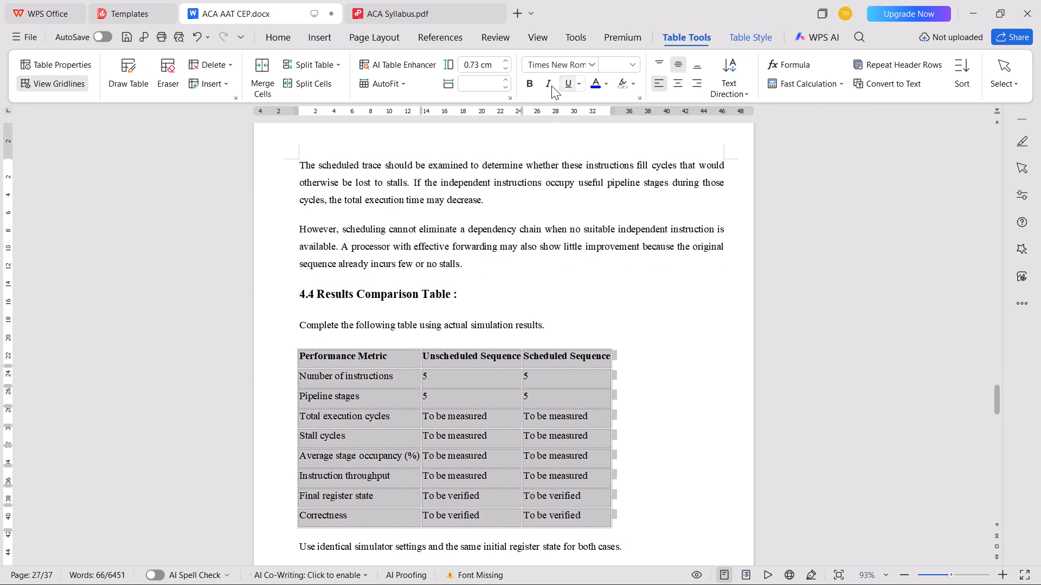
pyautogui.click(737, 43)
pyautogui.click(515, 81)
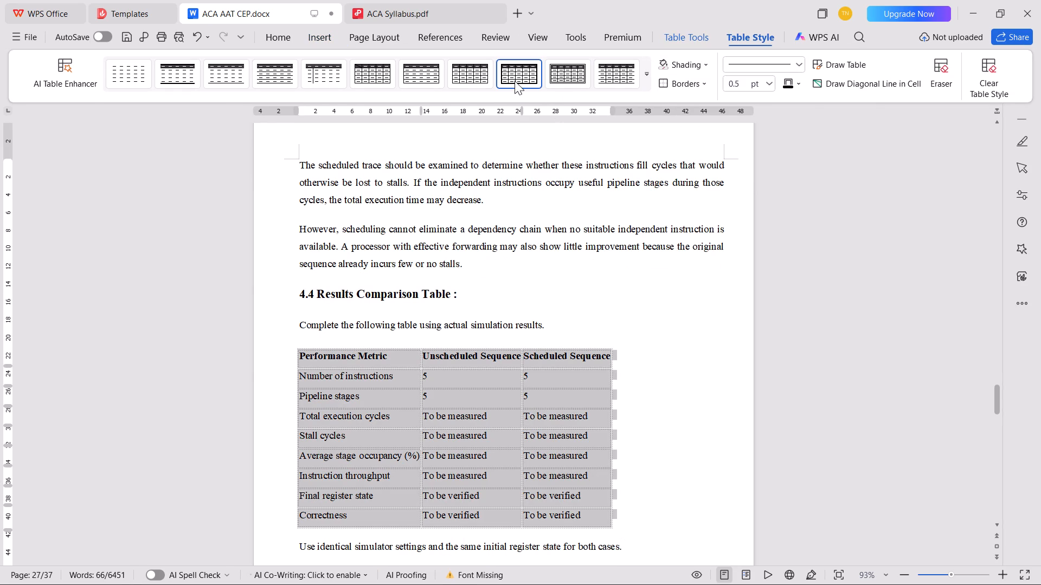
# Apply AutoFit to the results comparison table in section 4.4.
pyautogui.click(685, 36)
pyautogui.click(387, 88)
pyautogui.click(412, 128)
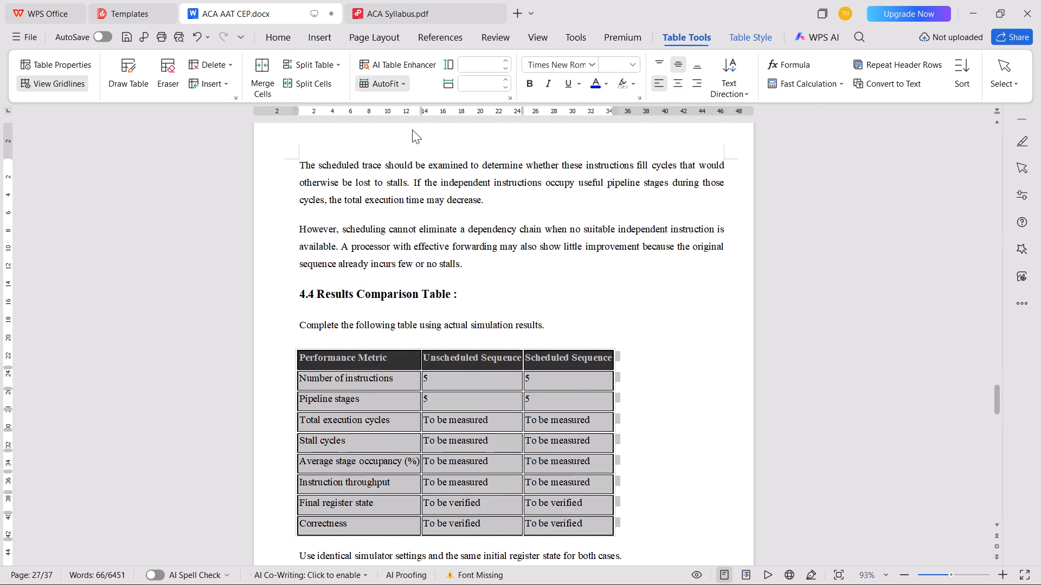
# Deselect the results comparison table and save the document.
pyautogui.click(808, 352)
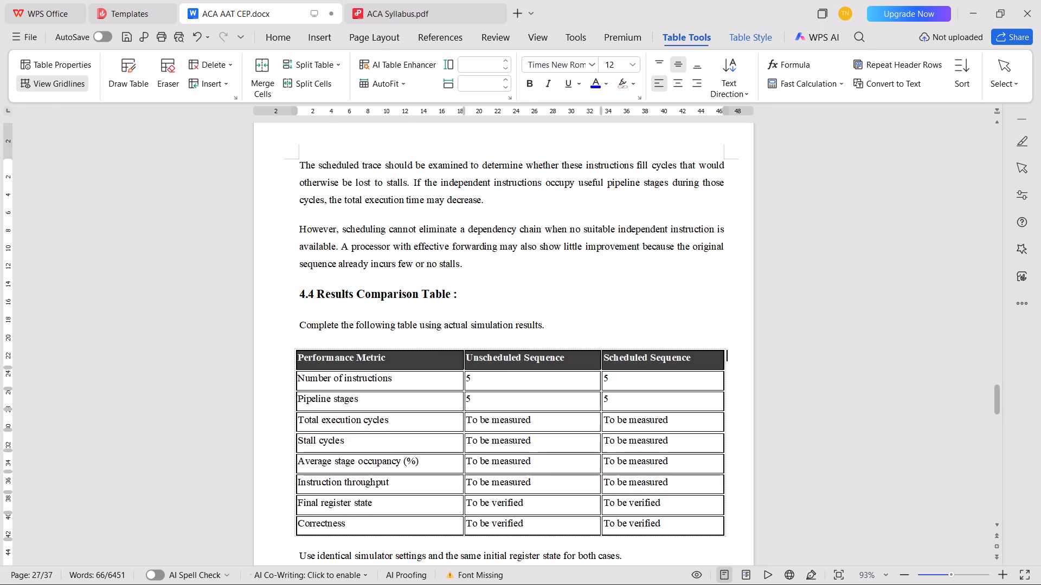
pyautogui.hotkey('ctrl', 's')
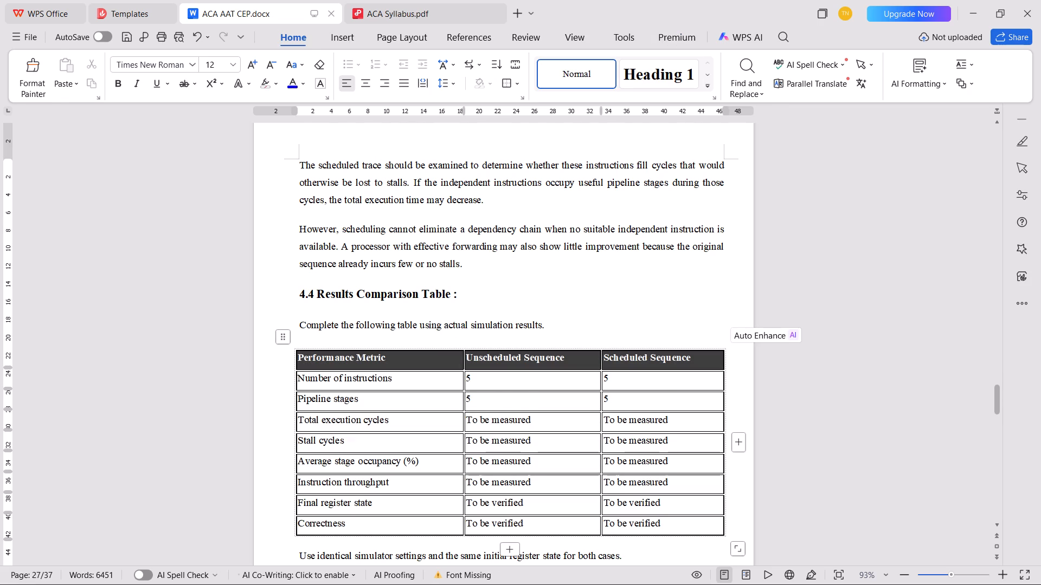
# Remove the indent of the 4.5 Calculation of Performance Metrics heading and append " :" to it.
pyautogui.scroll(-3, 597, 401)
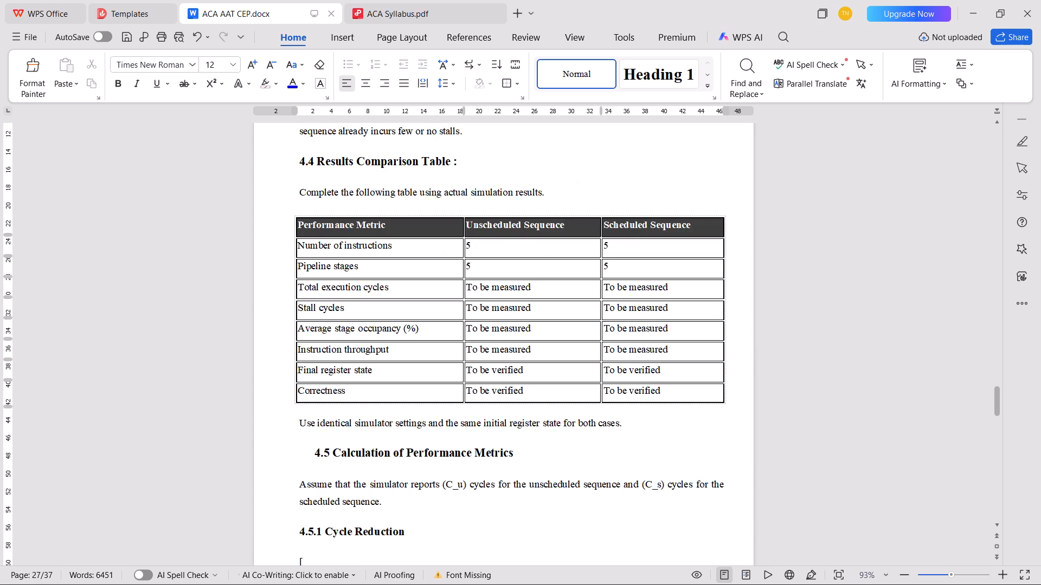
pyautogui.click(317, 453)
pyautogui.press('BackSpace')
pyautogui.press('BackSpace')
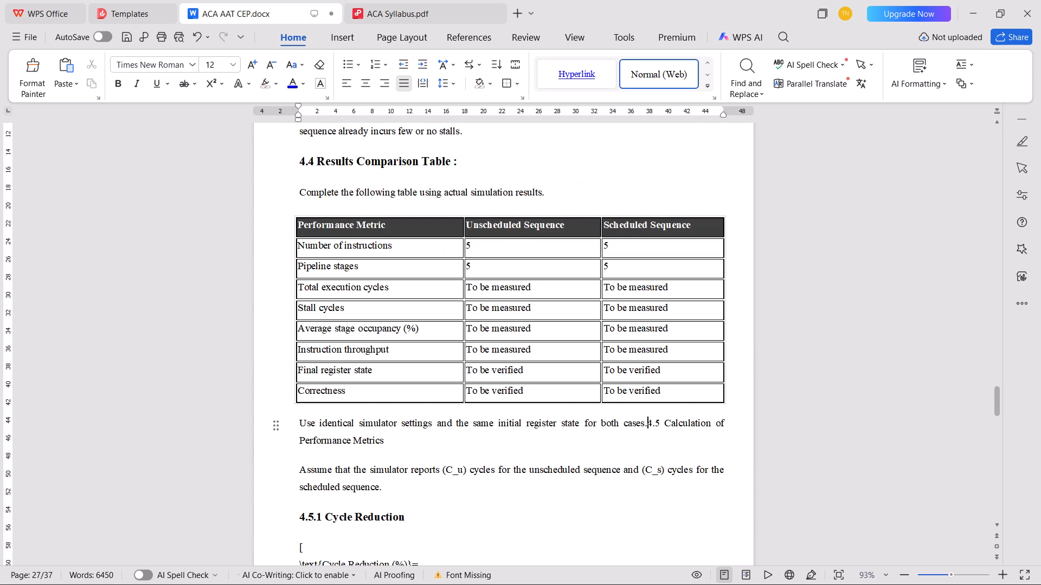
pyautogui.hotkey('ctrl', 'z')
pyautogui.press('Down')
pyautogui.press('Left')
pyautogui.press('space')
pyautogui.write(':')
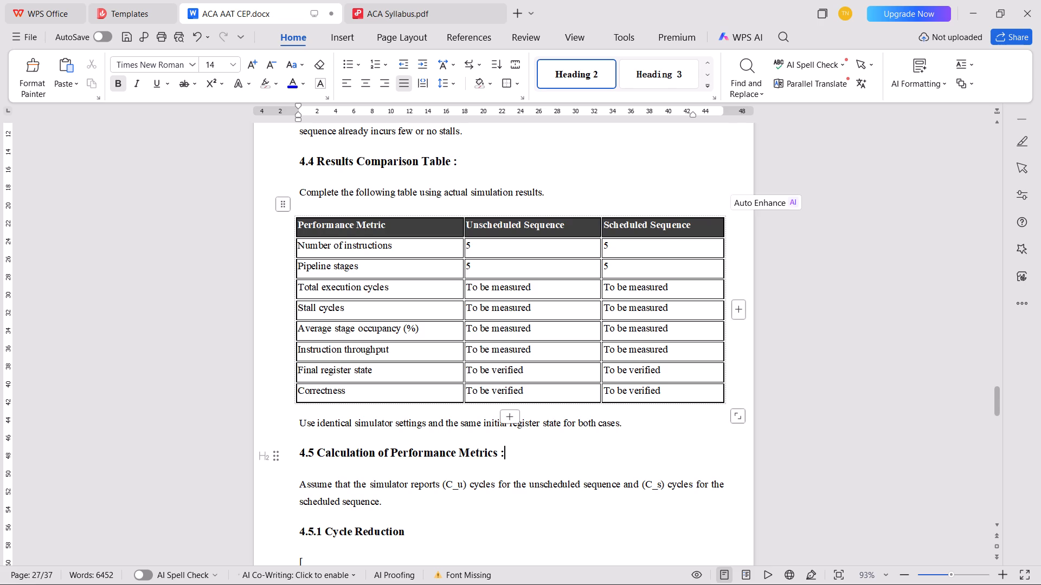
# Delete the bracketed LaTeX formula under the 4.5.1 Cycle Reduction heading.
pyautogui.scroll(-4, 347, 365)
pyautogui.moveTo(299, 437); pyautogui.dragTo(281, 398)
pyautogui.moveTo(310, 441); pyautogui.dragTo(280, 391)
pyautogui.press('BackSpace')
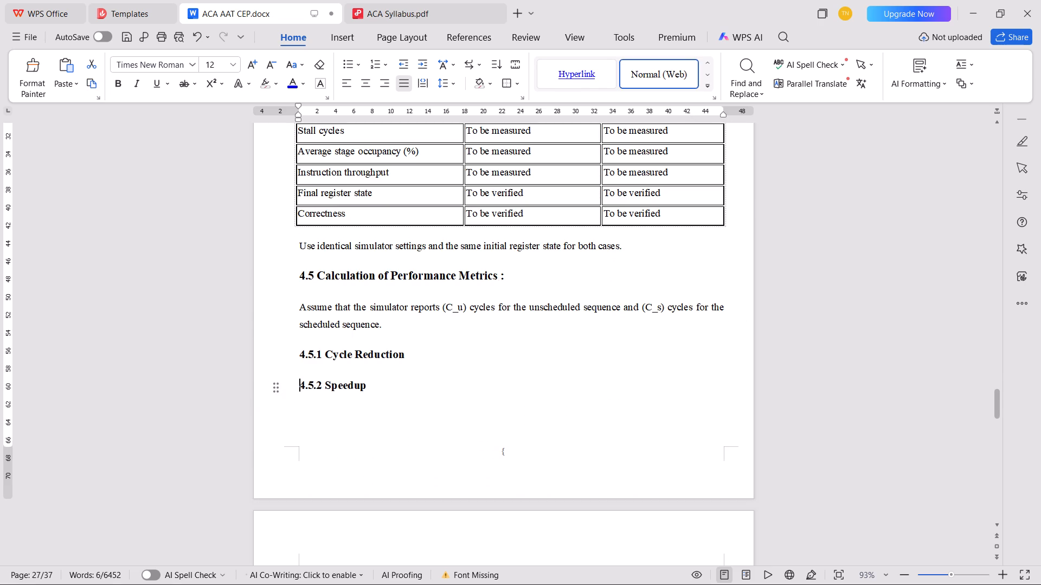
# Delete subsections 4.5.1 to 4.5.4, from the Cycle Reduction heading through the bracketed formula under Average Stage Occupancy.
pyautogui.scroll(-5, 368, 410)
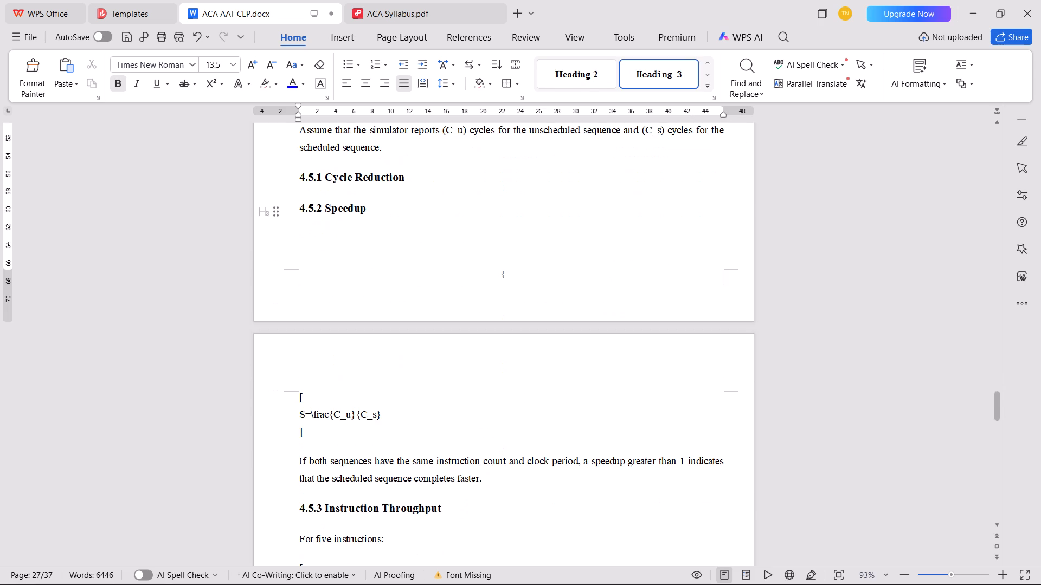
pyautogui.scroll(-12, 366, 435)
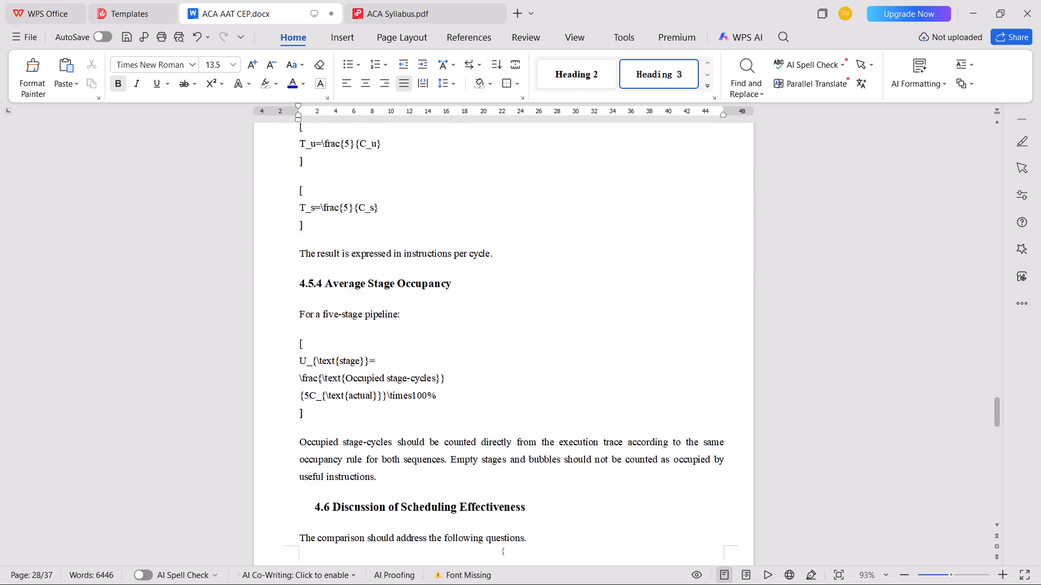
pyautogui.scroll(-2, 366, 435)
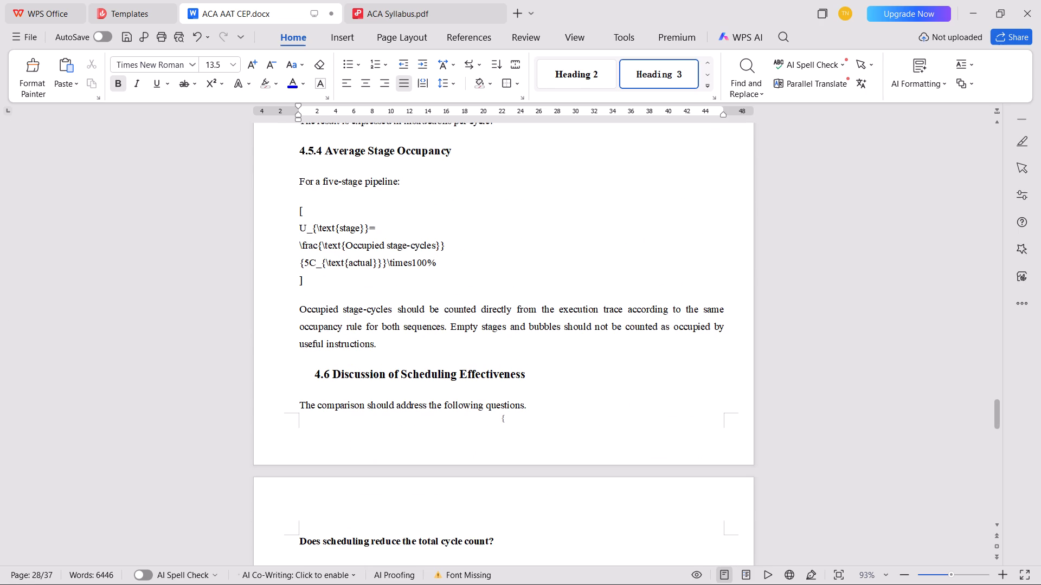
pyautogui.moveTo(316, 284); pyautogui.dragTo(268, 300)
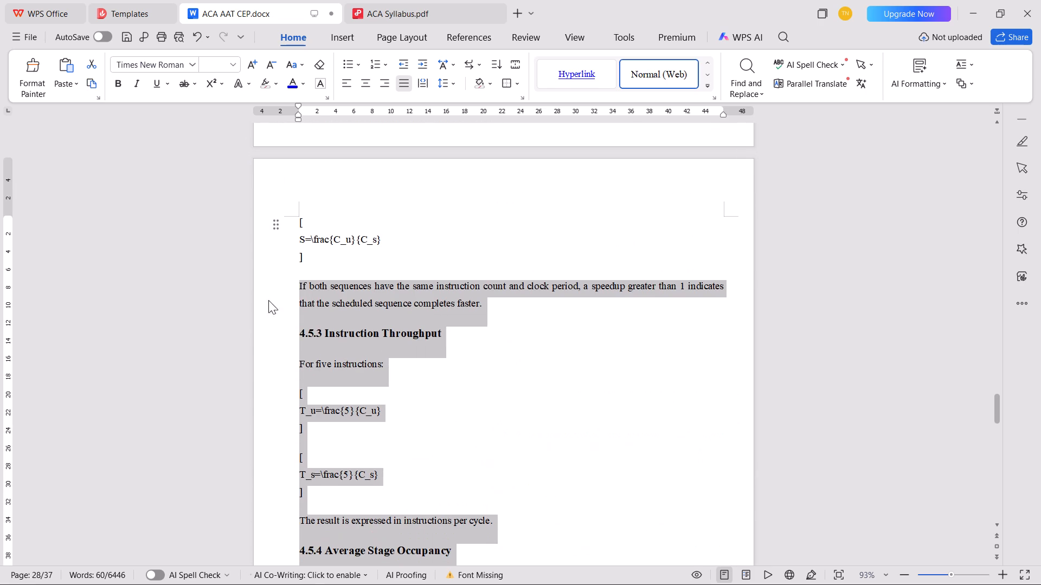
pyautogui.moveTo(268, 300); pyautogui.dragTo(267, 315)
pyautogui.scroll(8, 267, 315)
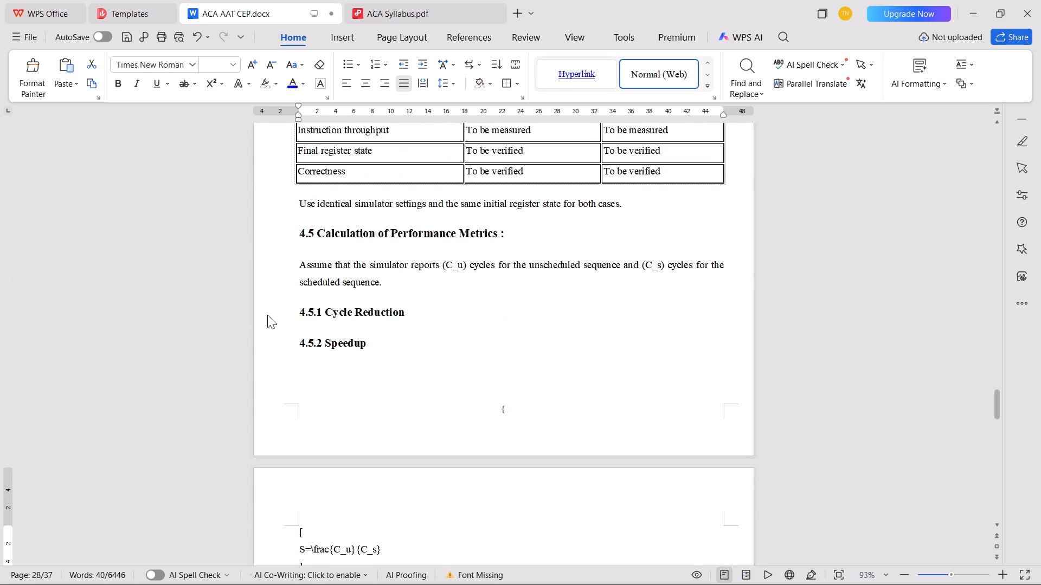
pyautogui.moveTo(267, 315); pyautogui.dragTo(273, 313)
pyautogui.press('BackSpace')
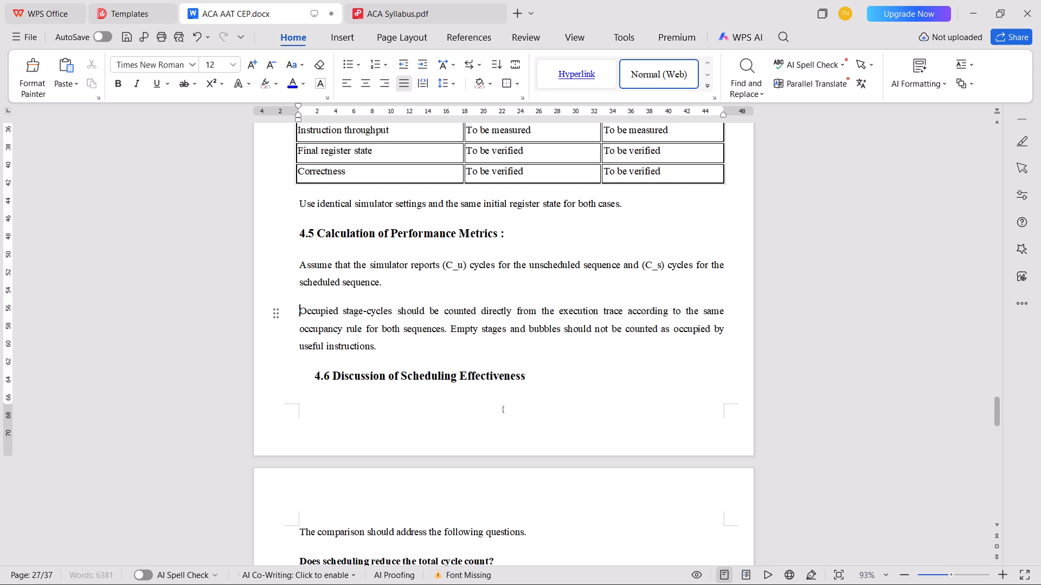
# Remove the indent of the 4.6 Discussion of Scheduling Effectiveness heading and append " :" to it.
pyautogui.click(315, 373)
pyautogui.press('BackSpace')
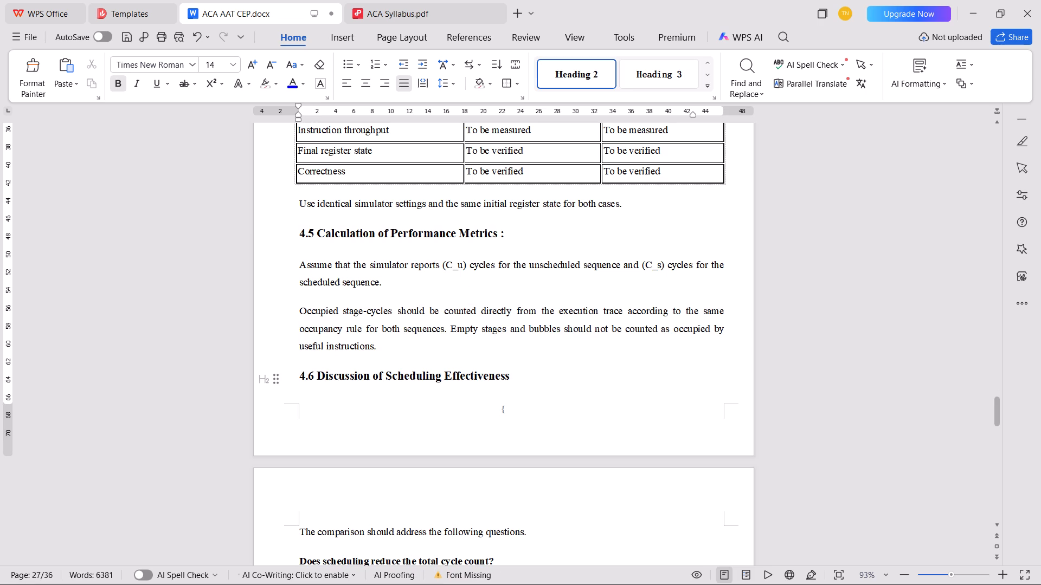
pyautogui.click(520, 376)
pyautogui.press('space')
pyautogui.write(':')
# Remove the indent of the 4.7 Factors Affecting the Results heading and append " :" to it.
pyautogui.scroll(-1, 519, 394)
pyautogui.scroll(1, 519, 394)
pyautogui.scroll(-3, 518, 394)
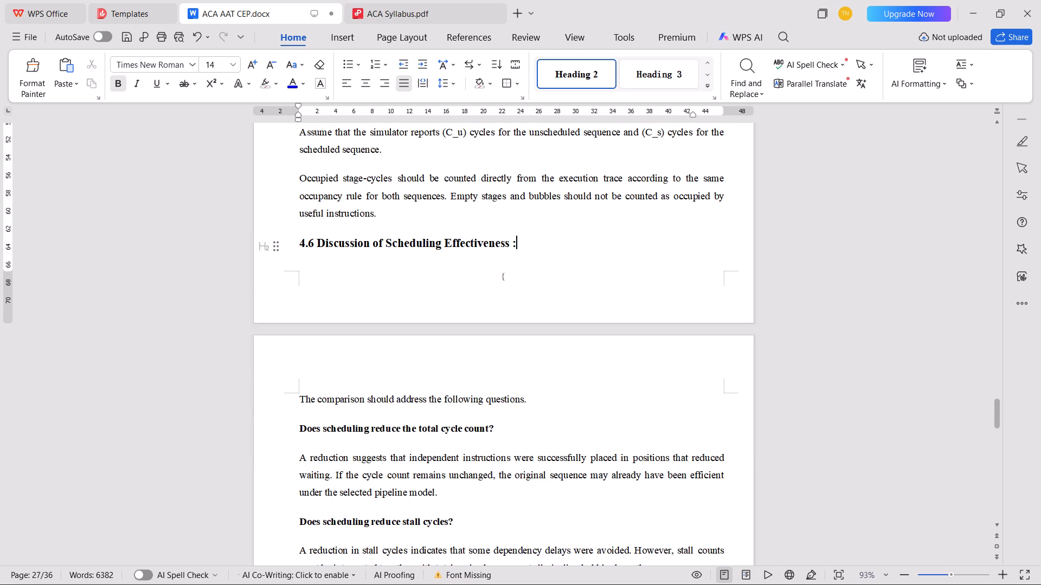
pyautogui.scroll(-4, 439, 435)
pyautogui.scroll(-5, 390, 431)
pyautogui.click(312, 370)
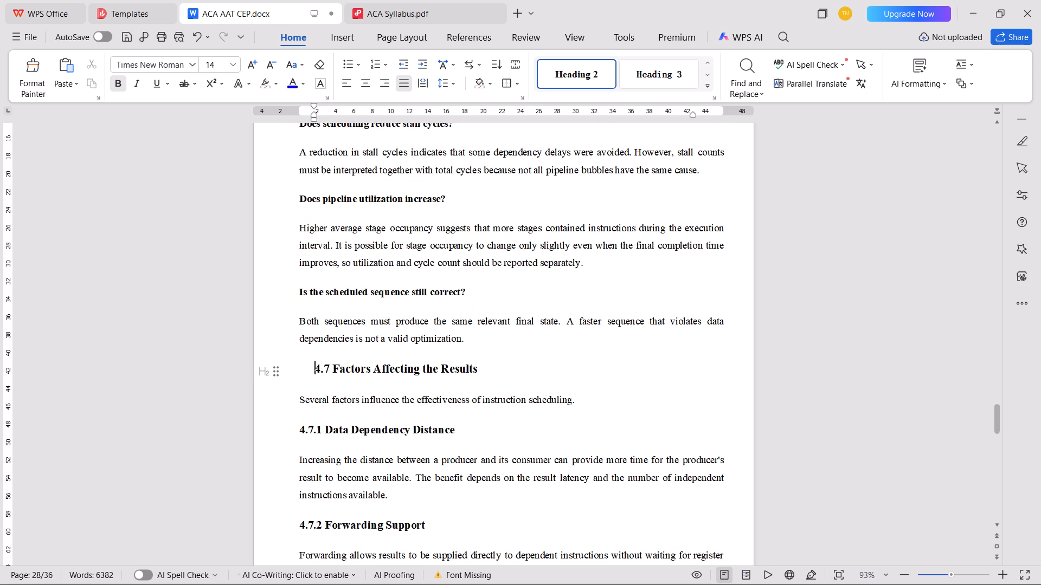
pyautogui.press('BackSpace')
pyautogui.press('Down')
pyautogui.press('Left')
pyautogui.press('space')
pyautogui.write(':')
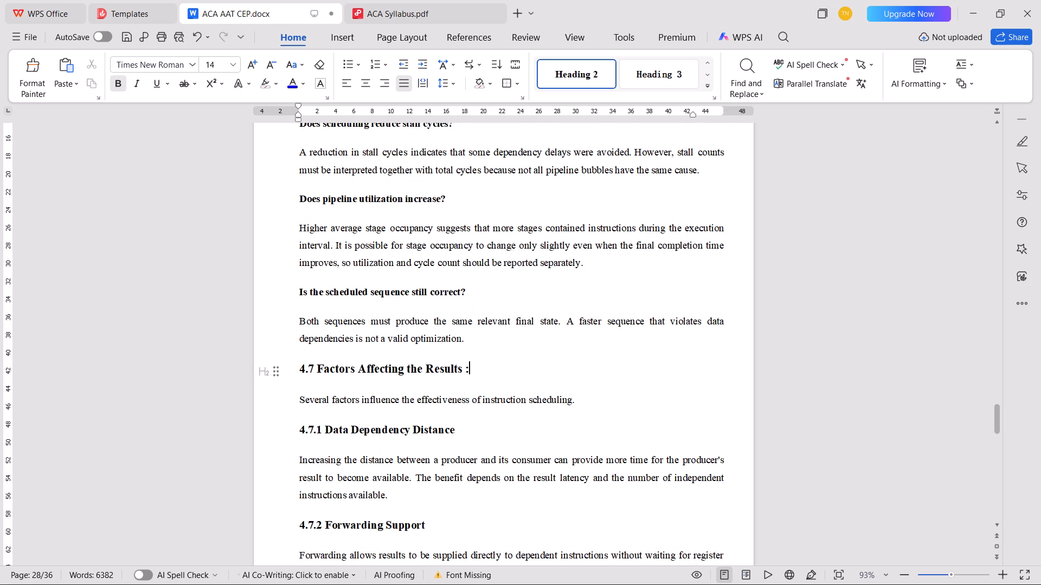
# Append " :" to the 4.7.1 Data Dependency Distance and 4.7.2 Forwarding Support headings and save the document.
pyautogui.scroll(-3, 300, 382)
pyautogui.click(486, 297)
pyautogui.press('space')
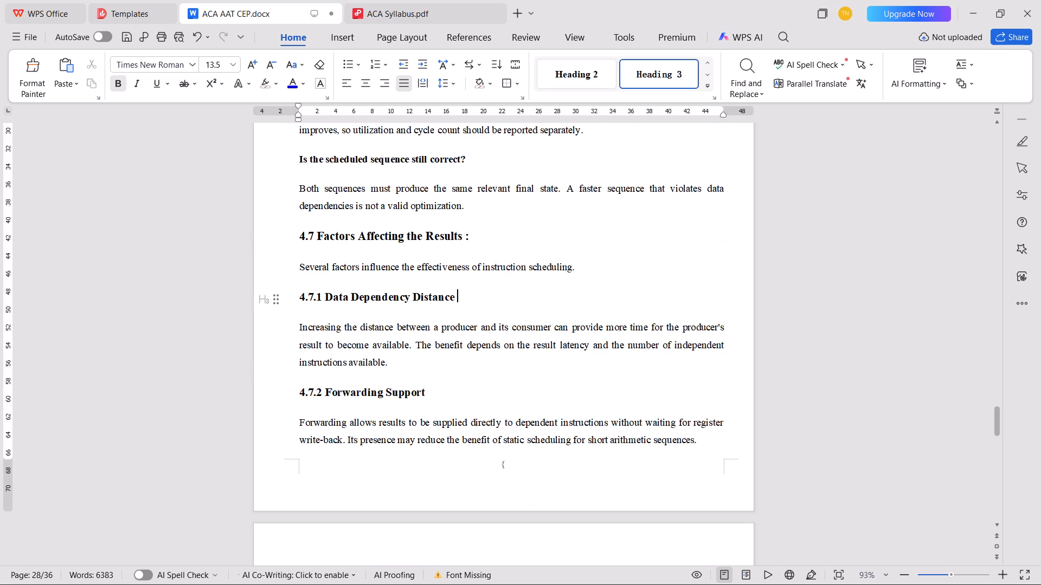
pyautogui.hotkey('shift', ':')
pyautogui.click(459, 396)
pyautogui.press('space')
pyautogui.write(':')
pyautogui.press('s')
pyautogui.scroll(-5, 411, 363)
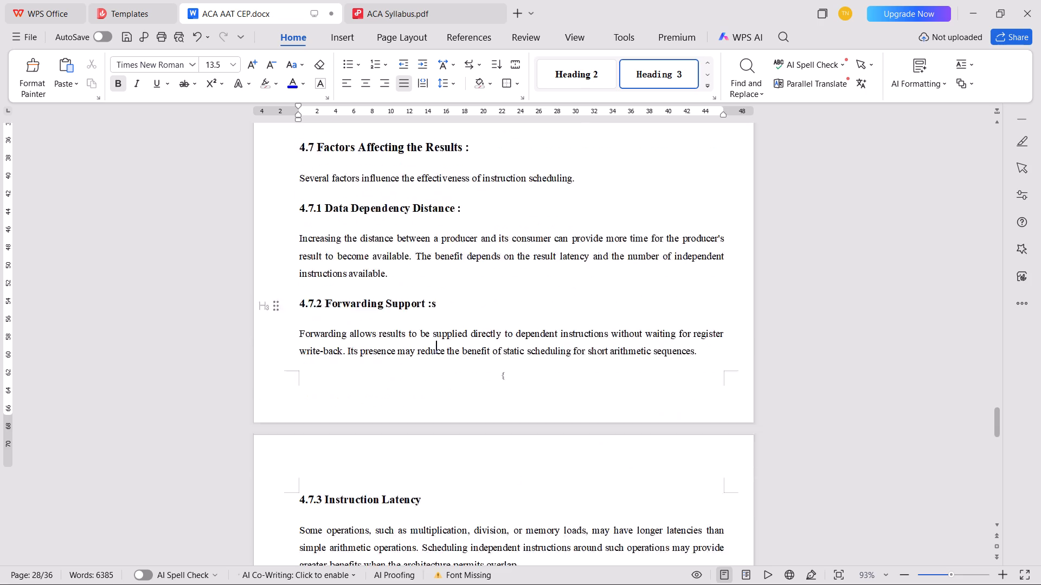
pyautogui.press('BackSpace')
pyautogui.hotkey('ctrl', 's')
# Append " :" to the 4.7.3 Instruction Latency and 4.7.4 Available Independent Instructions headings, saving after each.
pyautogui.click(444, 422)
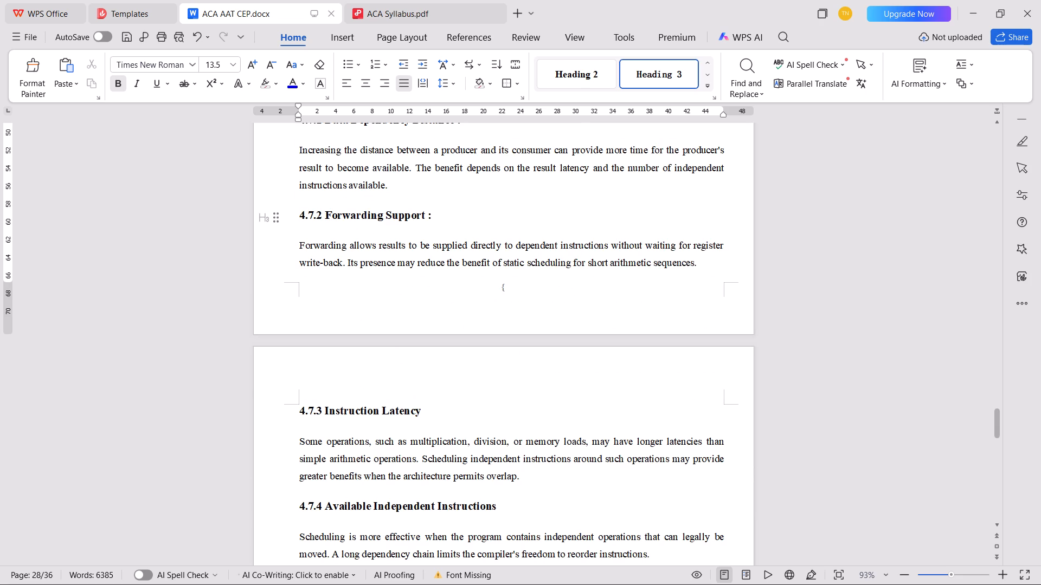
pyautogui.press('space')
pyautogui.write(':')
pyautogui.hotkey('ctrl', 's')
pyautogui.click(527, 505)
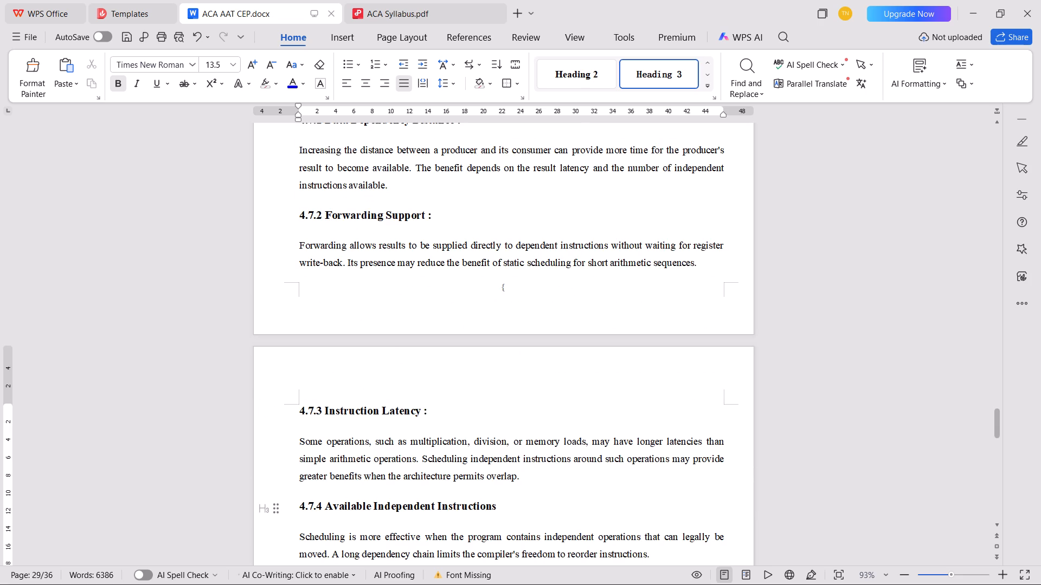
pyautogui.press('space')
pyautogui.write(':')
pyautogui.hotkey('ctrl', 's')
# Append " :" to the 4.7.5 Register Pressure and 4.7.6 Branches and Memory Dependencies headings, saving after each.
pyautogui.scroll(-3, 539, 515)
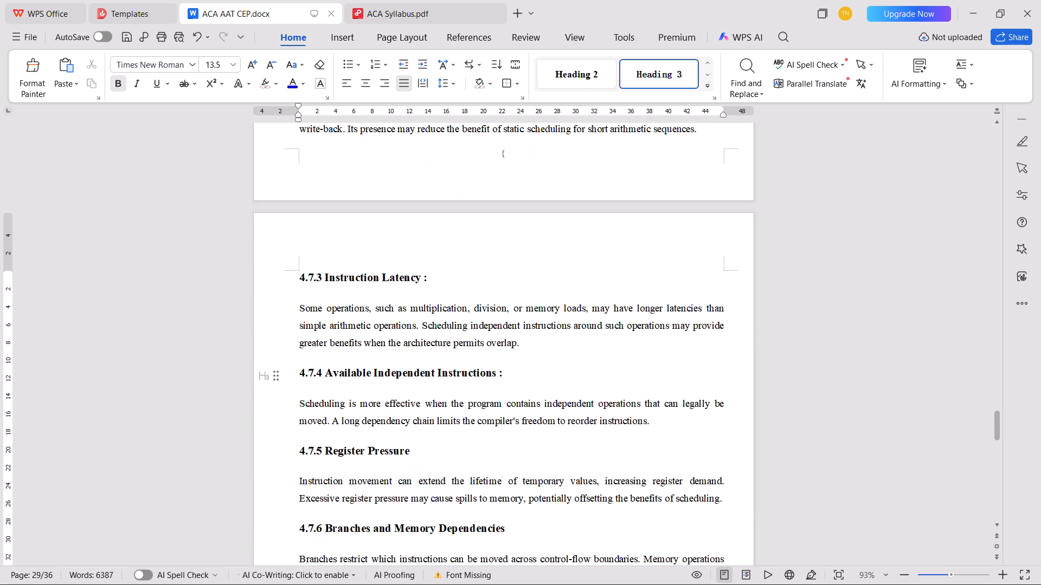
pyautogui.click(431, 451)
pyautogui.press('space')
pyautogui.write(':')
pyautogui.hotkey('ctrl', 's')
pyautogui.scroll(-2, 431, 451)
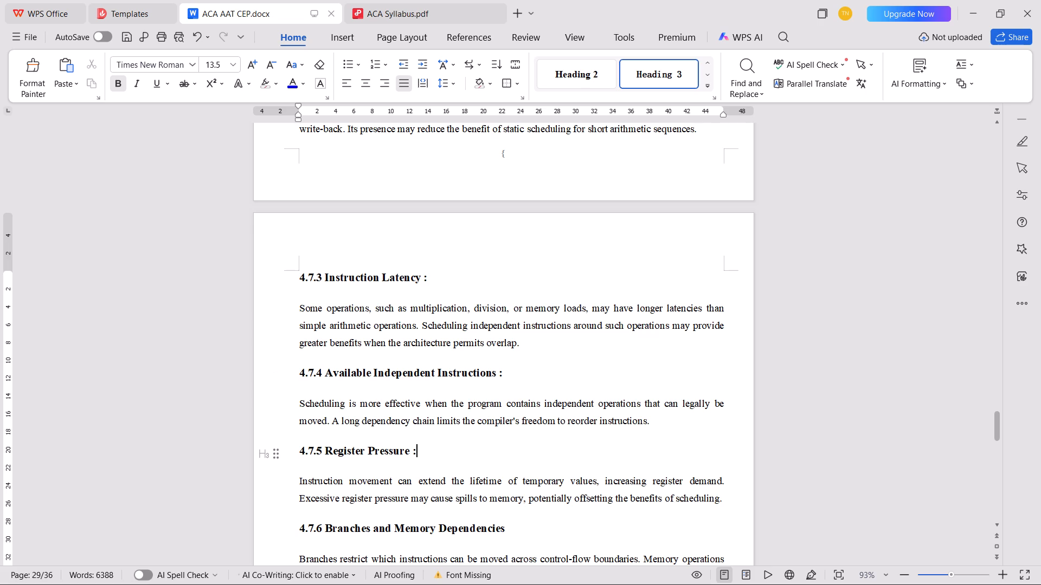
pyautogui.scroll(-4, 438, 453)
pyautogui.click(529, 302)
pyautogui.press('space')
pyautogui.write(':')
pyautogui.hotkey('ctrl', 's')
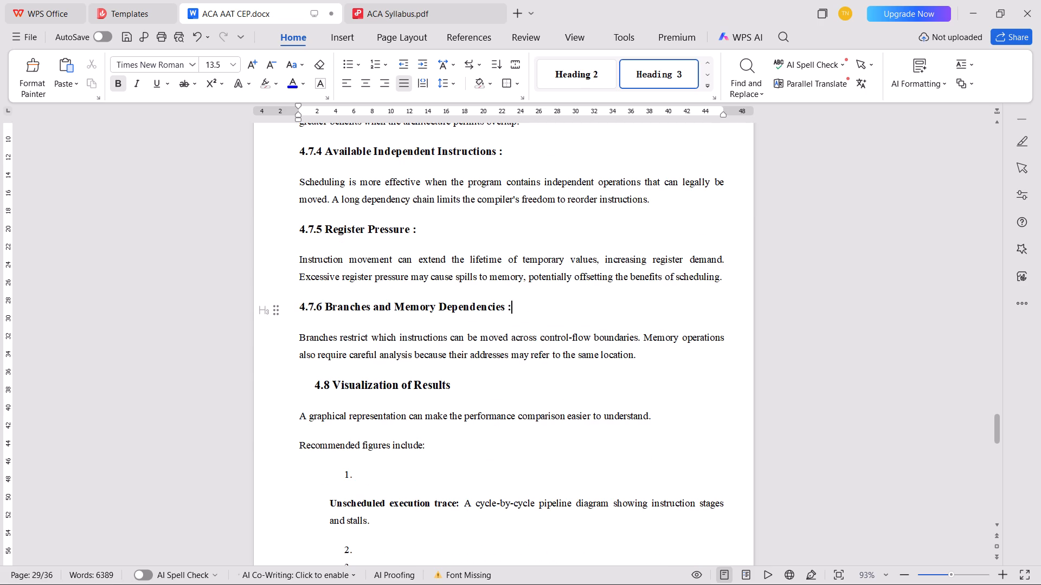
# Remove the indent of the 4.8 Visualization of Results heading, append " :" to it and save the document.
pyautogui.click(315, 385)
pyautogui.press('BackSpace')
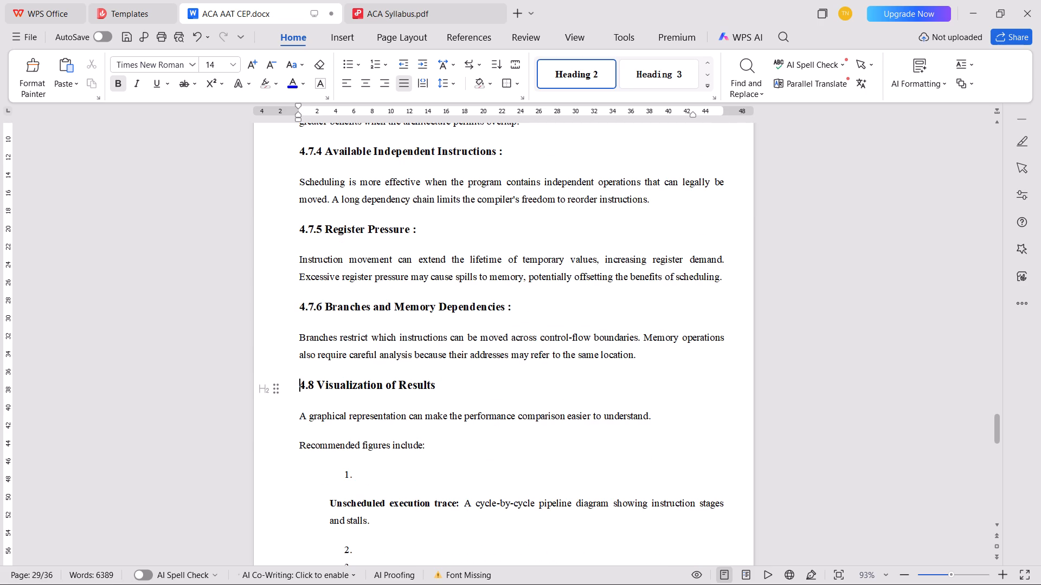
pyautogui.click(476, 391)
pyautogui.press('space')
pyautogui.write(':')
pyautogui.hotkey('ctrl', 's')
# Delete the empty numbered lines before the Unscheduled execution trace, Scheduled execution trace and Cycle-count comparison items in section 4.8.
pyautogui.click(442, 471)
pyautogui.press('BackSpace')
pyautogui.press('BackSpace')
pyautogui.press('BackSpace')
pyautogui.scroll(-2, 444, 479)
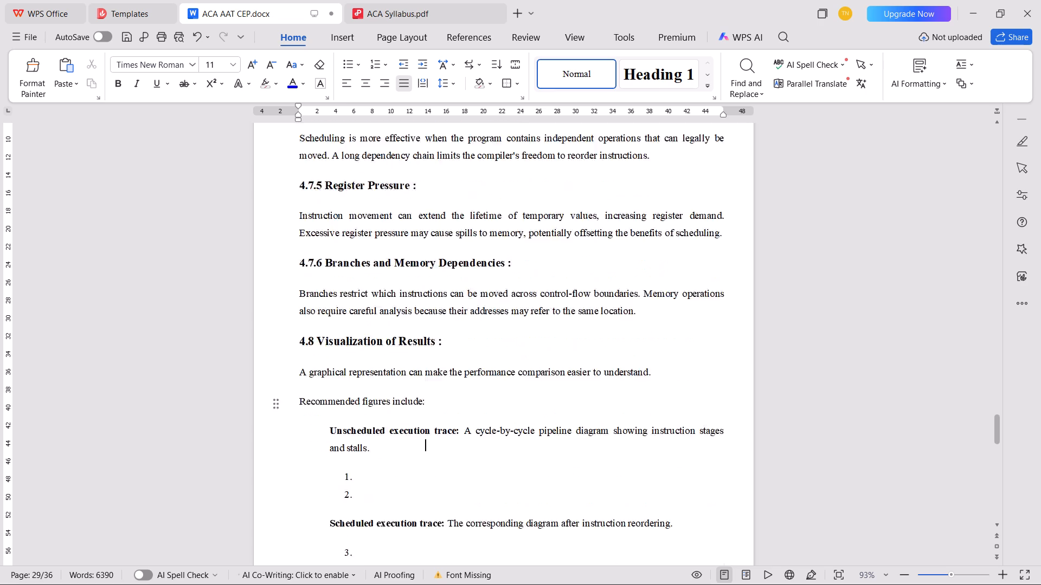
pyautogui.click(389, 454)
pyautogui.press('BackSpace')
pyautogui.press('BackSpace')
pyautogui.press('BackSpace')
pyautogui.press('BackSpace')
pyautogui.click(392, 480)
pyautogui.press('BackSpace')
pyautogui.press('BackSpace')
pyautogui.press('BackSpace')
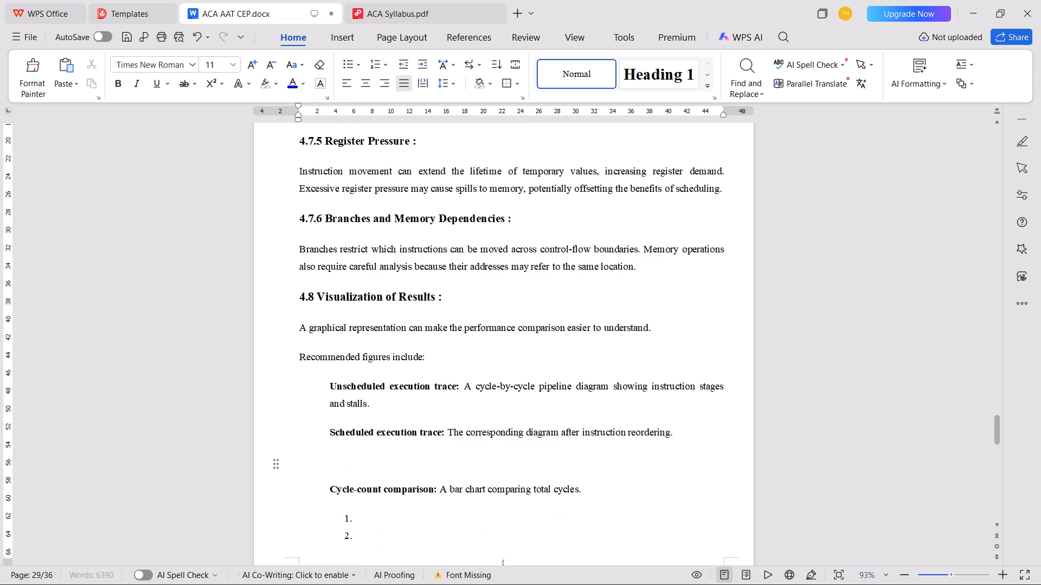
pyautogui.press('BackSpace')
# Delete the empty numbered lines around the Stall-cycle comparison and Pipeline utilization comparison items in section 4.8.
pyautogui.click(397, 506)
pyautogui.press('BackSpace')
pyautogui.press('BackSpace')
pyautogui.press('BackSpace')
pyautogui.press('BackSpace')
pyautogui.click(403, 531)
pyautogui.press('BackSpace')
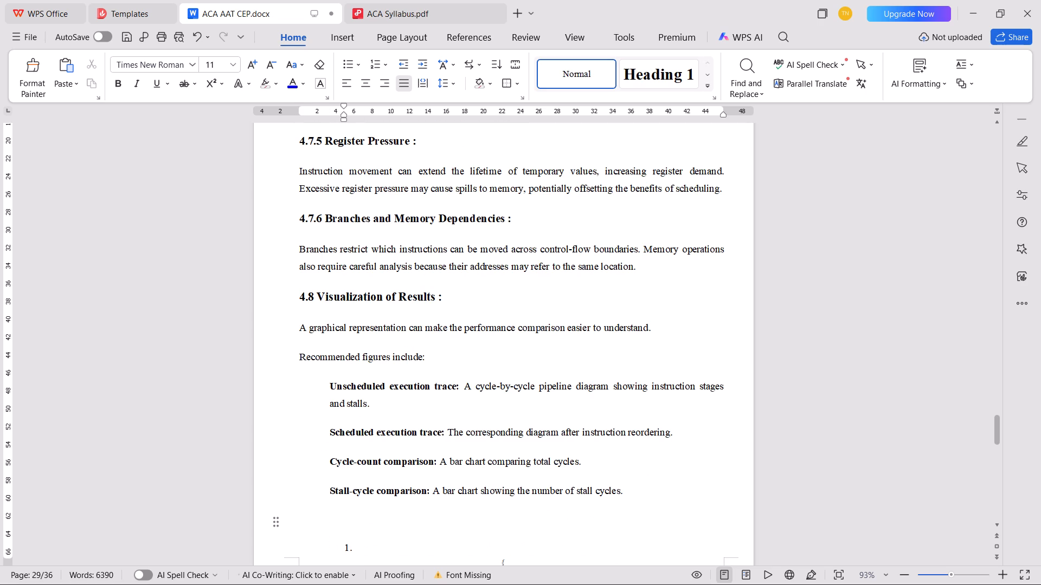
pyautogui.click(401, 541)
pyautogui.click(400, 547)
pyautogui.press('BackSpace')
pyautogui.press('BackSpace')
pyautogui.press('BackSpace')
pyautogui.scroll(-3, 393, 526)
pyautogui.press('BackSpace')
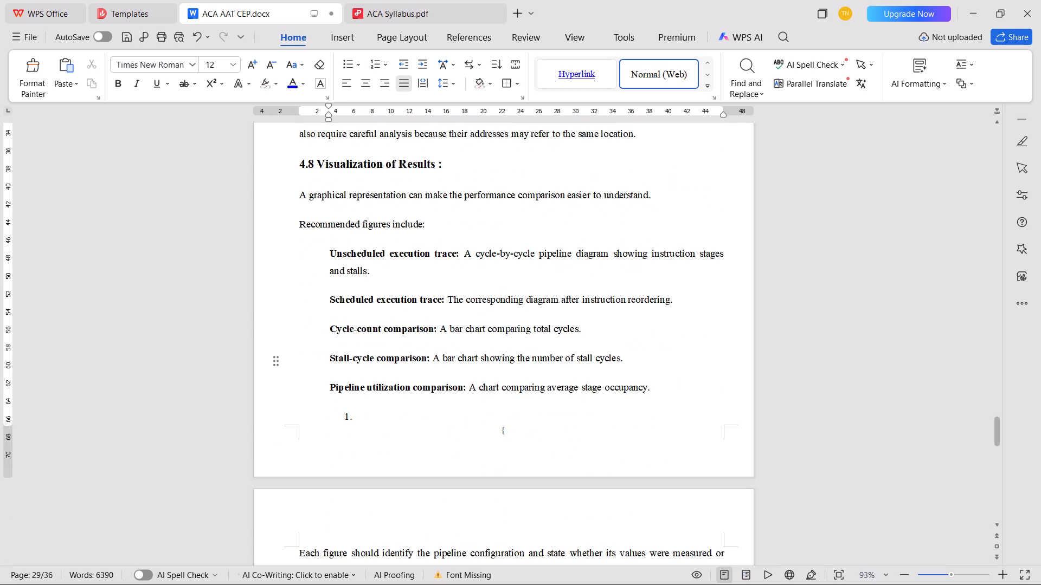
pyautogui.click(380, 428)
pyautogui.press('BackSpace')
pyautogui.press('BackSpace')
pyautogui.press('BackSpace')
# Turn the five recommended-figure items in section 4.8 into an indented a., b., c. list with bold letters.
pyautogui.scroll(-3, 413, 484)
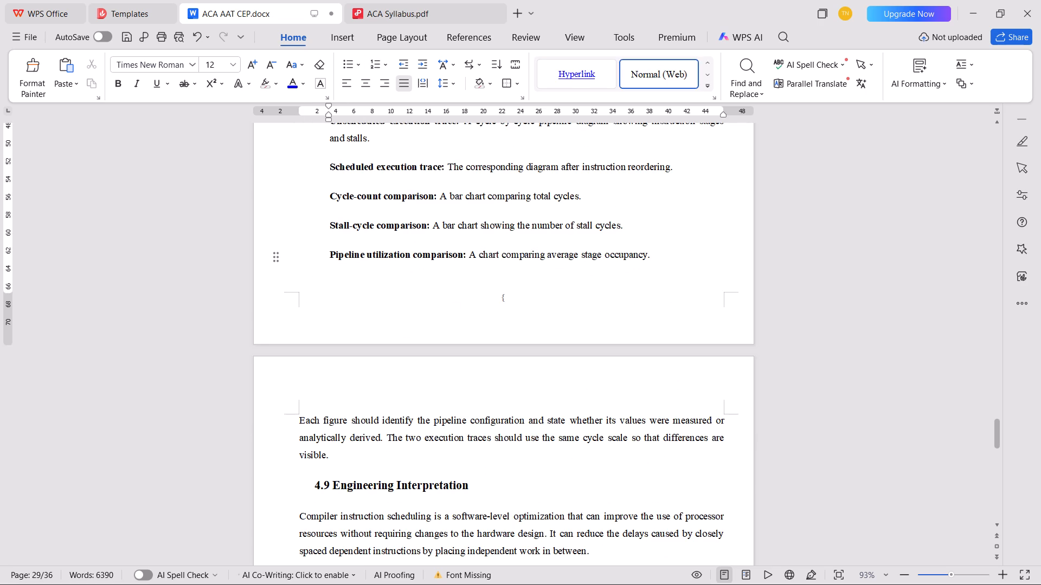
pyautogui.moveTo(662, 254); pyautogui.dragTo(287, 187)
pyautogui.scroll(1, 281, 178)
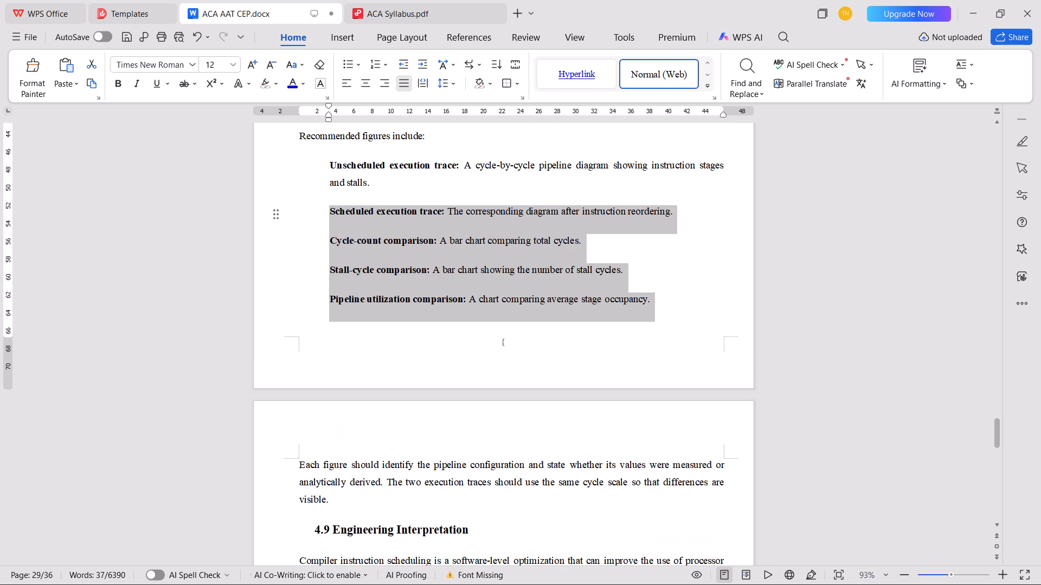
pyautogui.moveTo(287, 187); pyautogui.dragTo(288, 172)
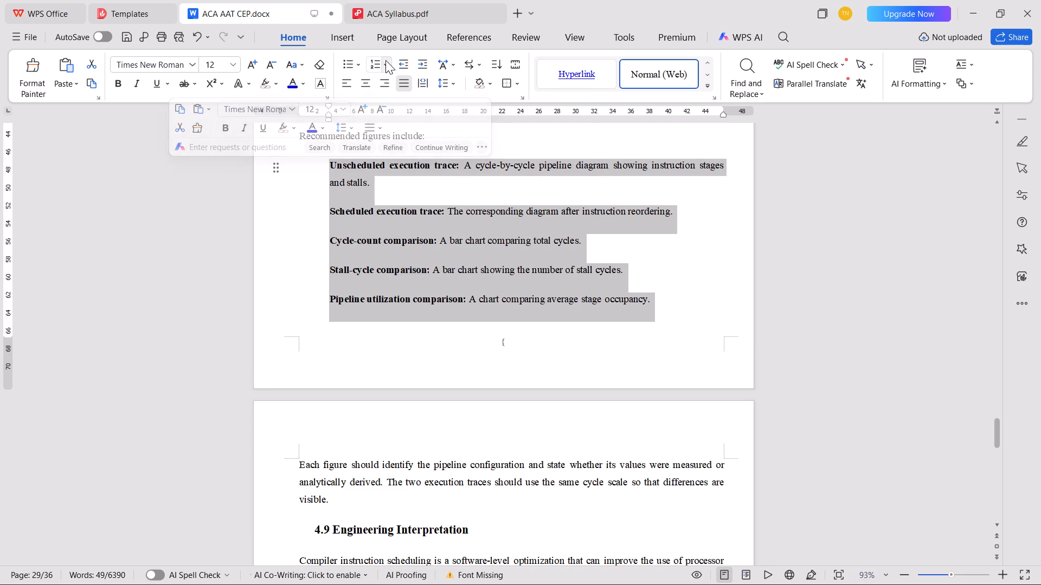
pyautogui.click(385, 60)
pyautogui.click(492, 163)
pyautogui.press('Tab')
pyautogui.click(318, 167)
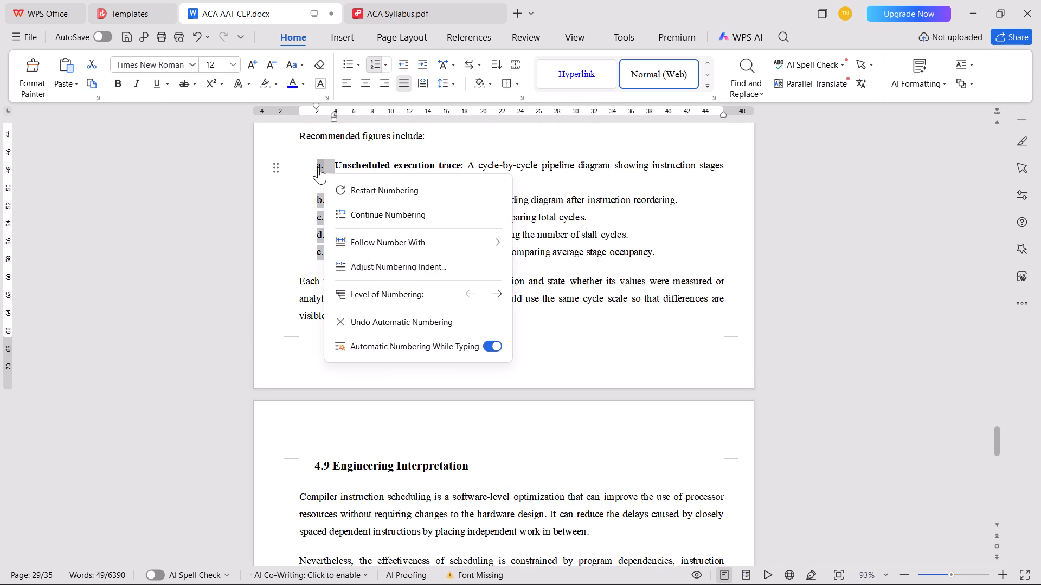
pyautogui.hotkey('ctrl', 'b')
# Remove the indent of the 4.9 Engineering Interpretation heading and append " :" to it.
pyautogui.click(309, 466)
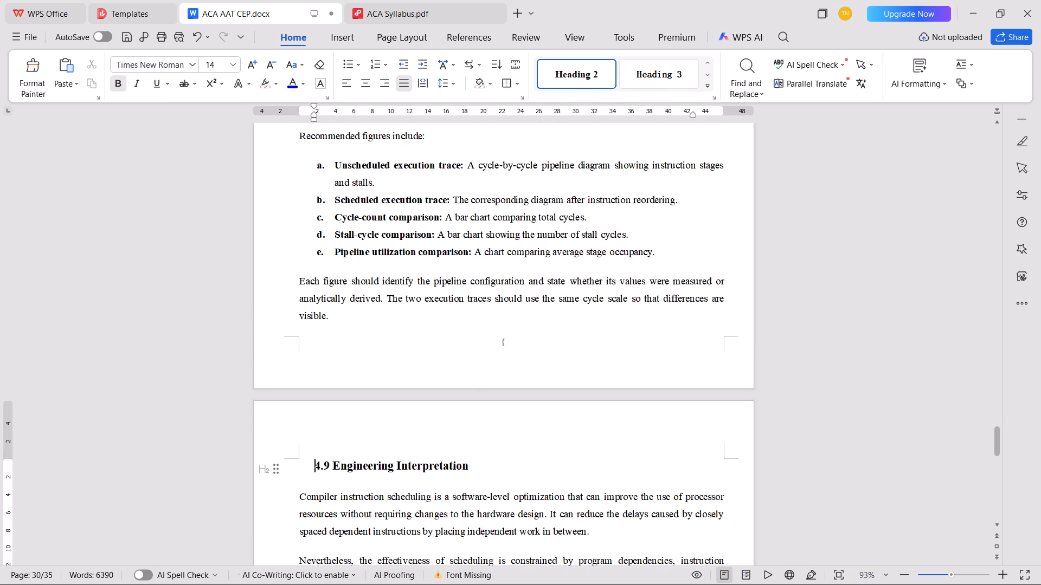
pyautogui.press('BackSpace')
pyautogui.press('Down')
pyautogui.press('Left')
pyautogui.press('space')
pyautogui.write(':')
# Remove the indent of the 4.10 Practical Applications heading, append " :" to it and save the document.
pyautogui.scroll(-7, 215, 545)
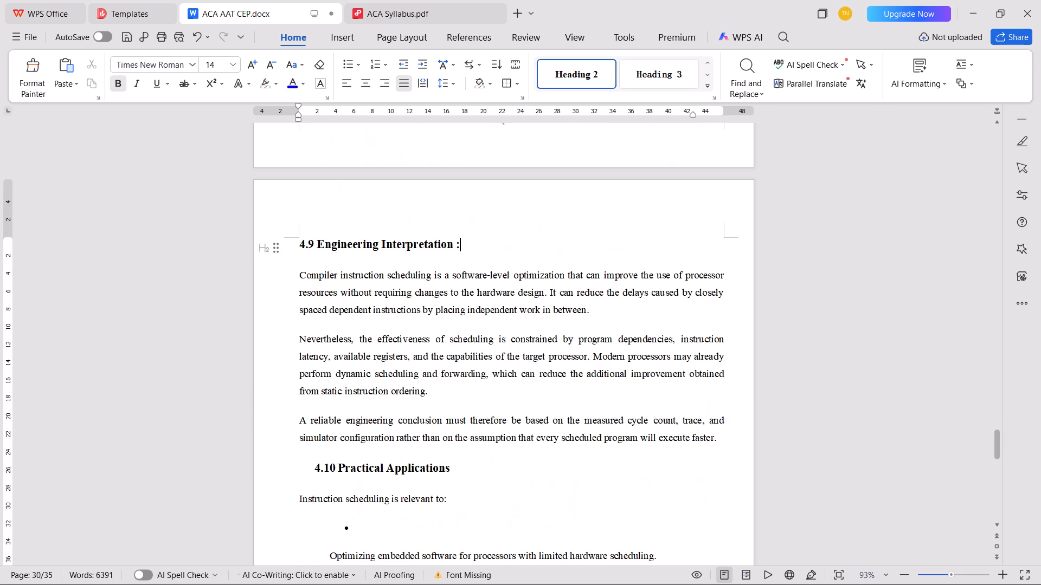
pyautogui.click(319, 466)
pyautogui.press('Left')
pyautogui.press('BackSpace')
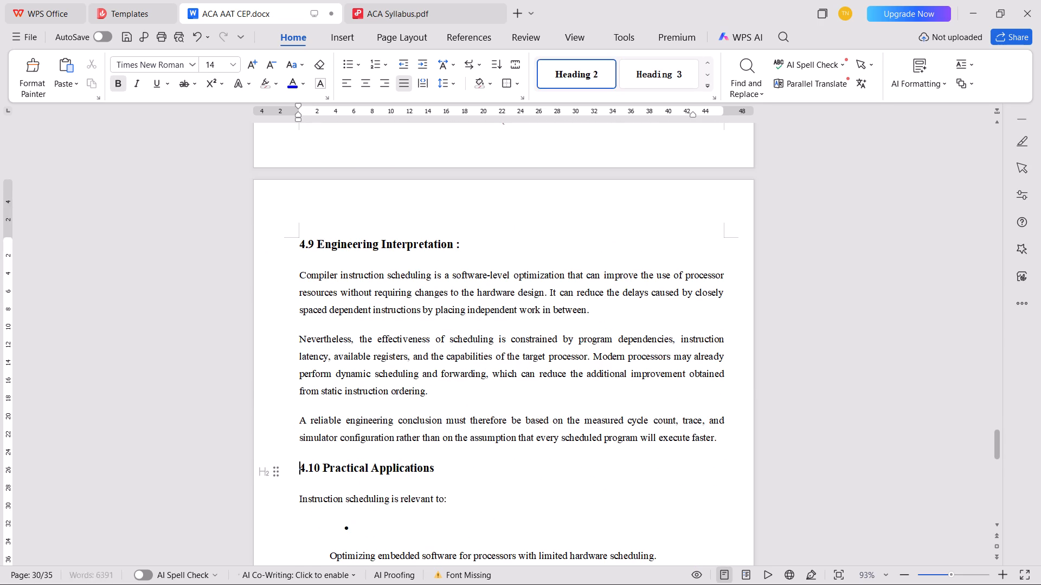
pyautogui.press('Down')
pyautogui.press('Left')
pyautogui.press('space')
pyautogui.write(':')
pyautogui.hotkey('ctrl', 's')
# Delete the empty bullet lines before the embedded software and generated machine code items in section 4.10.
pyautogui.scroll(-6, 317, 467)
pyautogui.click(401, 321)
pyautogui.press('BackSpace')
pyautogui.press('BackSpace')
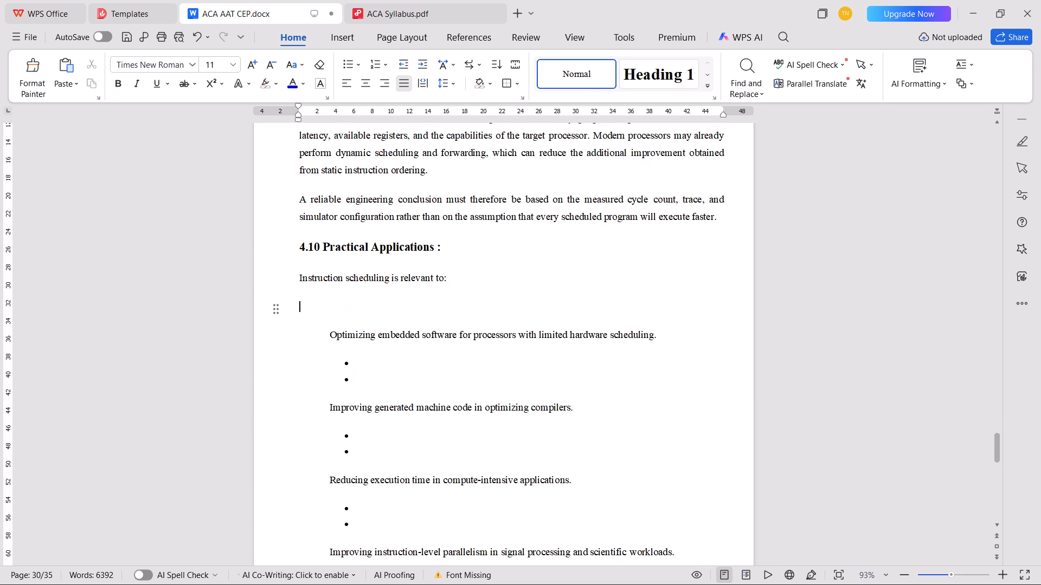
pyautogui.press('BackSpace')
pyautogui.click(390, 366)
pyautogui.press('BackSpace')
pyautogui.press('BackSpace')
pyautogui.press('BackSpace')
pyautogui.press('BackSpace')
# Delete the empty bullet lines before the execution time and instruction-level parallelism items in section 4.10.
pyautogui.click(388, 401)
pyautogui.press('BackSpace')
pyautogui.press('BackSpace')
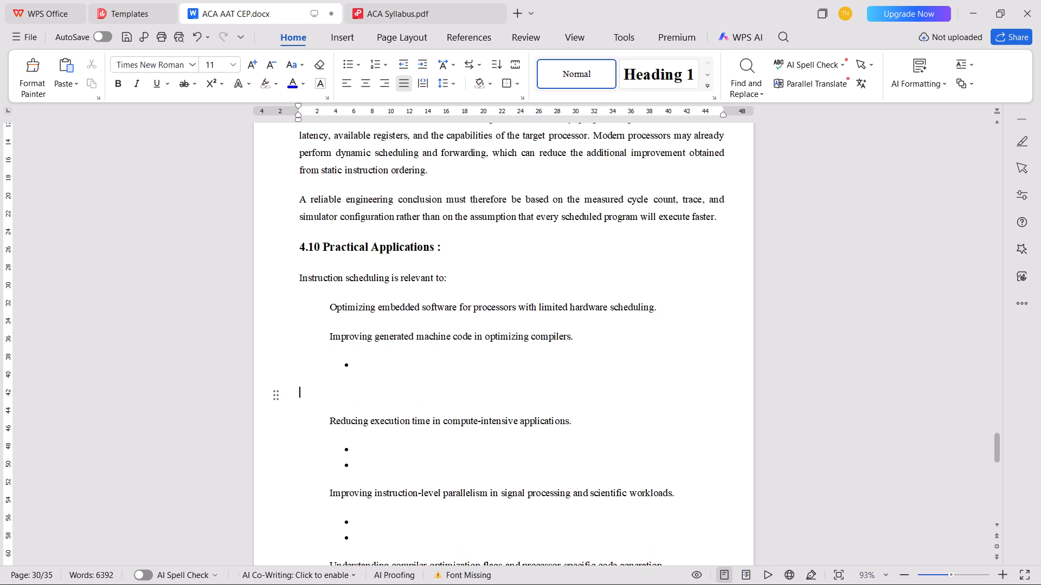
pyautogui.press('BackSpace')
pyautogui.press('BackSpace')
pyautogui.click(384, 426)
pyautogui.press('BackSpace')
pyautogui.press('BackSpace')
pyautogui.press('BackSpace')
pyautogui.press('BackSpace')
# Delete the empty bullet lines around the compiler optimization flags and software-hardware interaction items in section 4.10.
pyautogui.click(378, 458)
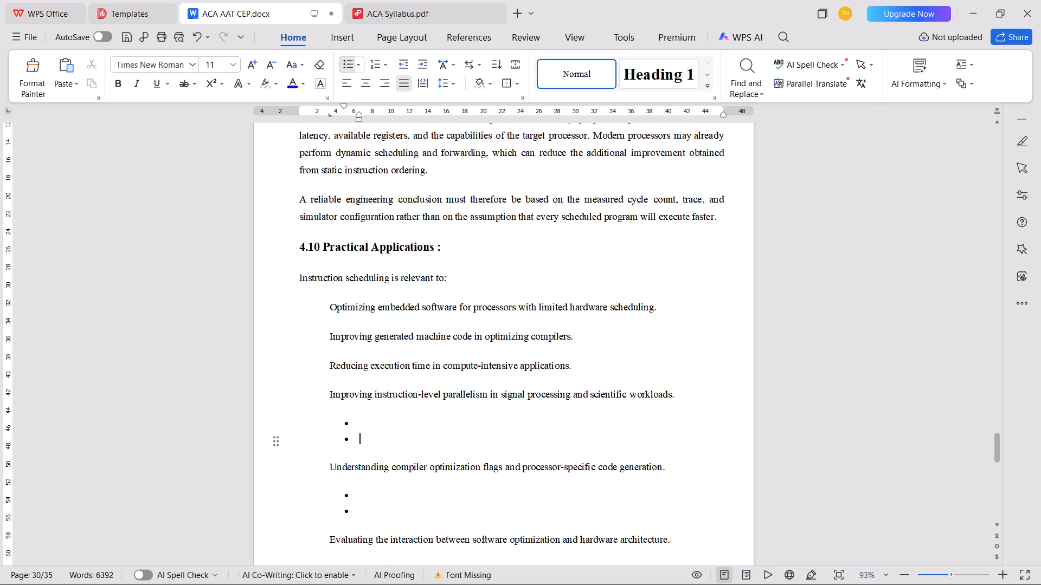
pyautogui.press('BackSpace')
pyautogui.press('BackSpace')
pyautogui.press('BackSpace')
pyautogui.press('BackSpace')
pyautogui.click(389, 478)
pyautogui.press('BackSpace')
pyautogui.press('BackSpace')
pyautogui.press('BackSpace')
pyautogui.press('BackSpace')
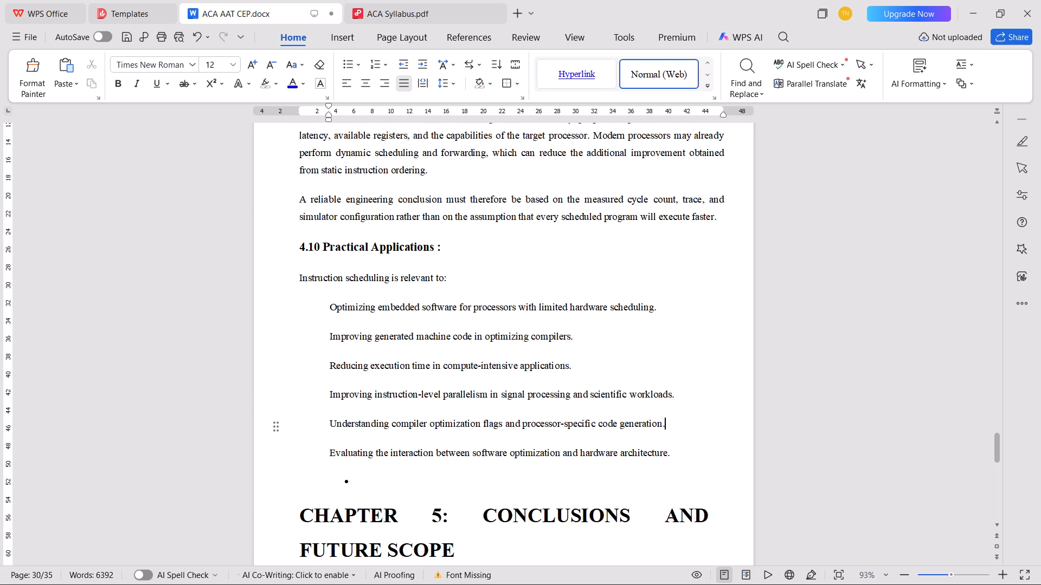
pyautogui.click(388, 487)
pyautogui.press('BackSpace')
pyautogui.press('BackSpace')
pyautogui.press('BackSpace')
# Turn the six practical application items in section 4.10 into an indented a., b., c. list with bold letters.
pyautogui.moveTo(675, 455); pyautogui.dragTo(381, 443)
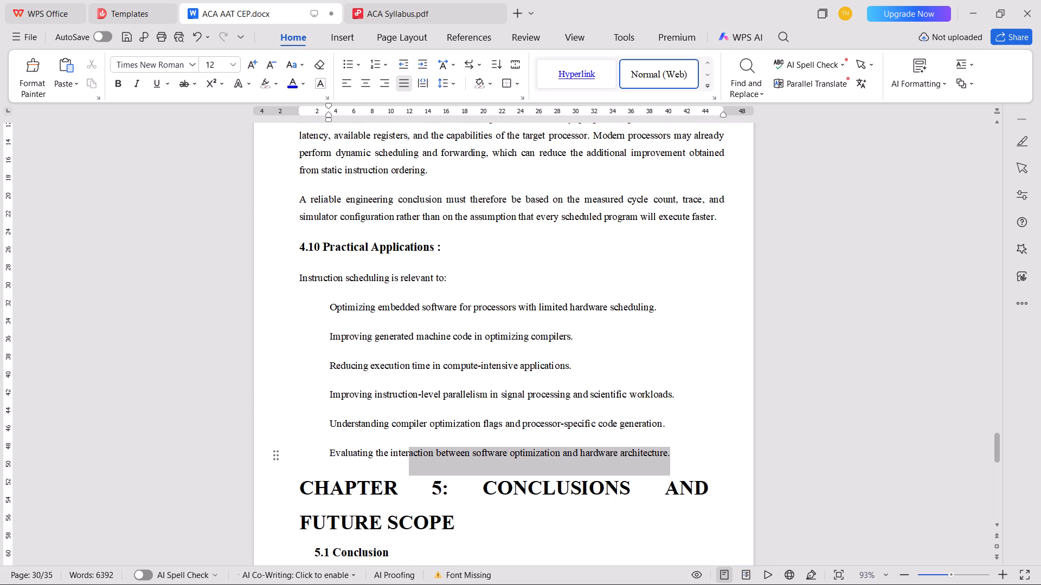
pyautogui.moveTo(381, 443); pyautogui.dragTo(319, 314)
pyautogui.click(387, 64)
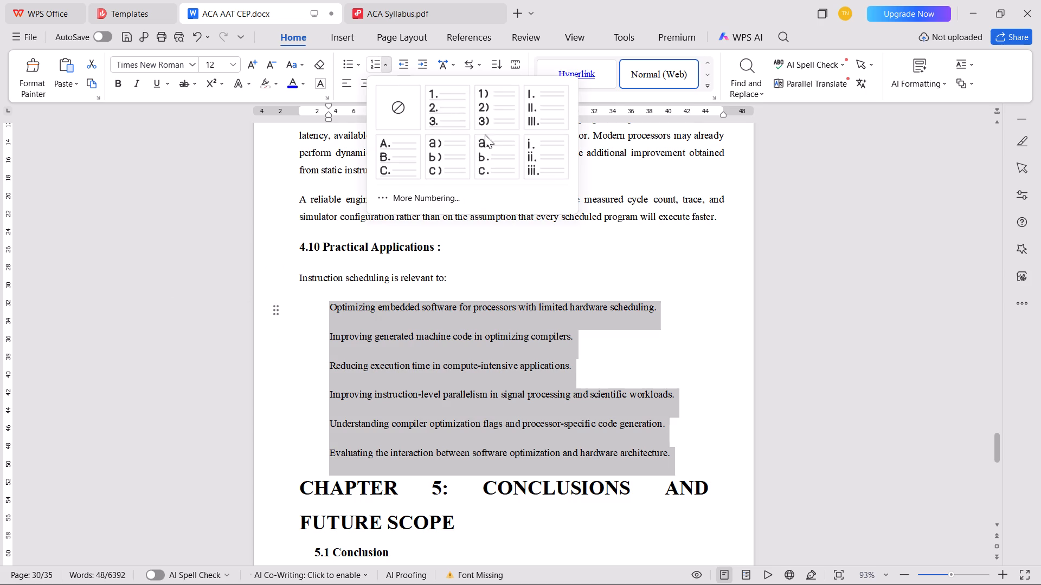
pyautogui.click(505, 159)
pyautogui.press('Tab')
pyautogui.click(323, 307)
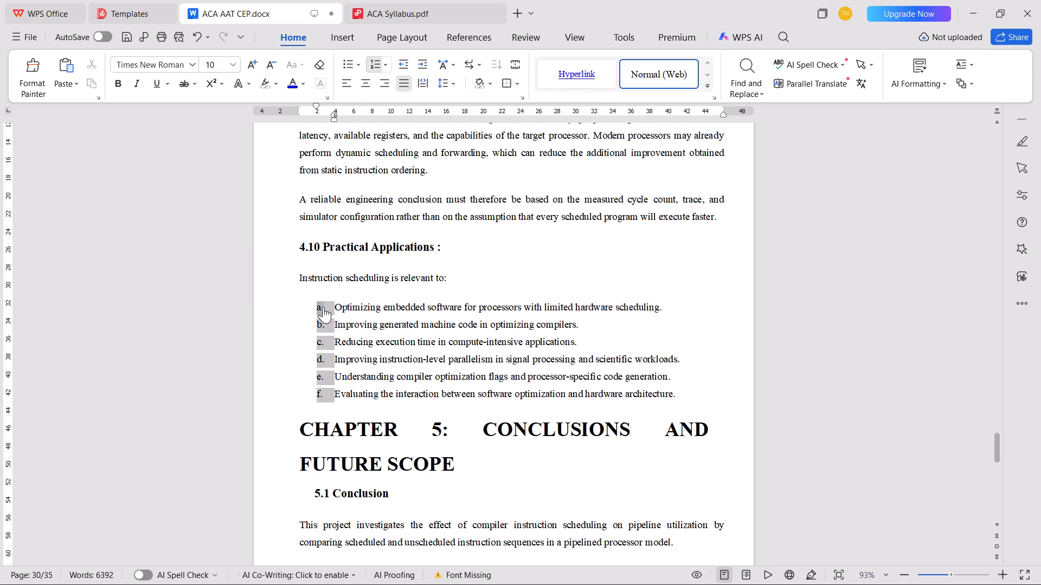
pyautogui.hotkey('ctrl', 'b')
# Insert a blank page after the last section 4.10 item and delete the surplus empty lines, so Chapter 5 starts on a new page.
pyautogui.click(698, 389)
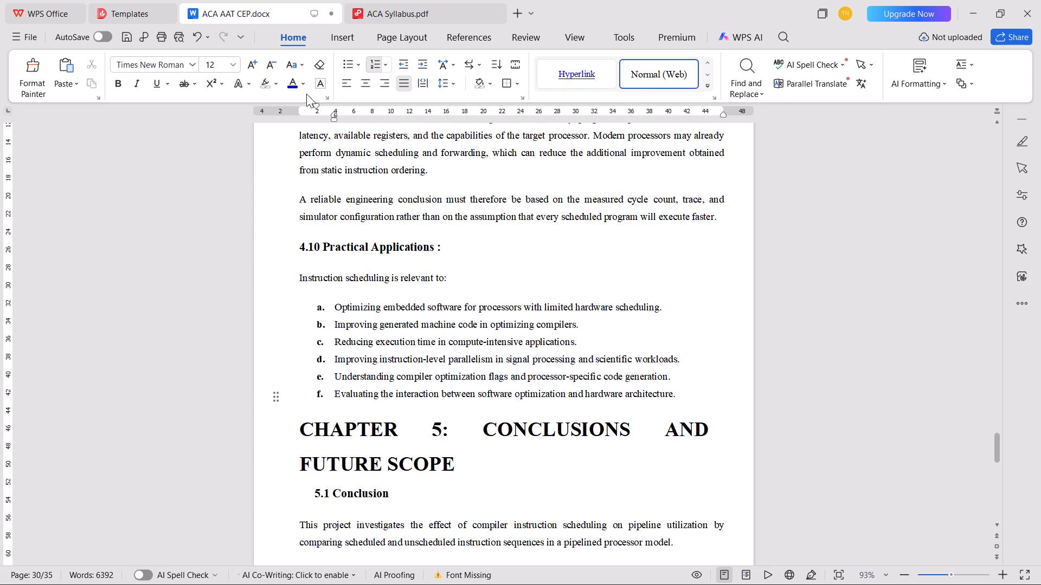
pyautogui.click(335, 37)
pyautogui.click(54, 90)
pyautogui.click(61, 114)
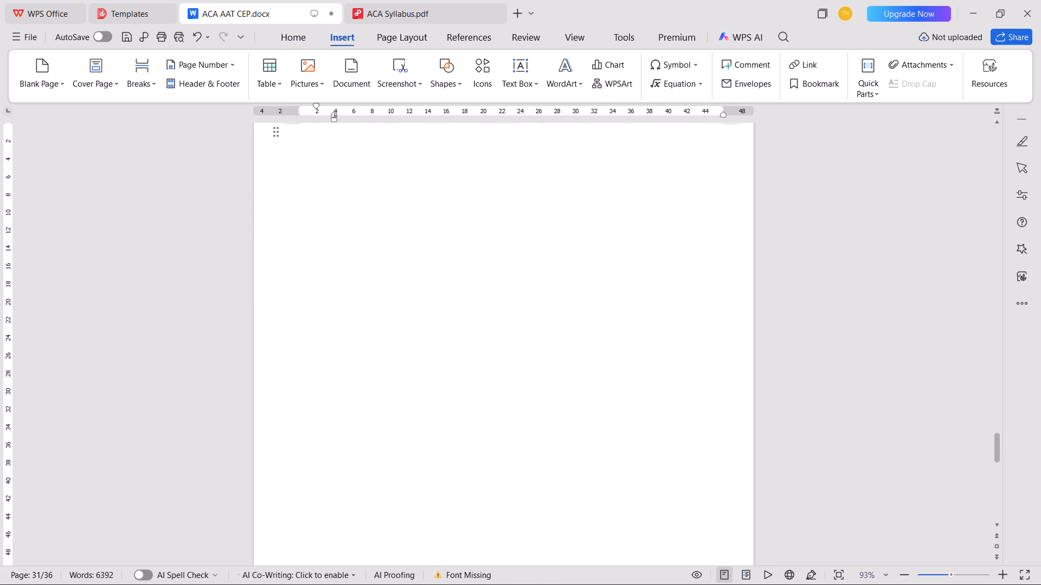
pyautogui.press('Right')
pyautogui.press('Right')
pyautogui.press('BackSpace')
pyautogui.press('BackSpace')
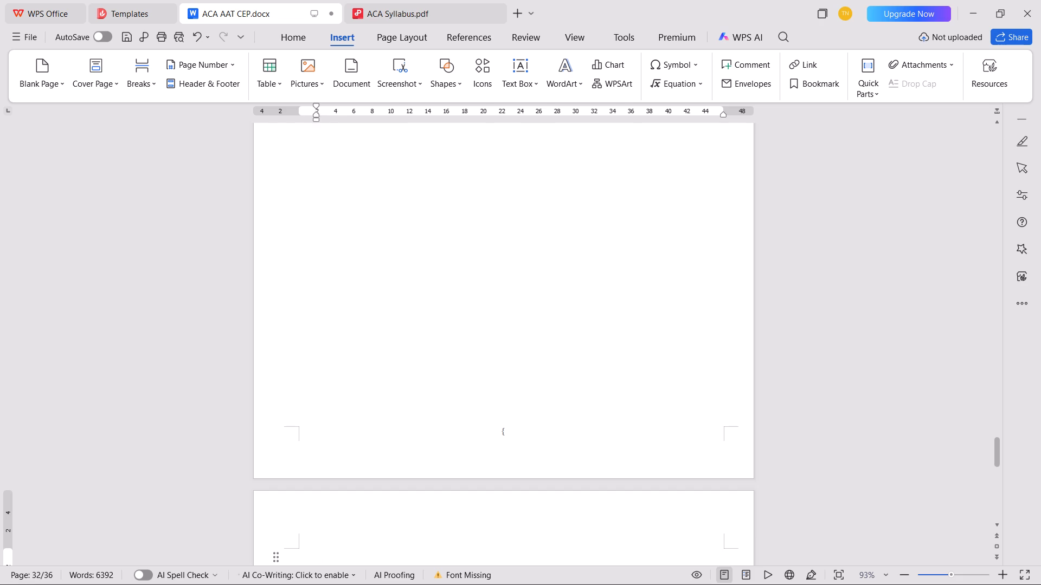
pyautogui.scroll(-3, 364, 228)
pyautogui.press('Down')
pyautogui.press('BackSpace')
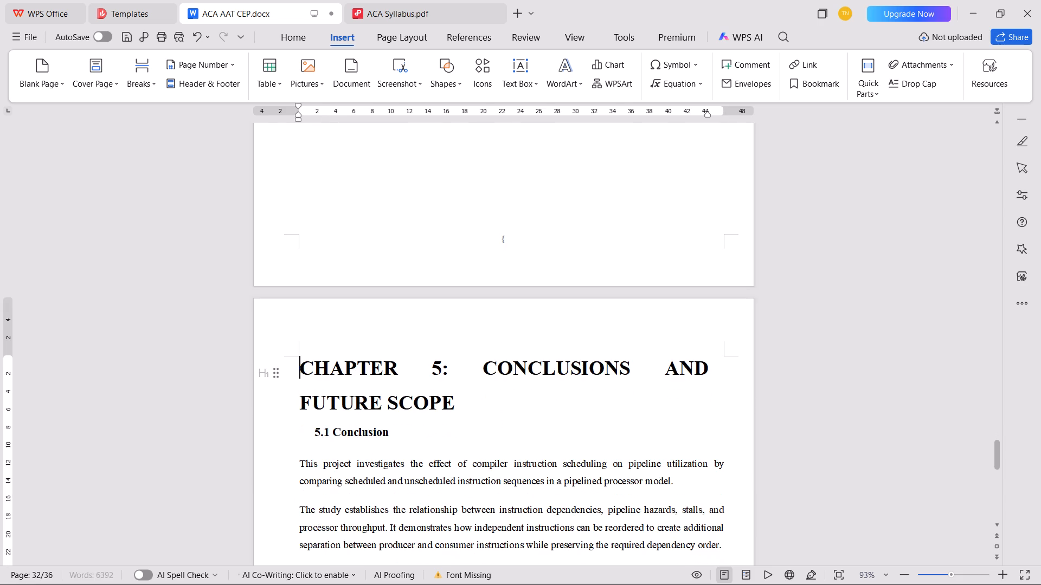
pyautogui.press('BackSpace')
pyautogui.press('Right')
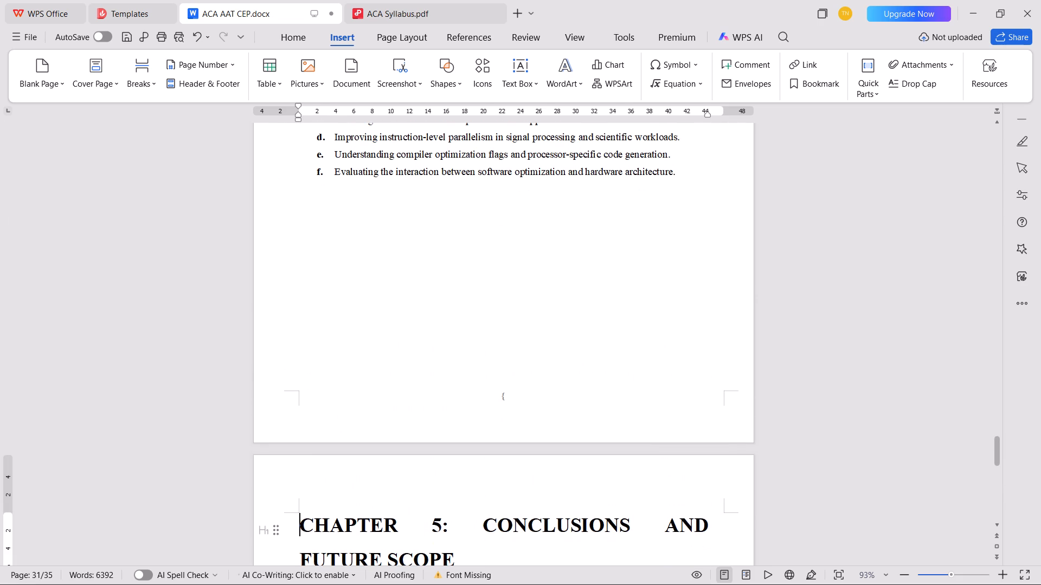
# Split the Chapter 5 title into centred lines "CHAPTER 5" and "CONCLUSIONS AND FUTURE SCOPE", dropping the colon.
pyautogui.scroll(-5, 496, 350)
pyautogui.click(484, 307)
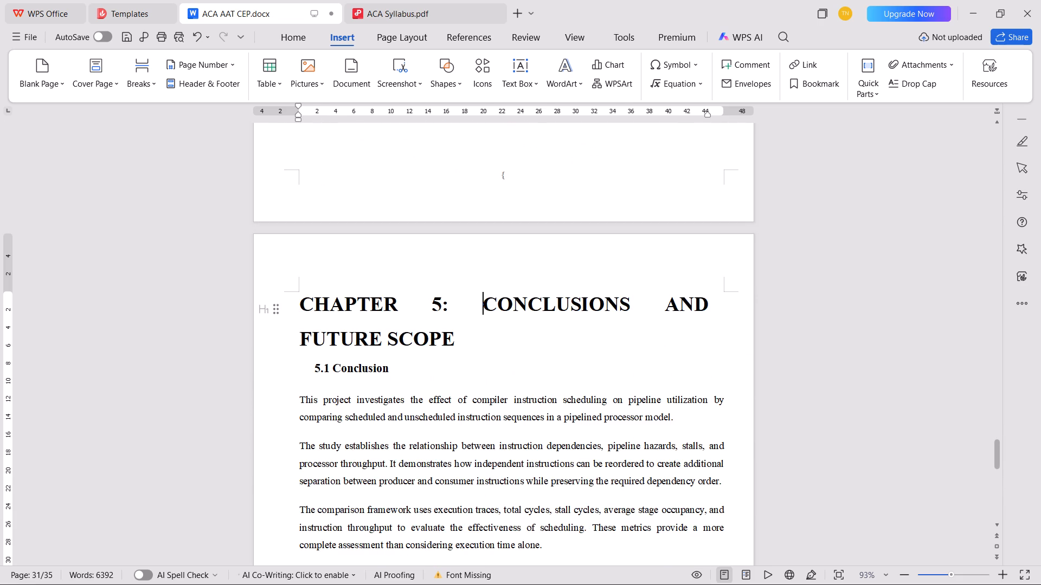
pyautogui.press('BackSpace')
pyautogui.press('BackSpace')
pyautogui.press('Return')
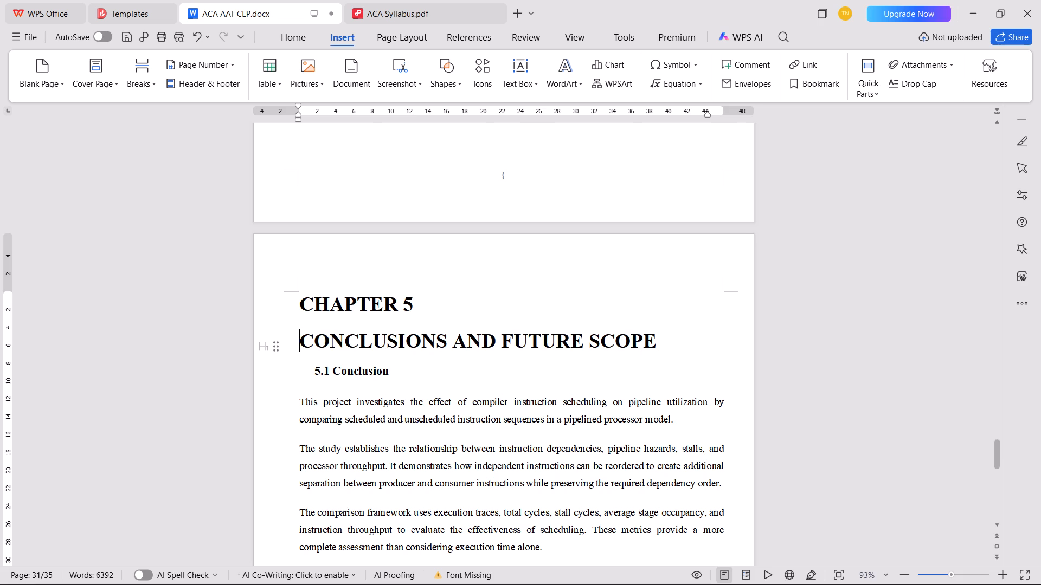
pyautogui.moveTo(288, 340); pyautogui.dragTo(278, 300)
pyautogui.hotkey('ctrl', 'e')
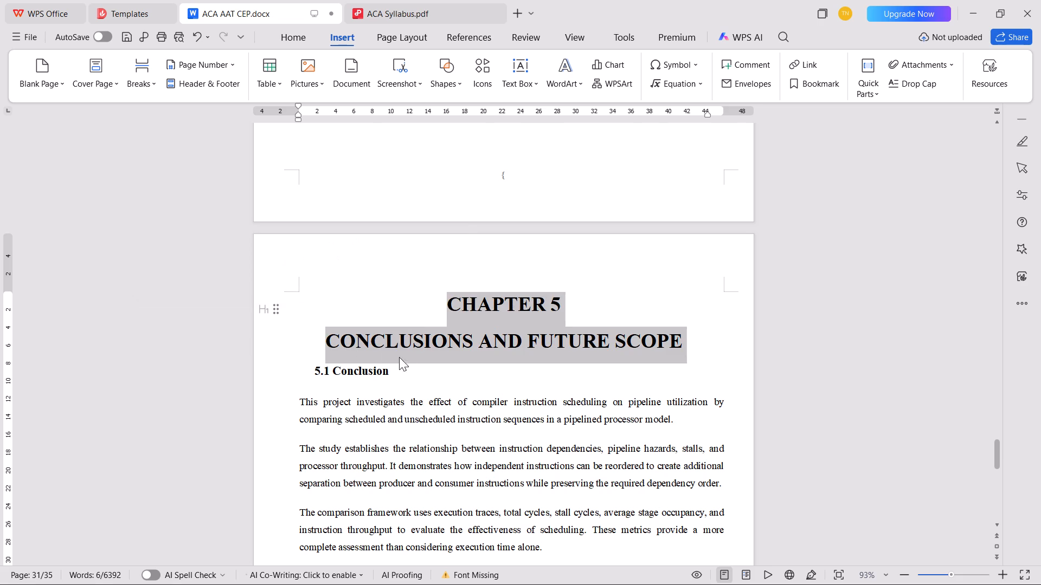
# Append " :" to the 5.1 Conclusion heading, remove its indent and save the document.
pyautogui.click(418, 373)
pyautogui.press('space')
pyautogui.write(':')
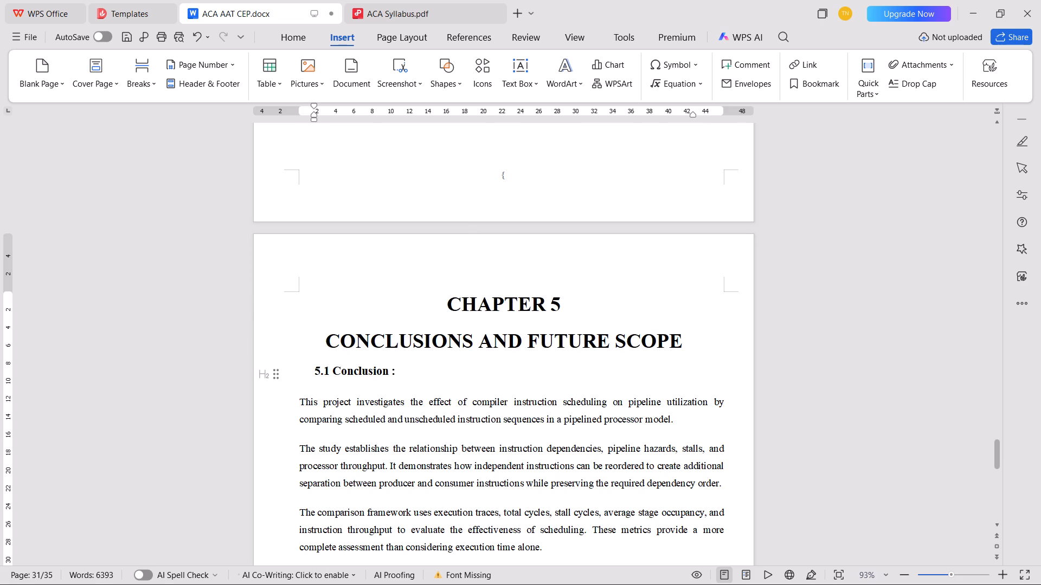
pyautogui.click(316, 370)
pyautogui.press('BackSpace')
pyautogui.hotkey('ctrl', 's')
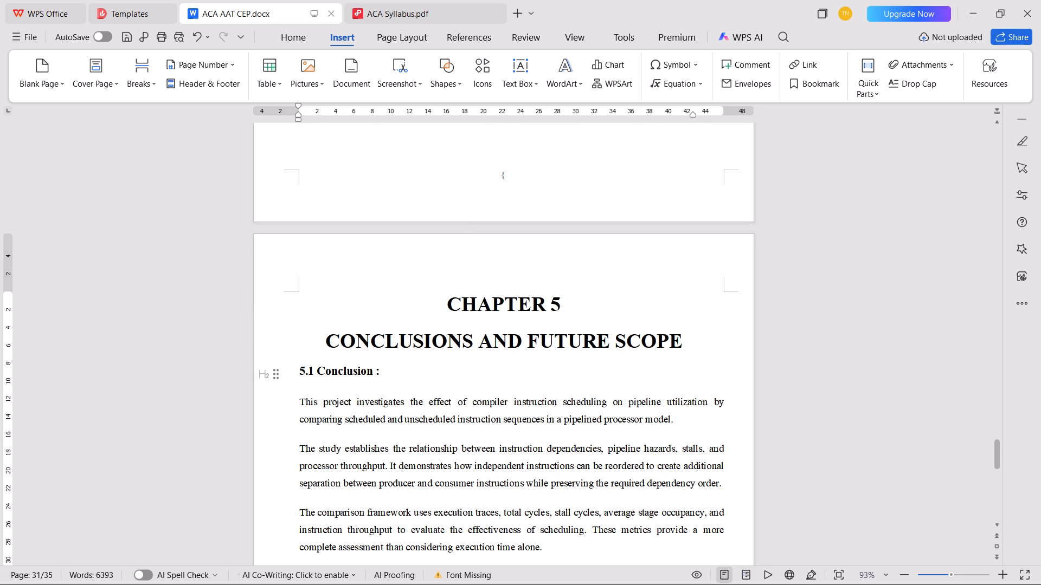
# Remove the indent of the 5.2 Learning Outcomes heading and append " :" to it.
pyautogui.scroll(-8, 319, 371)
pyautogui.click(317, 372)
pyautogui.press('BackSpace')
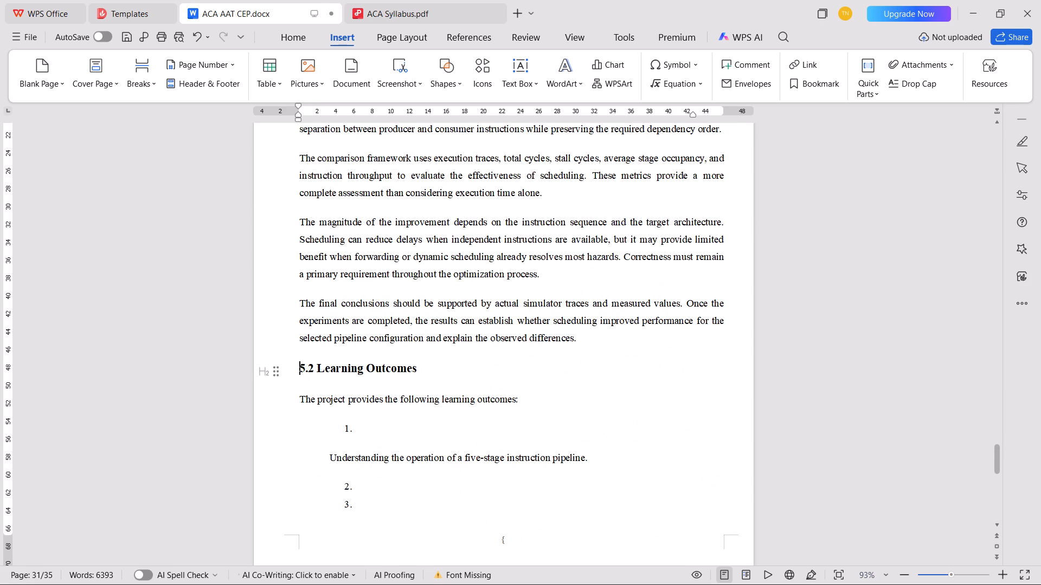
pyautogui.click(457, 366)
pyautogui.press('space')
pyautogui.write(':')
# Delete the empty numbered lines before the five-stage pipeline and RAW dependencies items in section 5.2.
pyautogui.scroll(-3, 438, 376)
pyautogui.click(409, 310)
pyautogui.press('BackSpace')
pyautogui.press('BackSpace')
pyautogui.press('BackSpace')
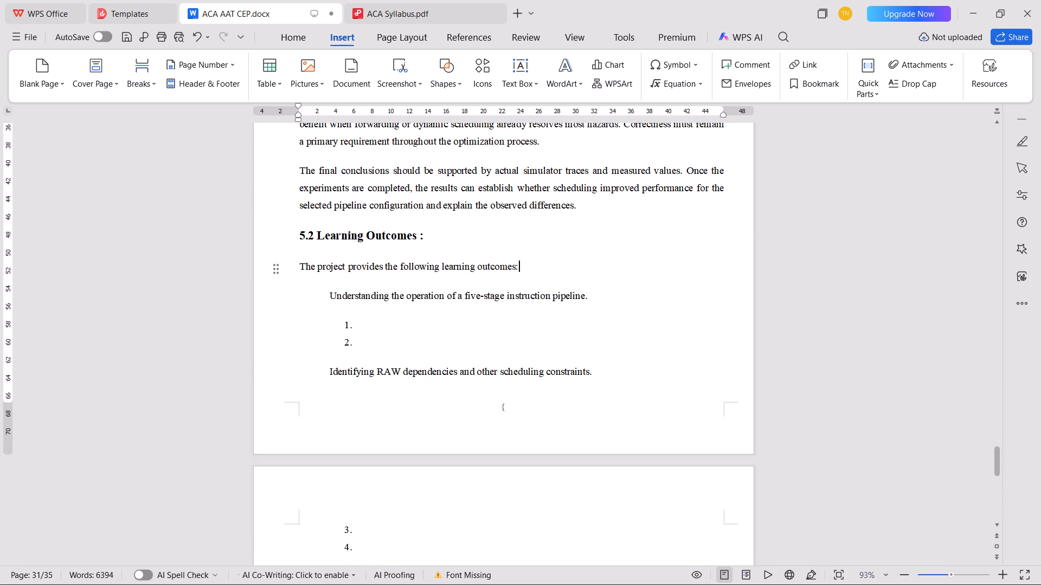
pyautogui.click(409, 368)
pyautogui.press('BackSpace')
pyautogui.press('d')
pyautogui.click(406, 341)
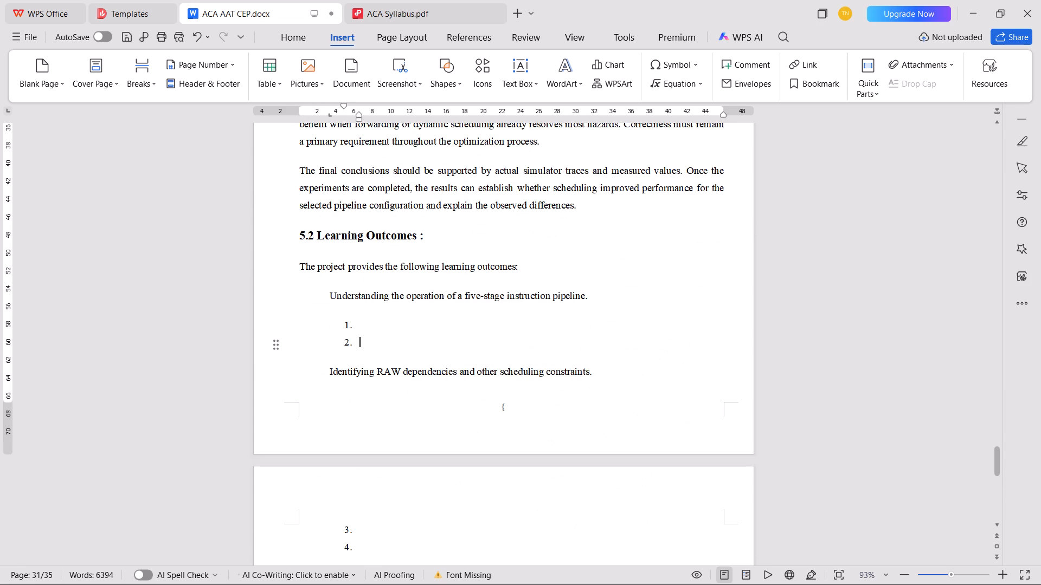
pyautogui.press('BackSpace')
pyautogui.press('BackSpace')
pyautogui.press('BackSpace')
pyautogui.press('BackSpace')
# Delete the empty numbered lines before the pipeline execution traces and compiler scheduling role items in section 5.2.
pyautogui.click(383, 399)
pyautogui.press('BackSpace')
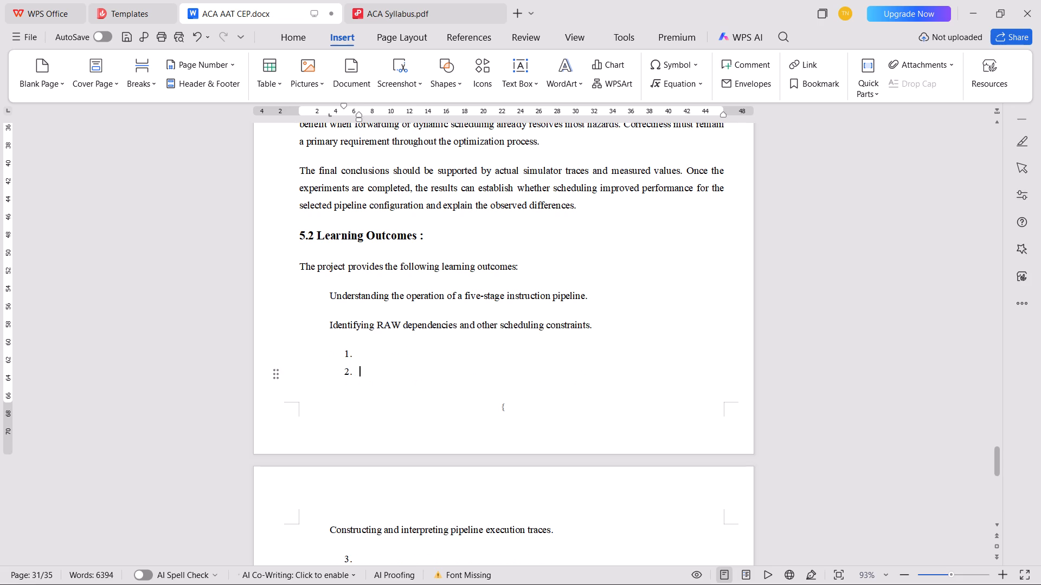
pyautogui.press('BackSpace')
pyautogui.press('BackSpace')
pyautogui.press('BackSpace')
pyautogui.click(378, 527)
pyautogui.press('BackSpace')
pyautogui.press('BackSpace')
pyautogui.press('BackSpace')
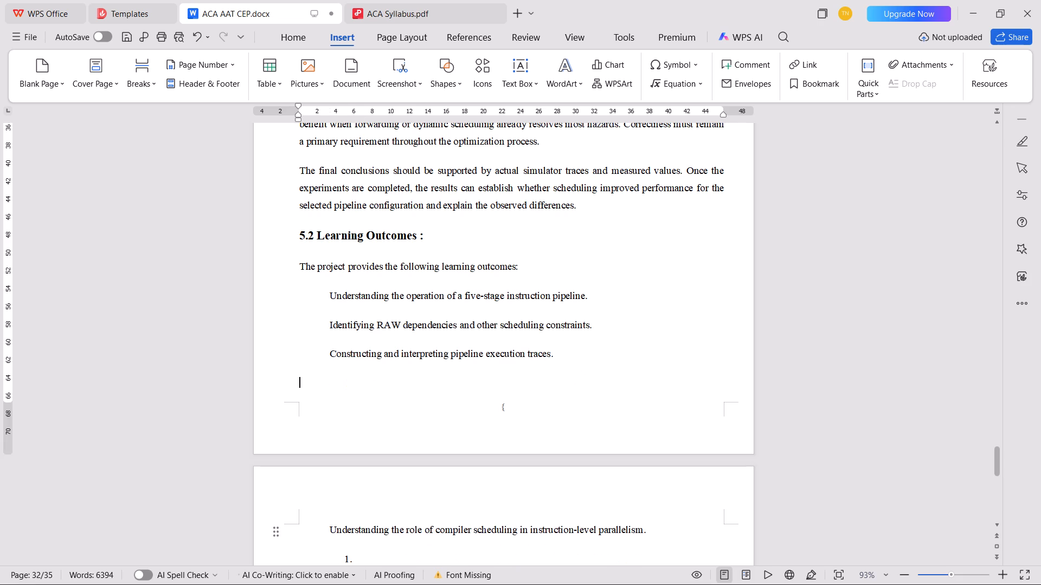
pyautogui.scroll(-3, 385, 473)
pyautogui.press('BackSpace')
# Delete the empty numbered lines before the performance metrics and optimization trade-offs items in section 5.2.
pyautogui.click(394, 428)
pyautogui.press('BackSpace')
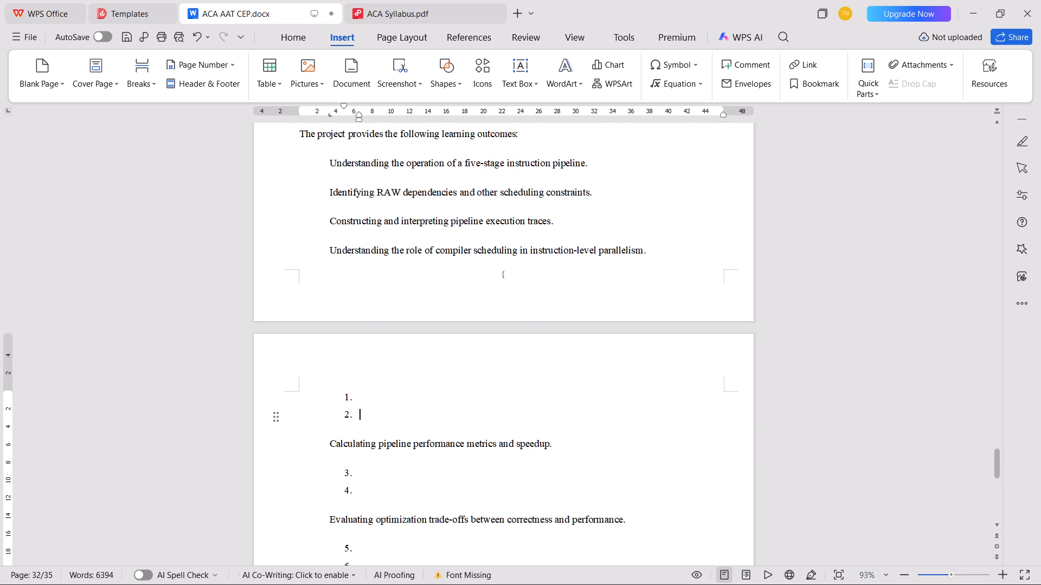
pyautogui.press('BackSpace')
pyautogui.press('BackSpace')
pyautogui.press('BackSpace')
pyautogui.click(381, 453)
pyautogui.press('BackSpace')
pyautogui.press('BackSpace')
pyautogui.press('BackSpace')
pyautogui.press('BackSpace')
# Delete the empty numbered lines around the item on limitations of simplified pipeline models in section 5.2.
pyautogui.click(384, 487)
pyautogui.press('BackSpace')
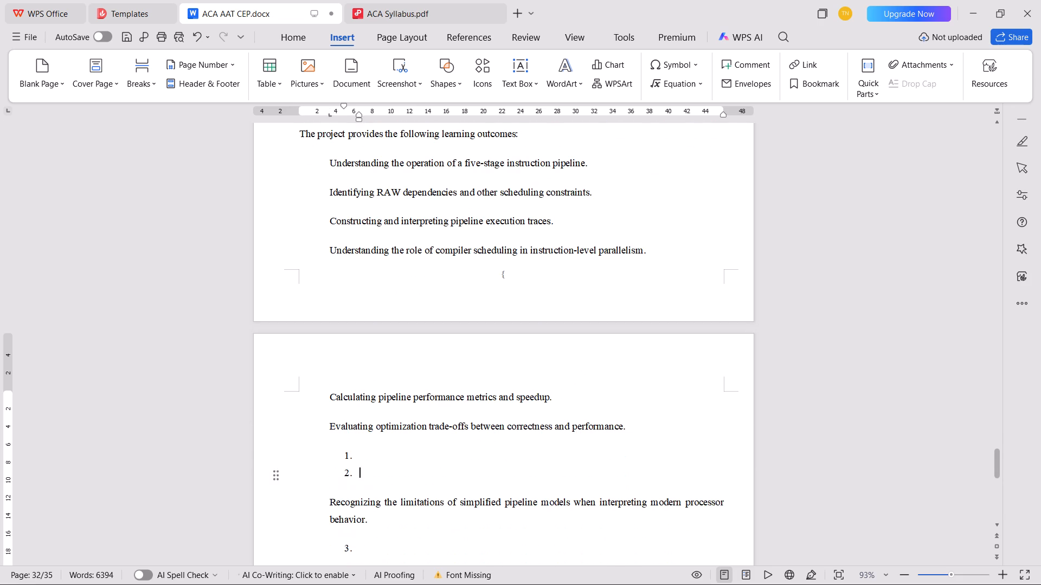
pyautogui.press('BackSpace')
pyautogui.press('BackSpace')
pyautogui.press('BackSpace')
pyautogui.click(398, 511)
pyautogui.press('BackSpace')
pyautogui.press('BackSpace')
pyautogui.press('BackSpace')
# Format the learning outcomes in section 5.2 as an indented a., b., c. list with bold letters.
pyautogui.moveTo(397, 483); pyautogui.dragTo(352, 469)
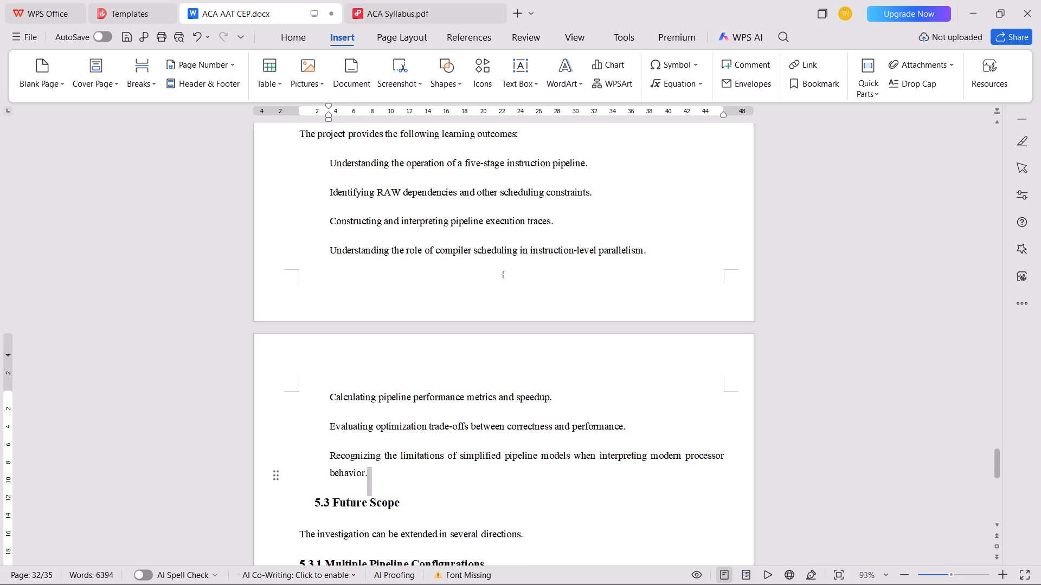
pyautogui.moveTo(352, 469); pyautogui.dragTo(322, 171)
pyautogui.click(292, 38)
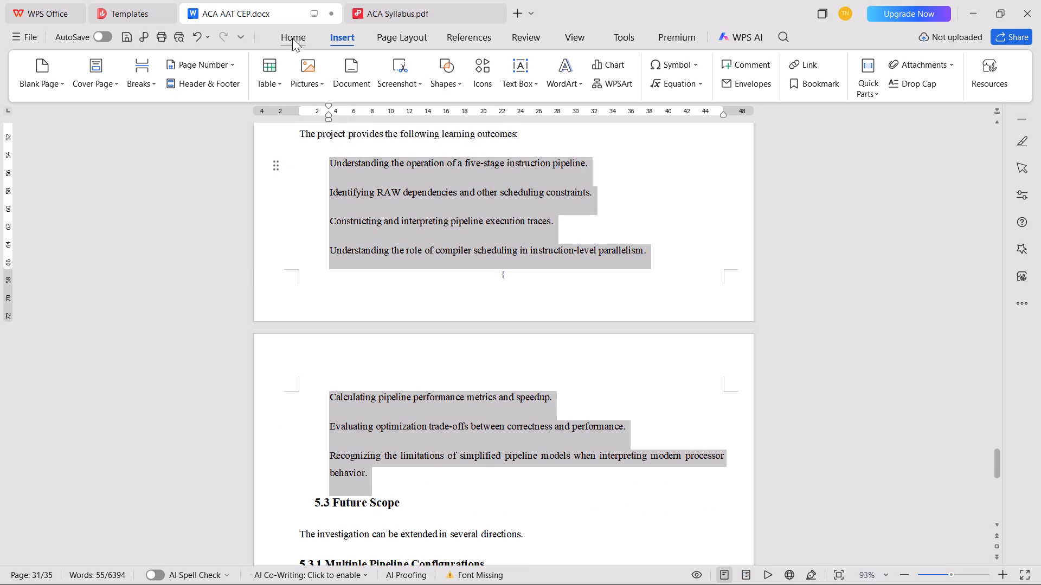
pyautogui.click(388, 68)
pyautogui.click(478, 158)
pyautogui.press('Tab')
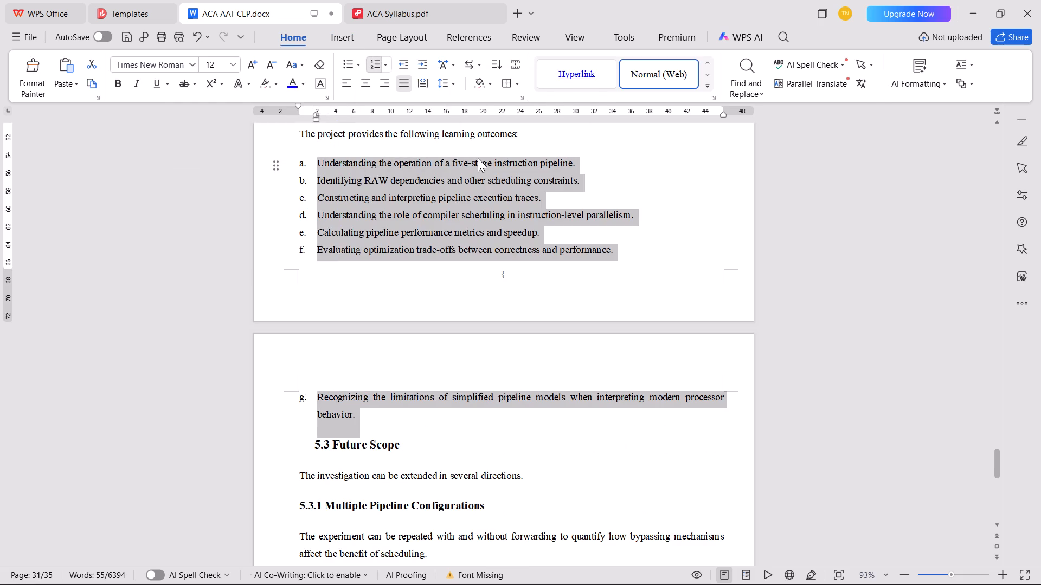
pyautogui.click(319, 166)
pyautogui.hotkey('ctrl', 'b')
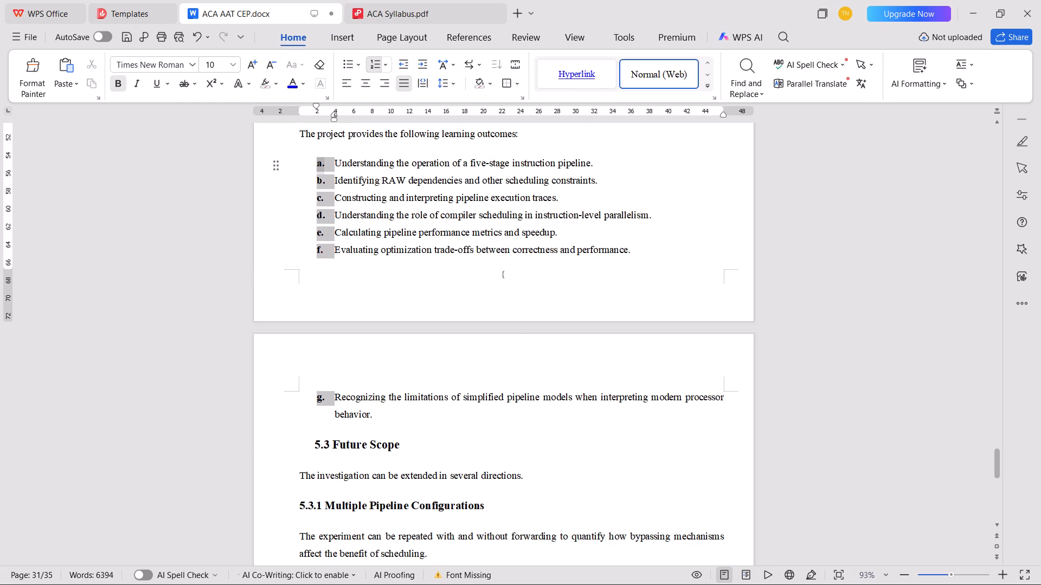
# Add a space and colon after the 5.3 Future Scope heading and remove its left indent.
pyautogui.click(440, 454)
pyautogui.press('space')
pyautogui.write(':')
pyautogui.click(316, 439)
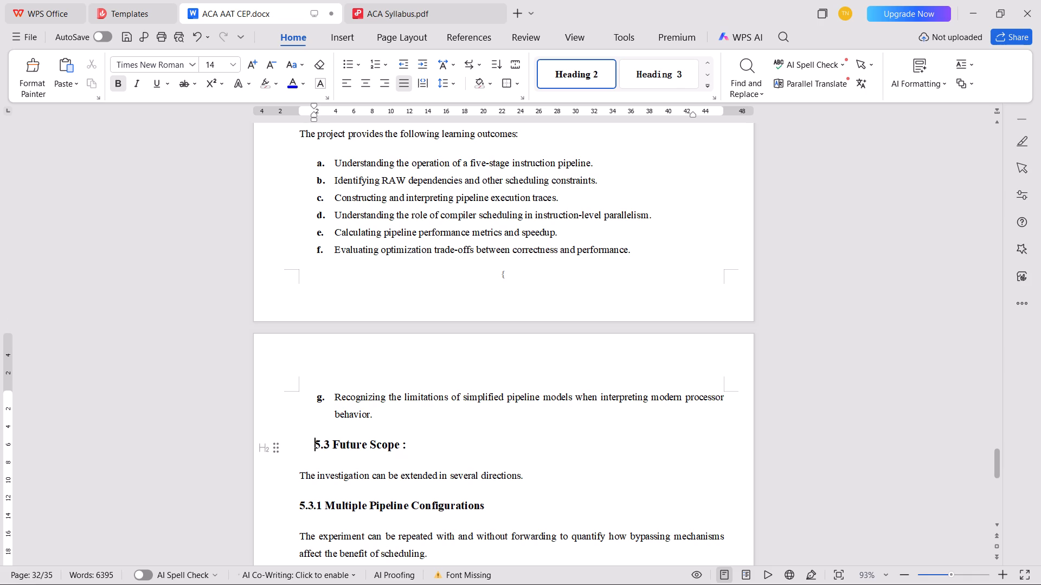
pyautogui.press('BackSpace')
# Add a space and colon to the end of headings 5.3.1, 5.3.2 and 5.3.3.
pyautogui.scroll(-6, 316, 439)
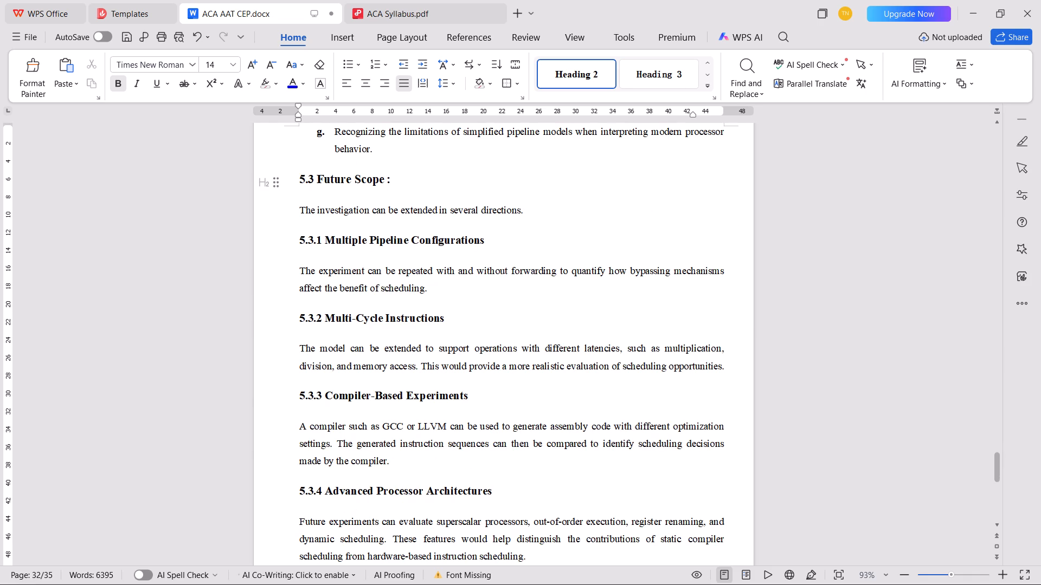
pyautogui.click(494, 240)
pyautogui.press('space')
pyautogui.write(':')
pyautogui.click(467, 330)
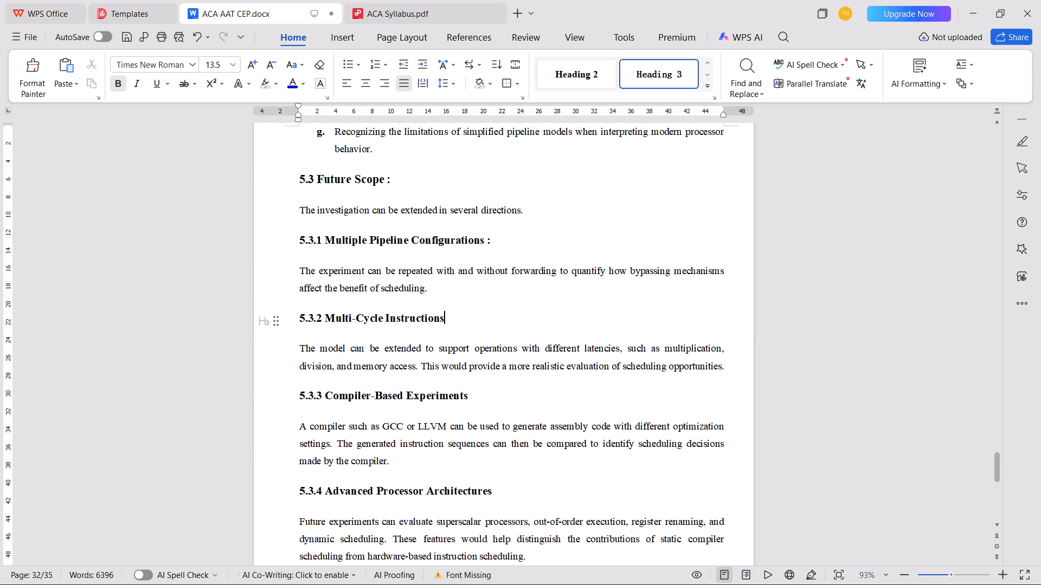
pyautogui.press('space')
pyautogui.write(':')
pyautogui.click(504, 396)
pyautogui.press('space')
pyautogui.write(':')
# Add a space and colon to the end of headings 5.3.4, 5.3.5 and 5.3.6.
pyautogui.scroll(-1, 394, 406)
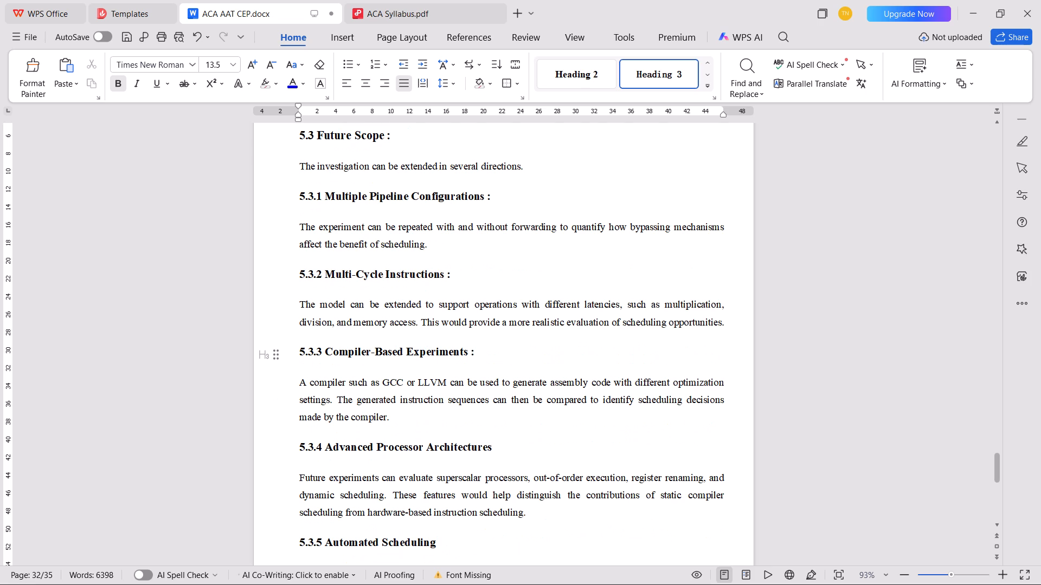
pyautogui.click(516, 452)
pyautogui.press('space')
pyautogui.write(':')
pyautogui.scroll(-2, 592, 413)
pyautogui.click(474, 450)
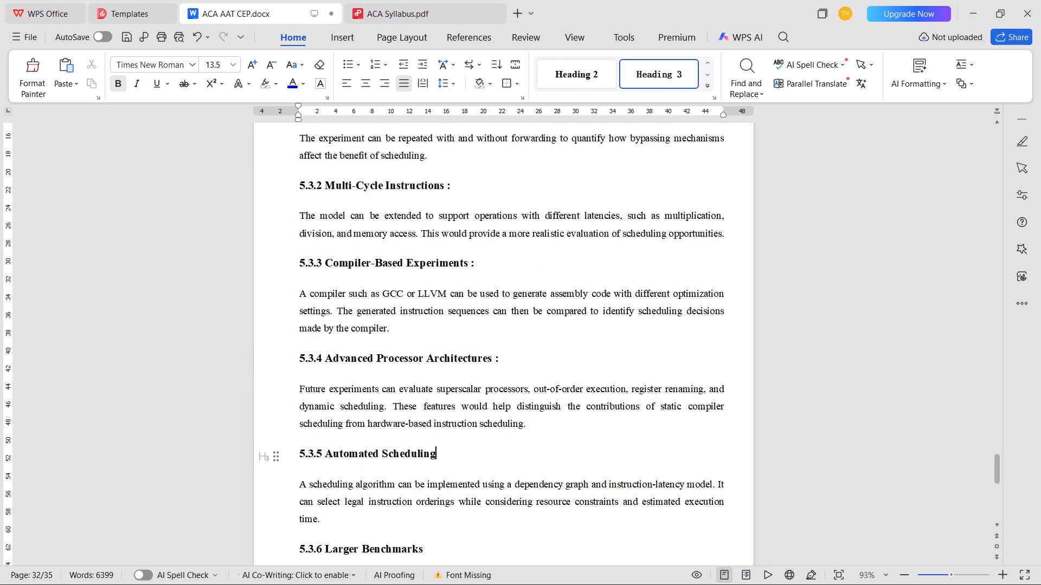
pyautogui.press('space')
pyautogui.write(':')
pyautogui.scroll(-3, 566, 491)
pyautogui.click(457, 431)
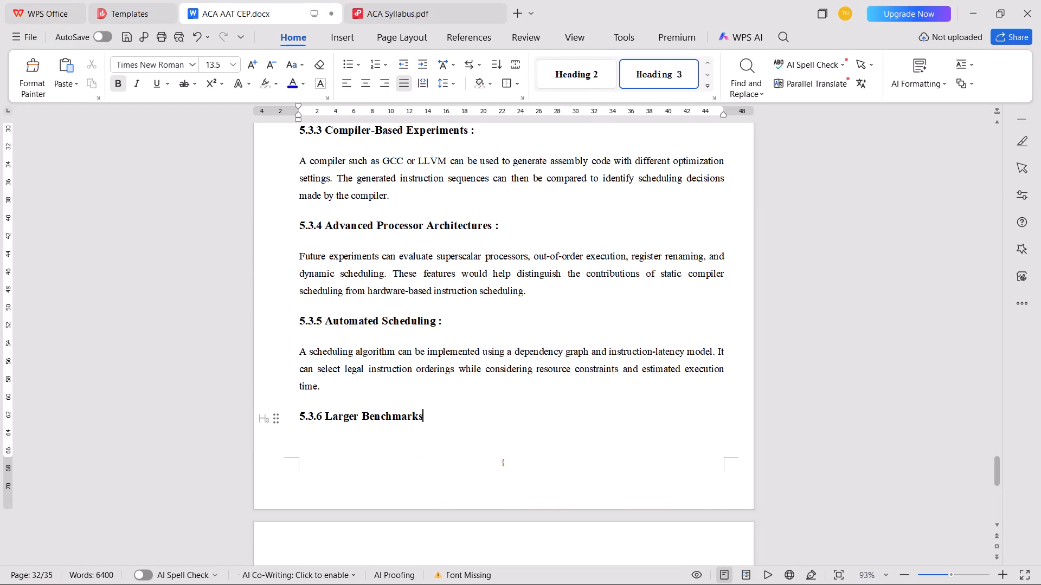
pyautogui.press('space')
pyautogui.write(':')
# Add a space and colon to the end of headings 5.3.7 and 5.3.8, and save the document.
pyautogui.scroll(-5, 336, 420)
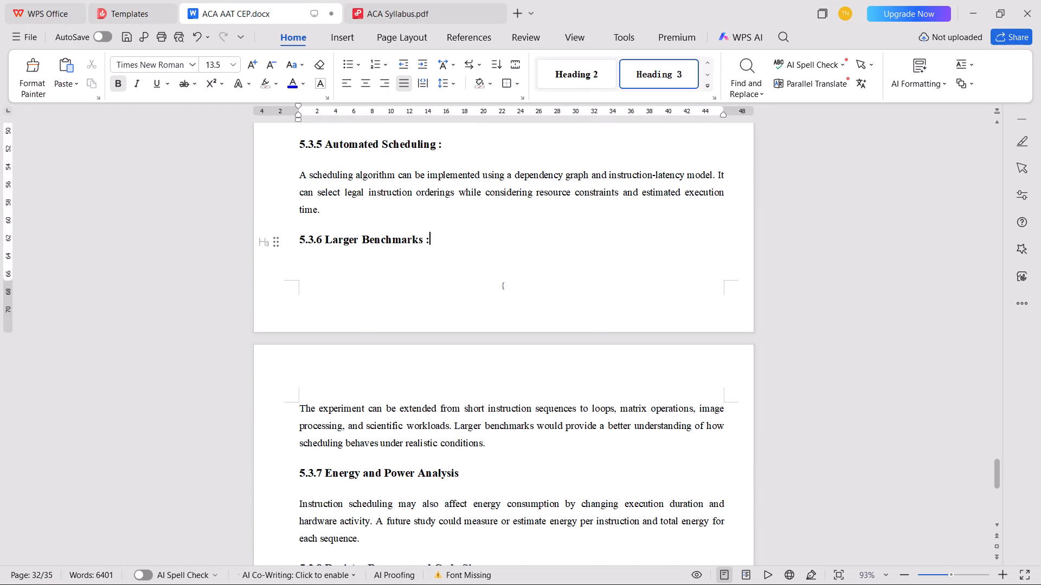
pyautogui.click(466, 479)
pyautogui.press('space')
pyautogui.write(':')
pyautogui.scroll(-4, 447, 472)
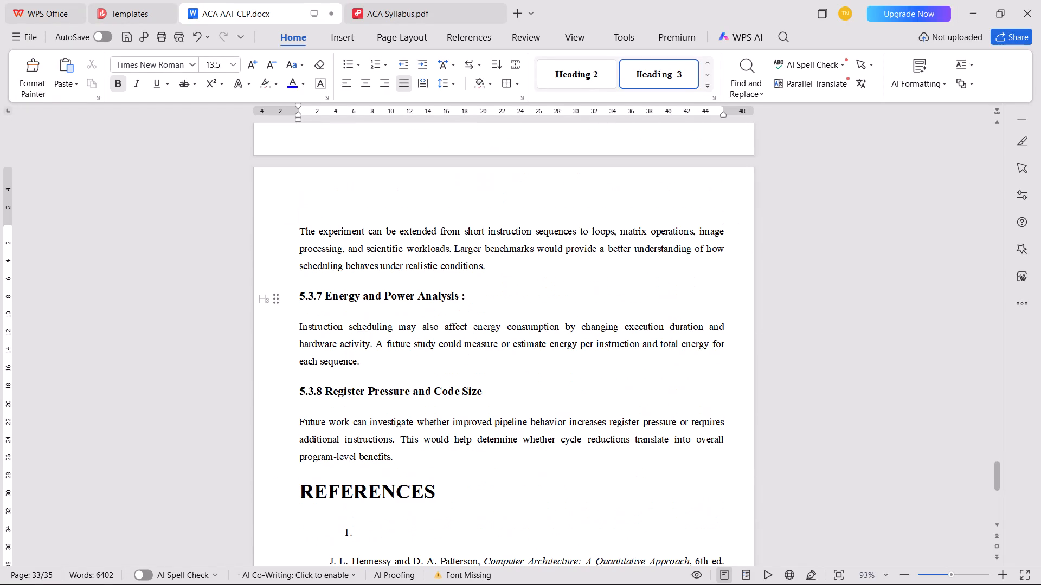
pyautogui.click(489, 395)
pyautogui.press('space')
pyautogui.write(':')
pyautogui.hotkey('ctrl', 's')
# Insert a blank page after section 5.3.8 and delete the surplus break and empty line so REFERENCES starts a new page.
pyautogui.click(475, 468)
pyautogui.click(325, 38)
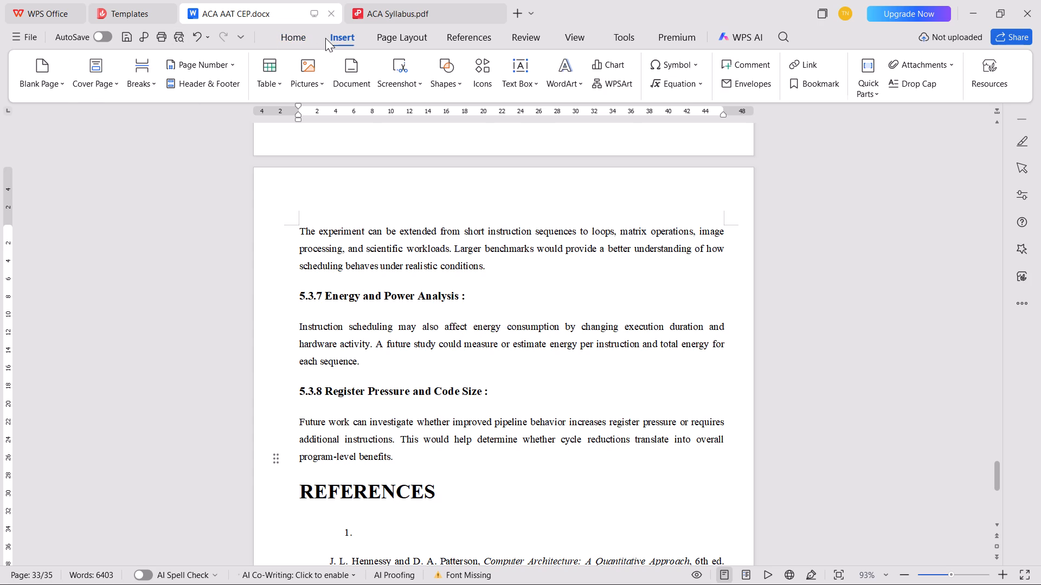
pyautogui.click(57, 88)
pyautogui.click(71, 119)
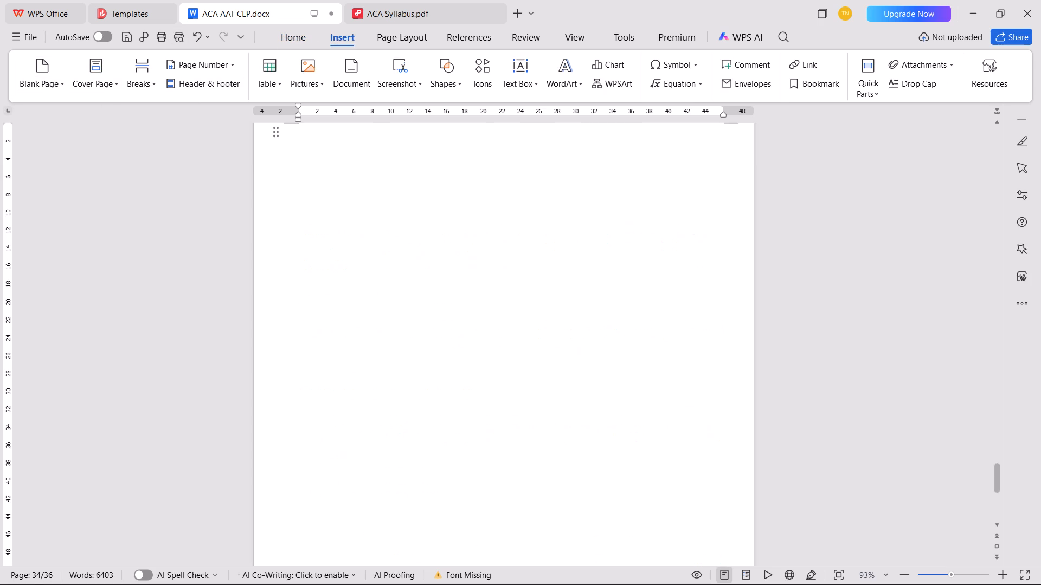
pyautogui.scroll(-12, 351, 251)
pyautogui.press('Right')
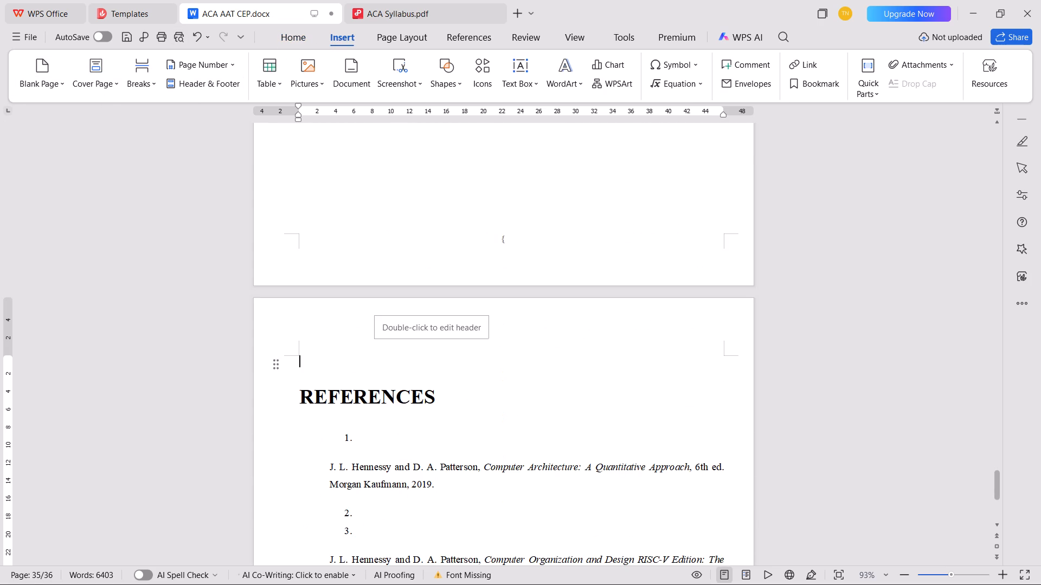
pyautogui.press('Right')
pyautogui.press('BackSpace')
pyautogui.press('BackSpace')
# Delete the empty numbered lines before the first two references, Computer Architecture and the RISC-V Edition.
pyautogui.scroll(-8, 327, 312)
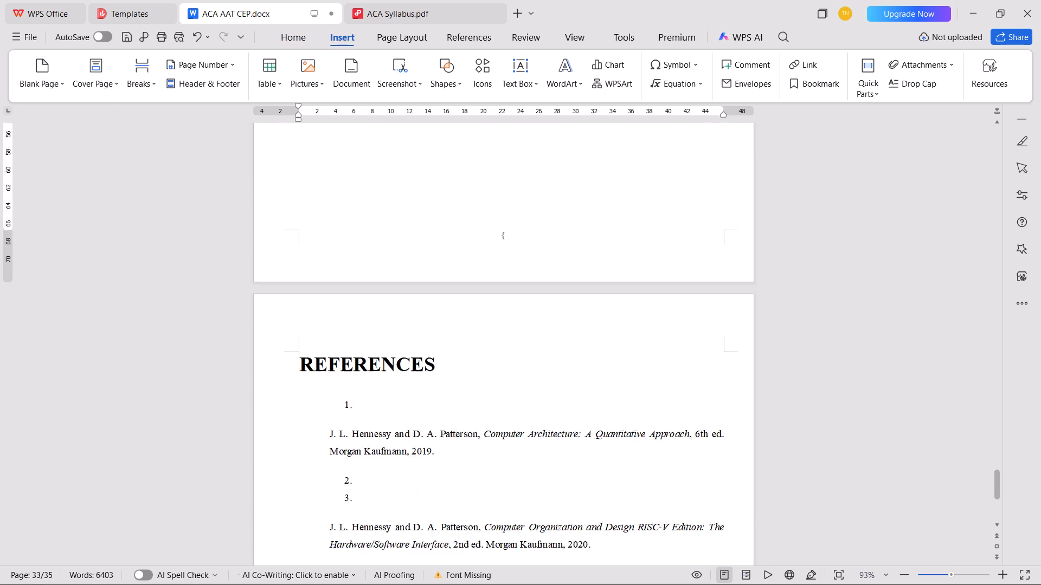
pyautogui.scroll(-2, 425, 254)
pyautogui.click(408, 270)
pyautogui.press('BackSpace')
pyautogui.press('BackSpace')
pyautogui.press('BackSpace')
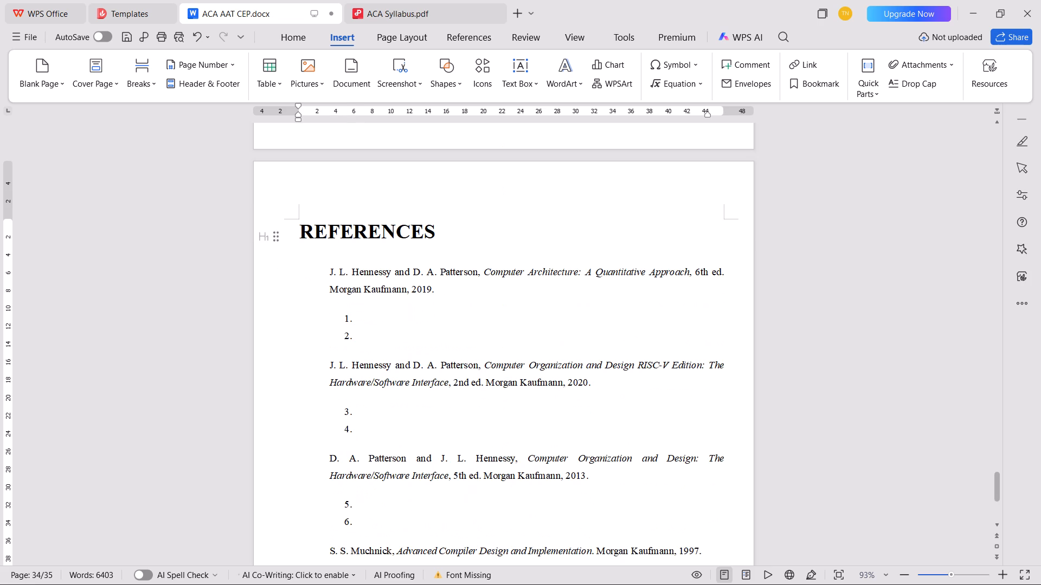
pyautogui.click(378, 343)
pyautogui.press('BackSpace')
pyautogui.press('BackSpace')
pyautogui.press('BackSpace')
pyautogui.press('BackSpace')
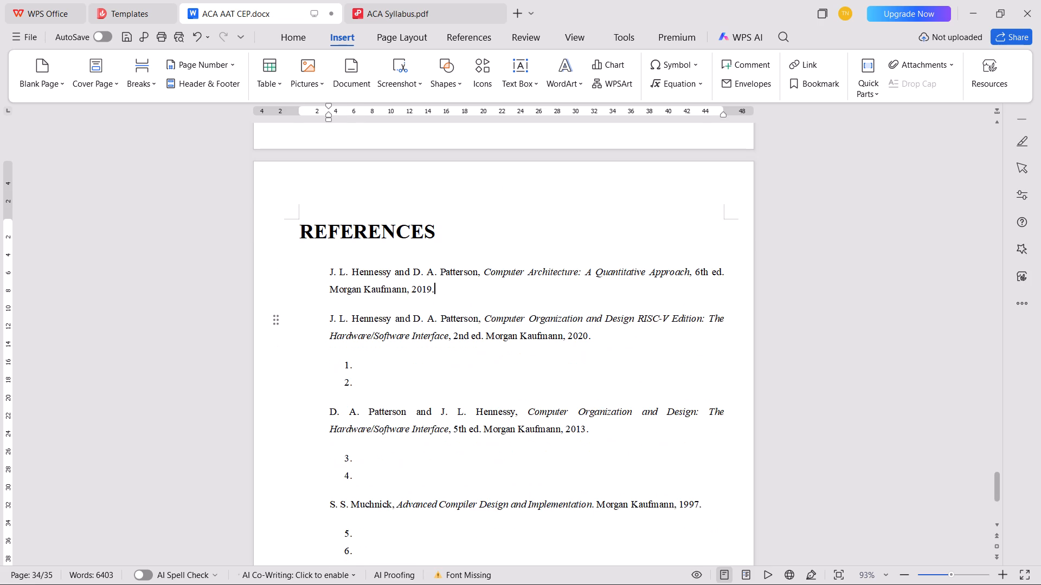
# Delete the empty numbered lines before the 2013 Computer Organization and Design and the Advanced Compiler Design references.
pyautogui.click(365, 383)
pyautogui.press('BackSpace')
pyautogui.press('BackSpace')
pyautogui.press('BackSpace')
pyautogui.press('BackSpace')
pyautogui.click(375, 435)
pyautogui.press('BackSpace')
pyautogui.press('BackSpace')
pyautogui.press('BackSpace')
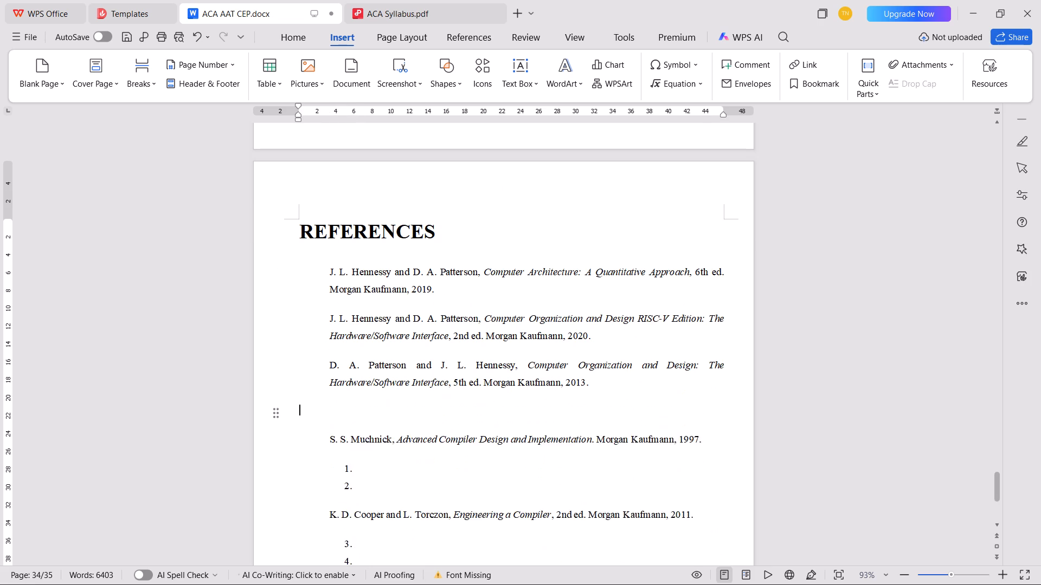
pyautogui.press('BackSpace')
# Delete the empty numbered lines before the Engineering a Compiler and Optimizing Compilers for Modern Architectures references.
pyautogui.click(382, 474)
pyautogui.press('BackSpace')
pyautogui.press('BackSpace')
pyautogui.press('BackSpace')
pyautogui.press('BackSpace')
pyautogui.click(378, 483)
pyautogui.press('BackSpace')
pyautogui.press('BackSpace')
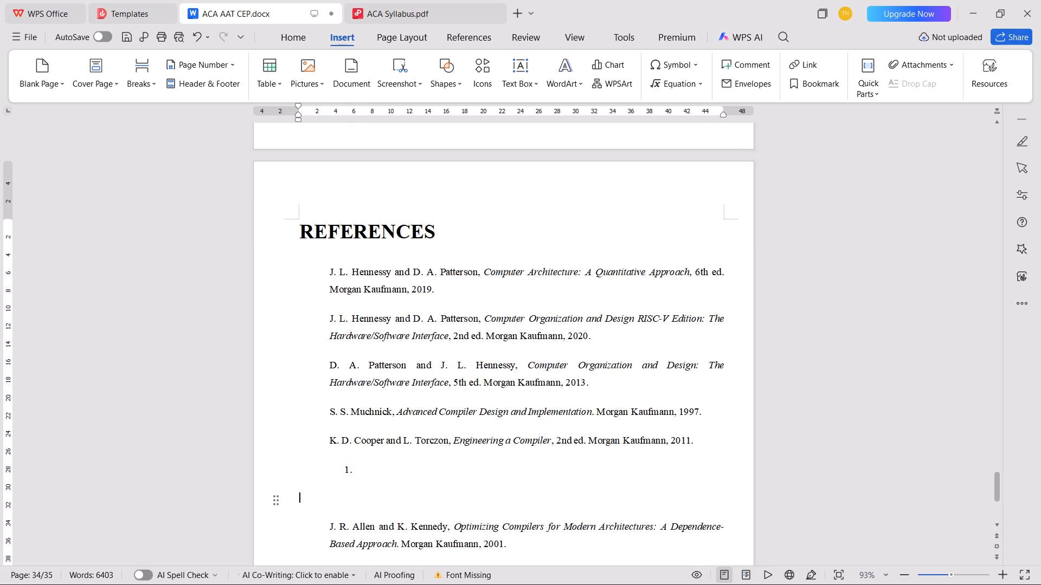
pyautogui.press('BackSpace')
pyautogui.scroll(-4, 438, 423)
pyautogui.press('BackSpace')
# Delete the empty numbered lines before the GCC Project and LLVM Project references.
pyautogui.click(376, 385)
pyautogui.click(375, 369)
pyautogui.press('BackSpace')
pyautogui.press('BackSpace')
pyautogui.press('BackSpace')
pyautogui.press('BackSpace')
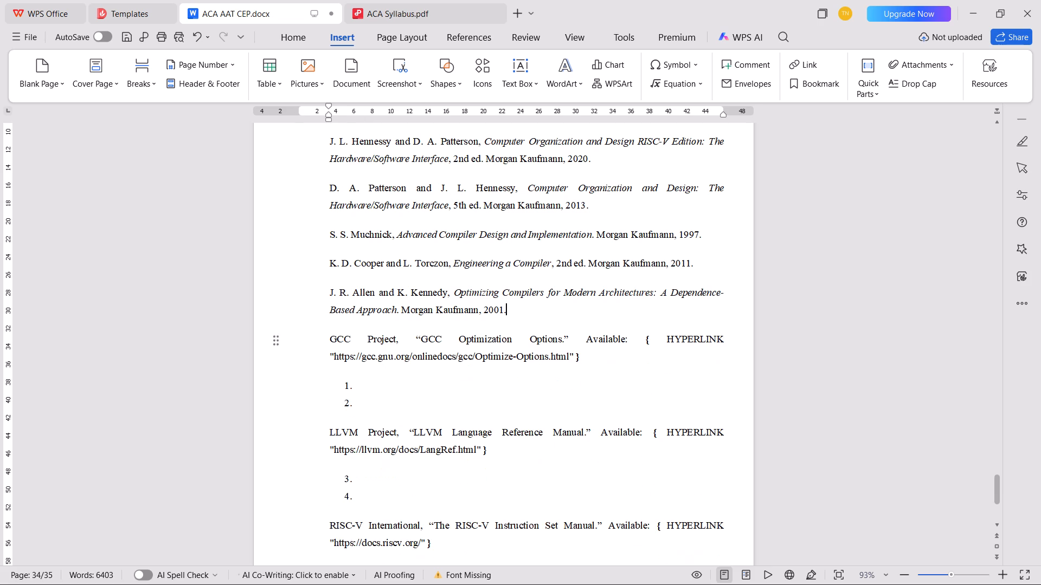
pyautogui.click(384, 415)
pyautogui.press('BackSpace')
pyautogui.press('BackSpace')
pyautogui.press('BackSpace')
pyautogui.press('BackSpace')
# Delete the empty numbered lines before the RISC-V International reference and around the final Computer Organization and Design reference.
pyautogui.click(385, 469)
pyautogui.press('BackSpace')
pyautogui.press('BackSpace')
pyautogui.press('BackSpace')
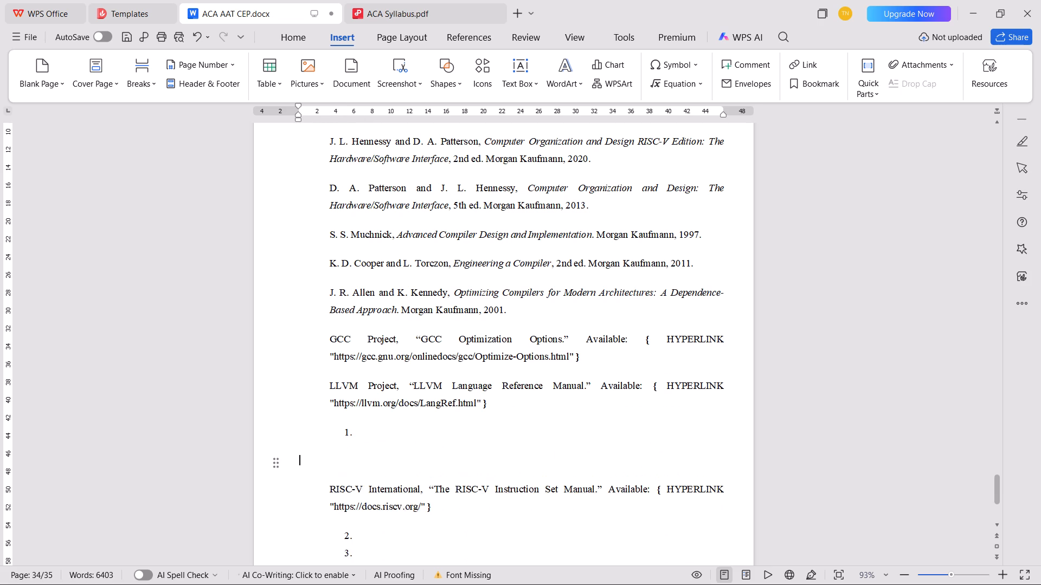
pyautogui.press('BackSpace')
pyautogui.click(395, 497)
pyautogui.press('BackSpace')
pyautogui.press('BackSpace')
pyautogui.press('BackSpace')
pyautogui.press('BackSpace')
pyautogui.scroll(-4, 423, 491)
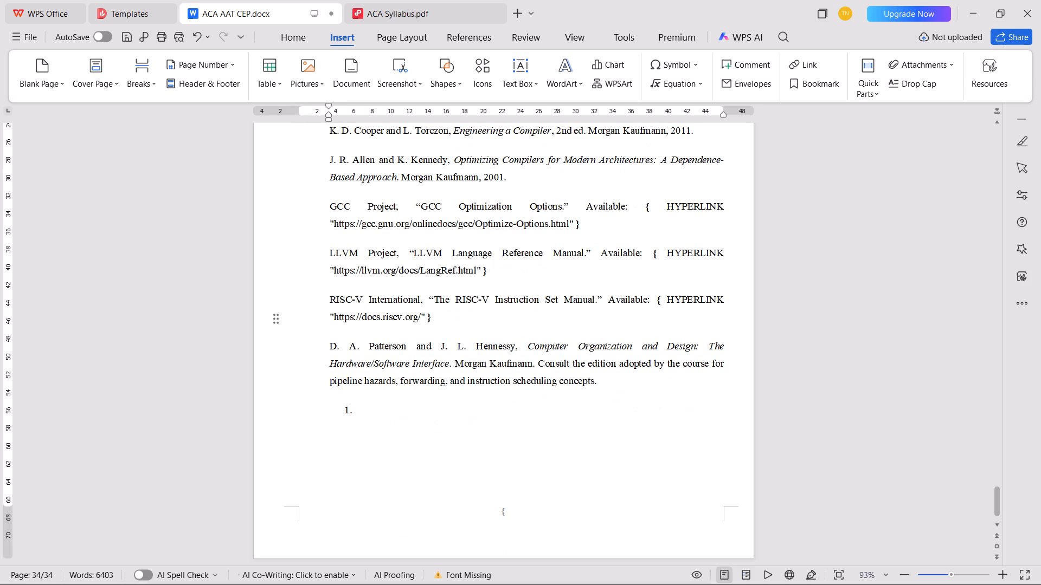
pyautogui.click(397, 446)
pyautogui.press('BackSpace')
pyautogui.press('BackSpace')
# Delete the "Available:" text and hyperlink codes from the RISC-V International, LLVM Project and GCC Project references.
pyautogui.scroll(2, 397, 446)
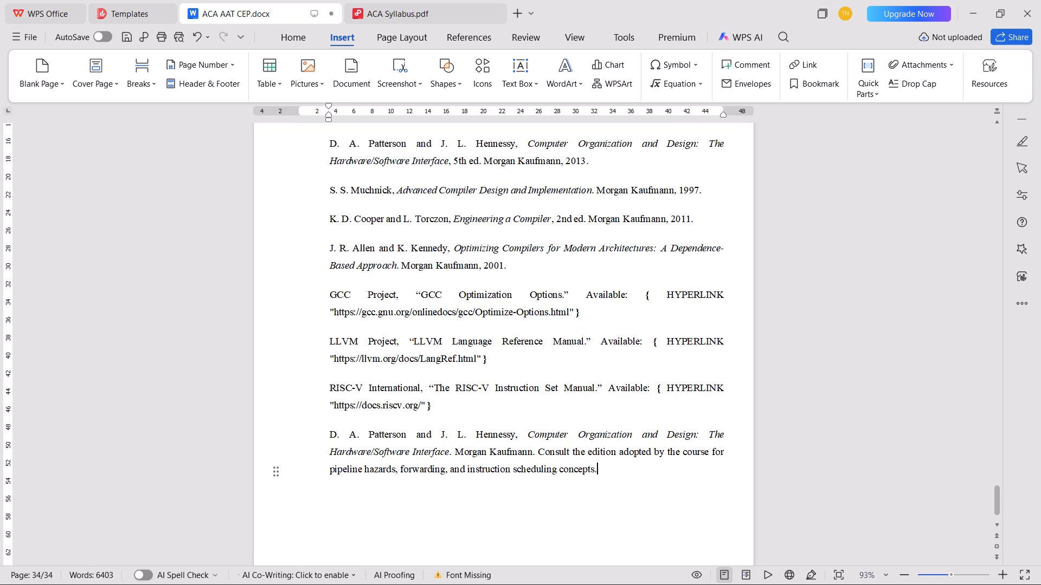
pyautogui.moveTo(609, 383); pyautogui.dragTo(433, 409)
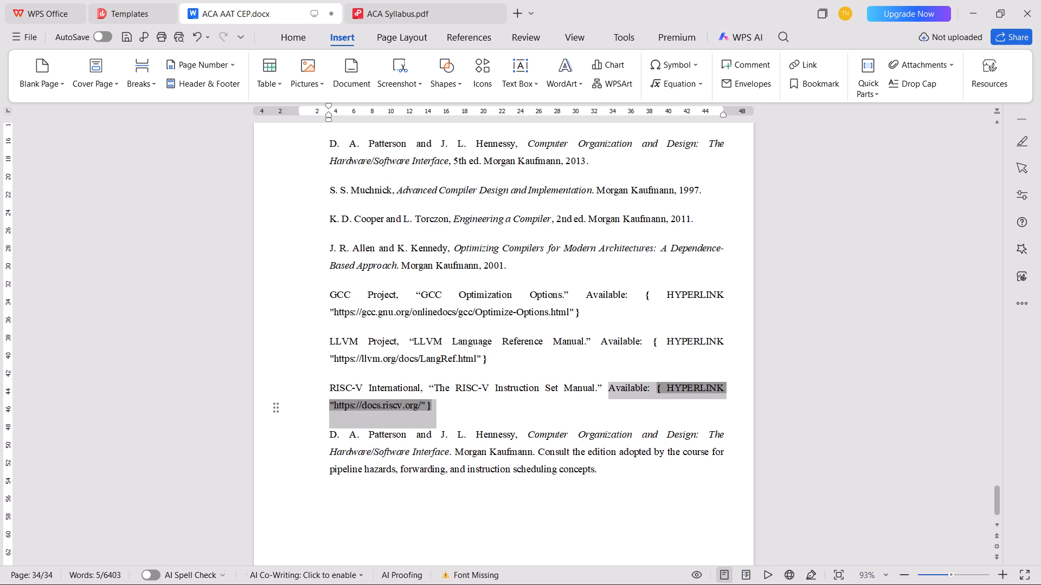
pyautogui.moveTo(433, 409); pyautogui.dragTo(430, 408)
pyautogui.press('BackSpace')
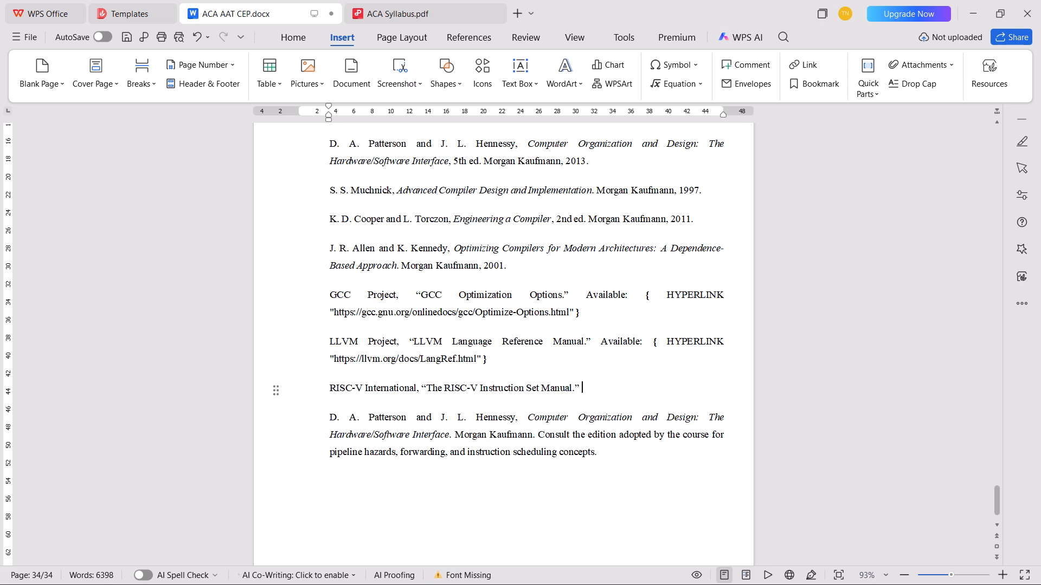
pyautogui.moveTo(487, 362); pyautogui.dragTo(596, 341)
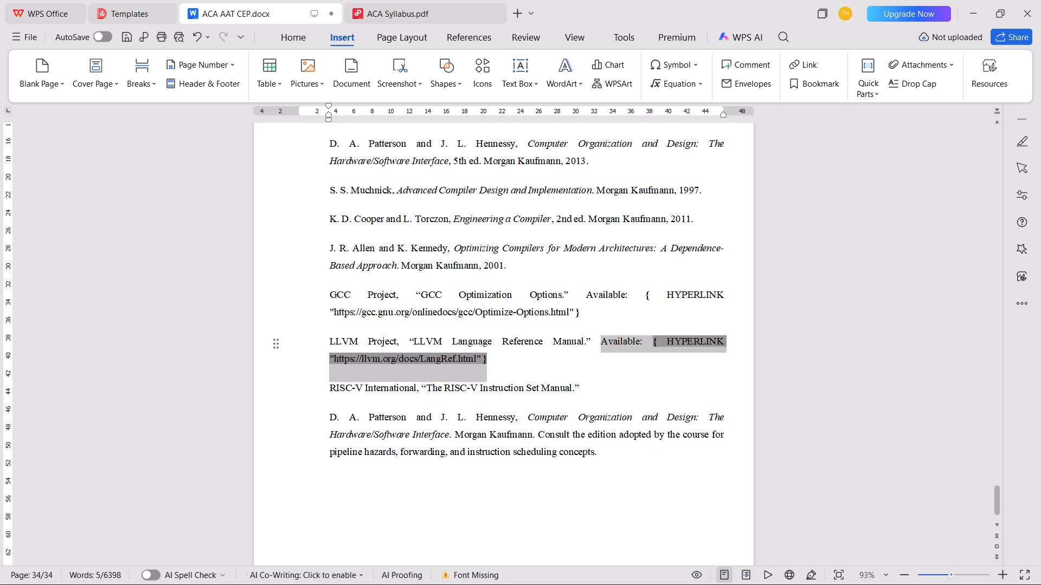
pyautogui.moveTo(596, 341); pyautogui.dragTo(597, 341)
pyautogui.press('BackSpace')
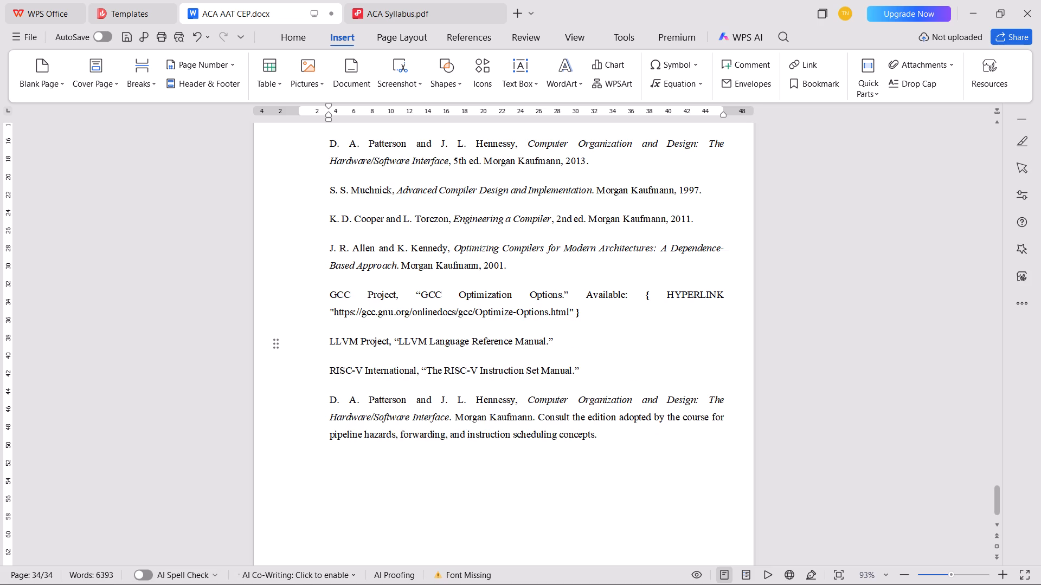
pyautogui.moveTo(580, 313); pyautogui.dragTo(577, 297)
pyautogui.press('BackSpace')
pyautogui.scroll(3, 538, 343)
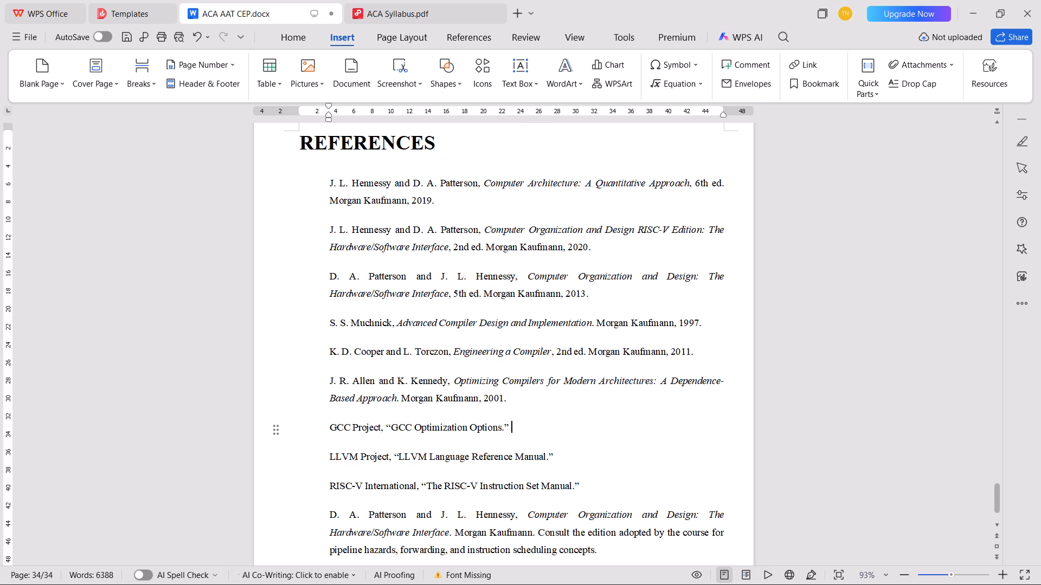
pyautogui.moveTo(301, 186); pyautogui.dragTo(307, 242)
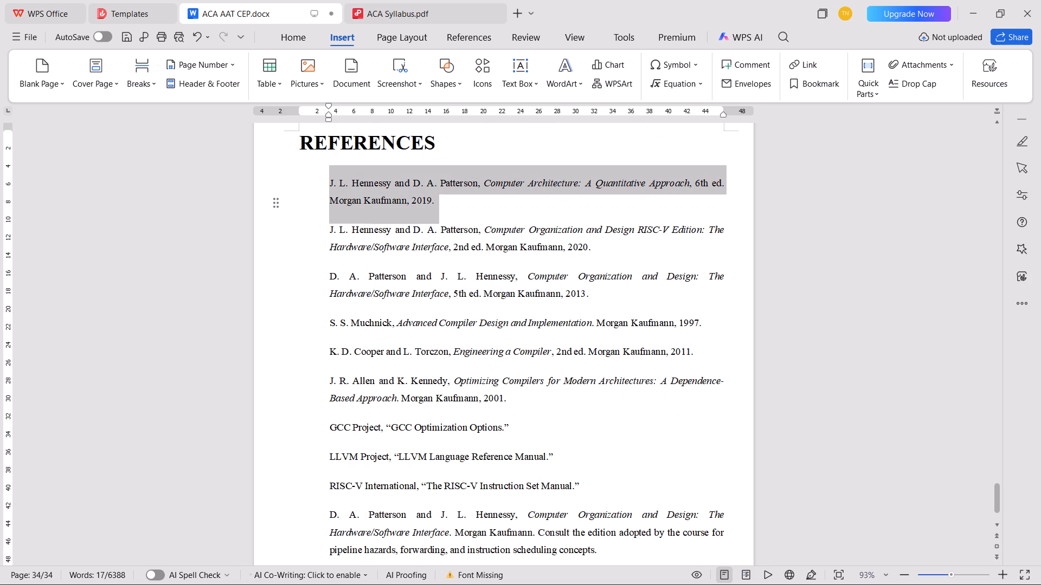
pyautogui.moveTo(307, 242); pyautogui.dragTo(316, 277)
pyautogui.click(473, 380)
# Number all the entries in the reference list with the 1. 2. 3. format and make the numbers bold.
pyautogui.scroll(-4, 573, 424)
pyautogui.moveTo(603, 379); pyautogui.dragTo(529, 375)
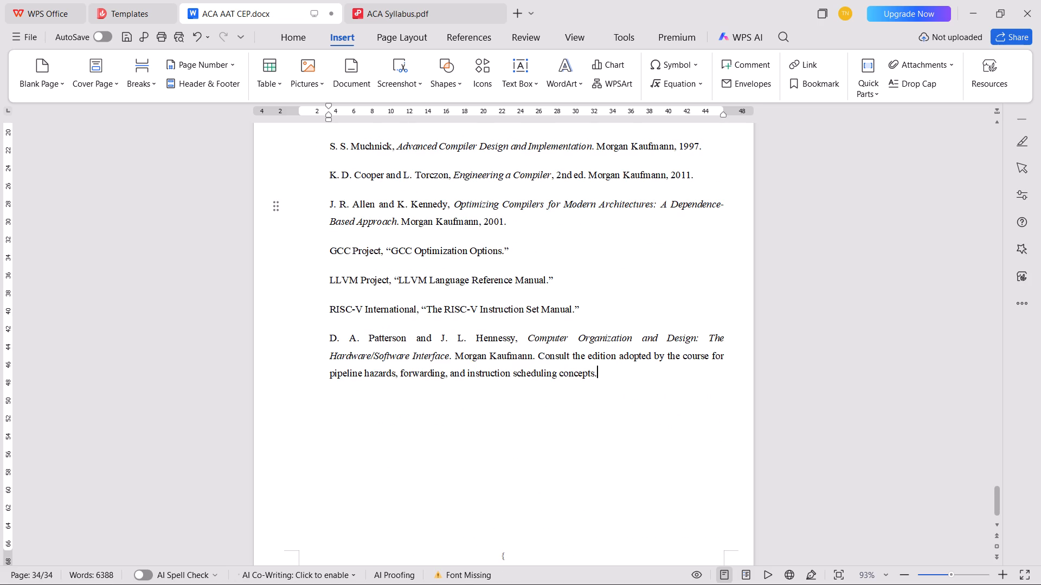
pyautogui.moveTo(529, 375); pyautogui.dragTo(311, 236)
pyautogui.scroll(5, 333, 385)
pyautogui.click(298, 30)
pyautogui.click(388, 66)
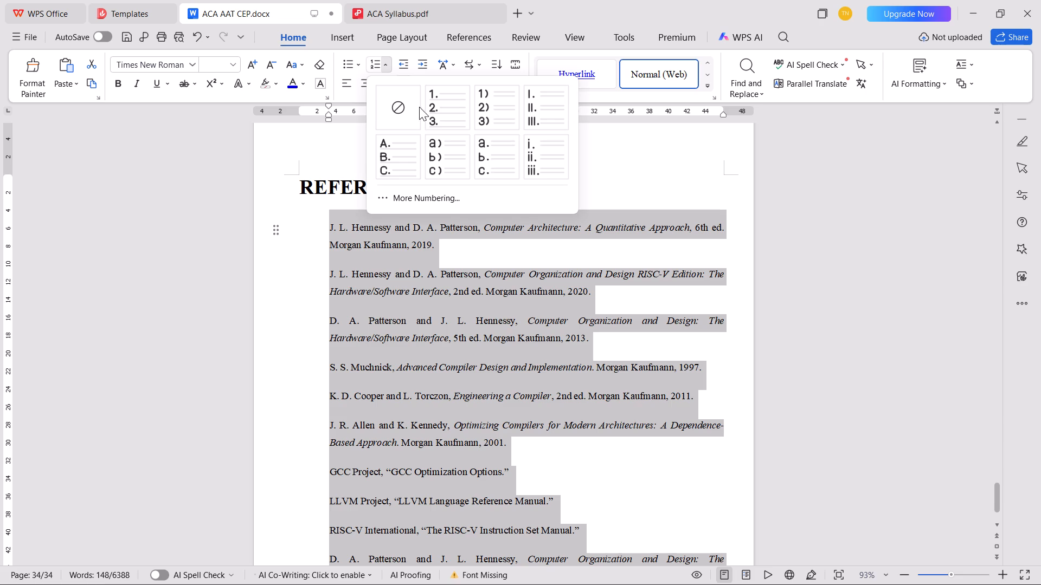
pyautogui.click(438, 117)
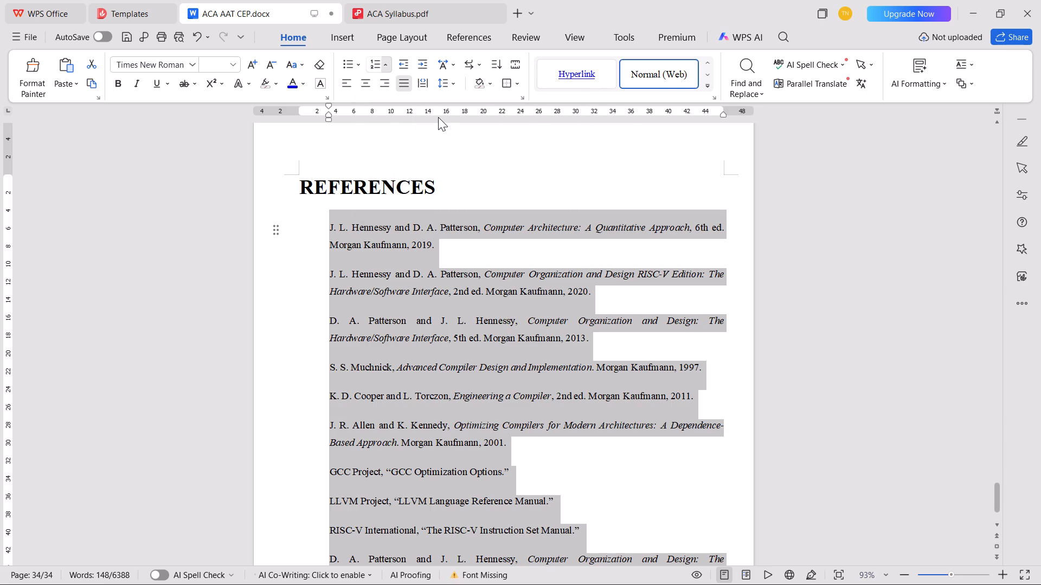
pyautogui.click(305, 229)
pyautogui.hotkey('ctrl', 'b')
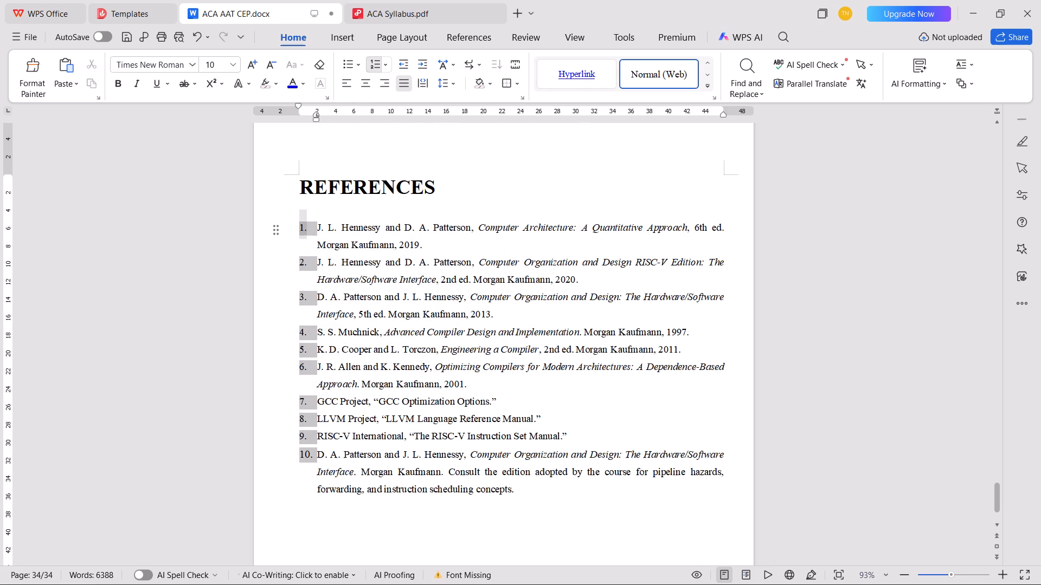
# Centre the REFERENCES heading and save the document.
pyautogui.click(265, 186)
pyautogui.hotkey('ctrl', 'e')
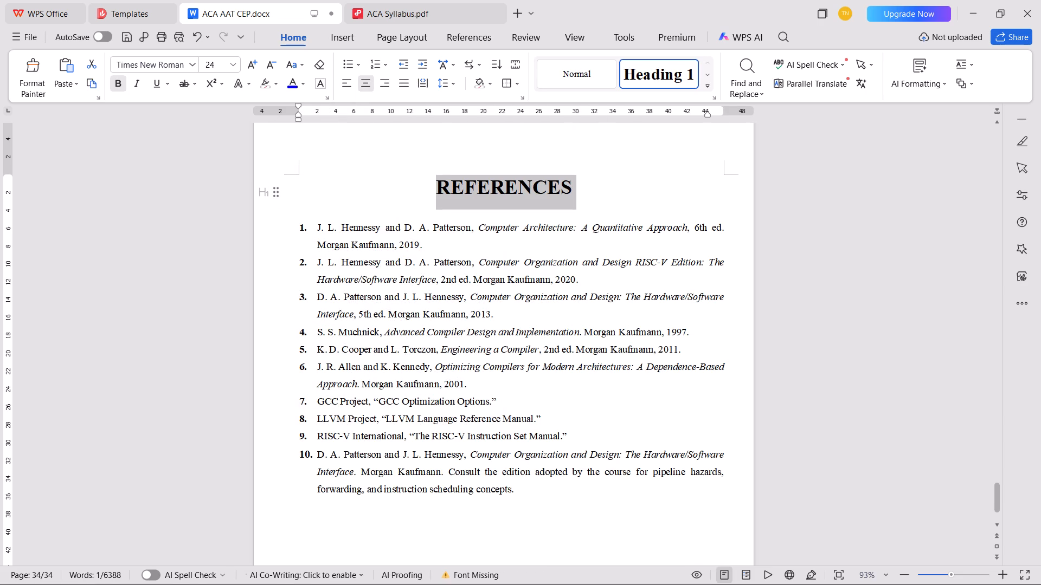
pyautogui.hotkey('ctrl', 's')
# Review the report's closing pages back through section 5.3 Future Scope and return to the self-assessment form on page 1.
pyautogui.scroll(13, 423, 449)
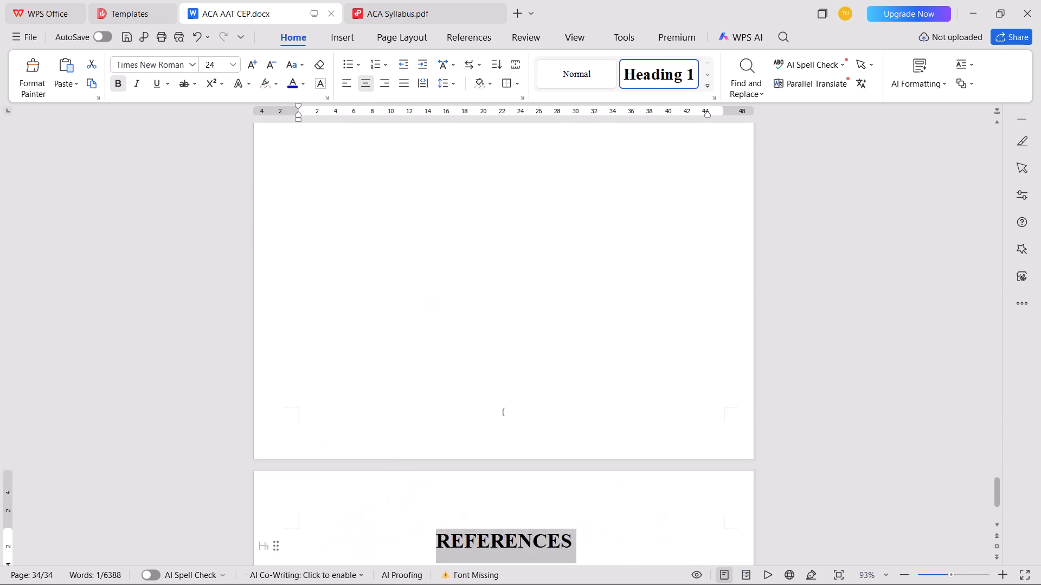
pyautogui.scroll(13, 422, 449)
pyautogui.scroll(10, 421, 448)
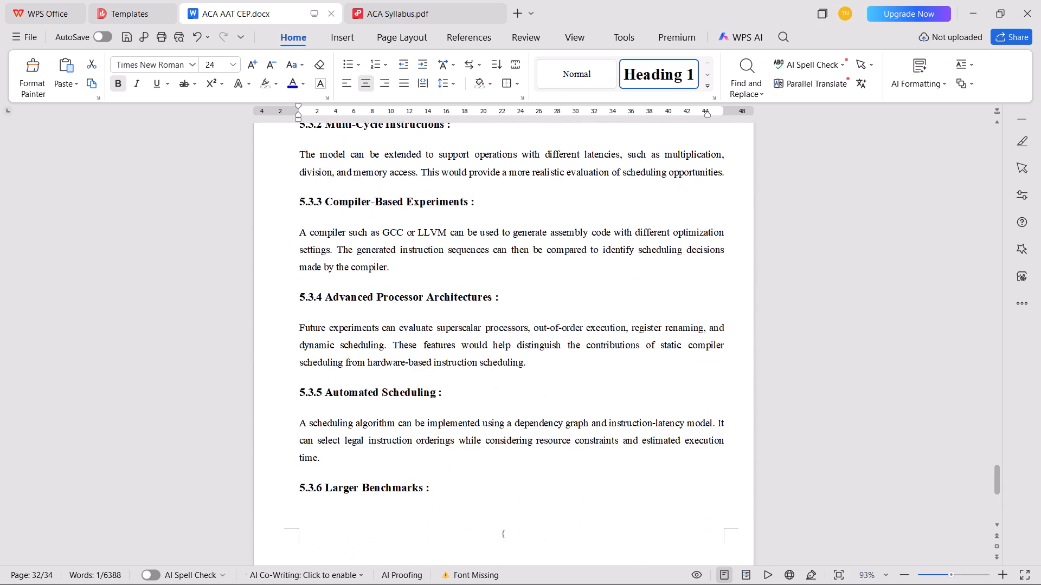
pyautogui.scroll(1, 397, 421)
pyautogui.scroll(-1, 397, 421)
pyautogui.scroll(6, 397, 421)
pyautogui.scroll(-1, 456, 383)
pyautogui.scroll(2, 457, 383)
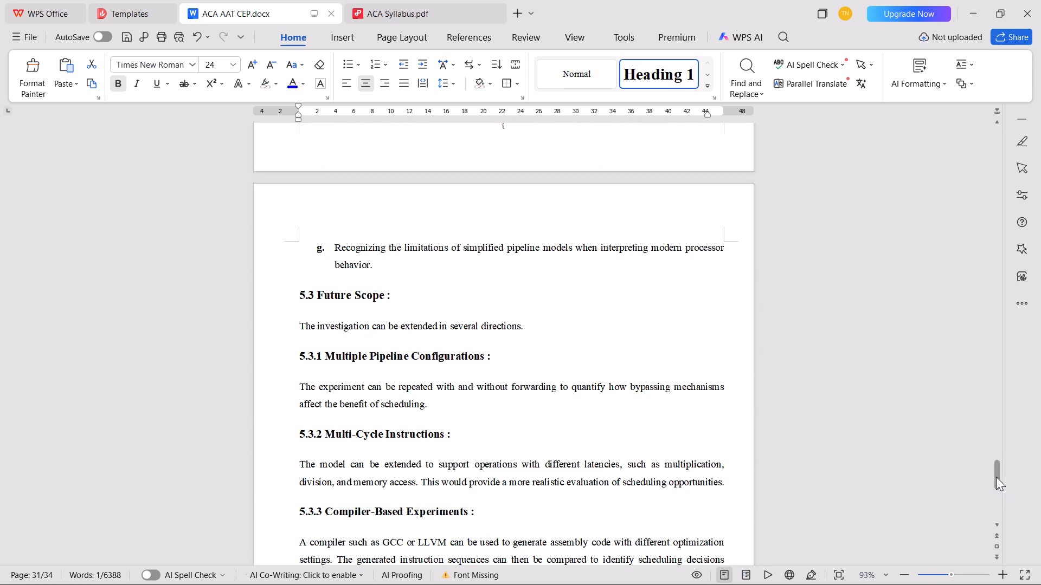
pyautogui.moveTo(996, 477); pyautogui.dragTo(931, 6)
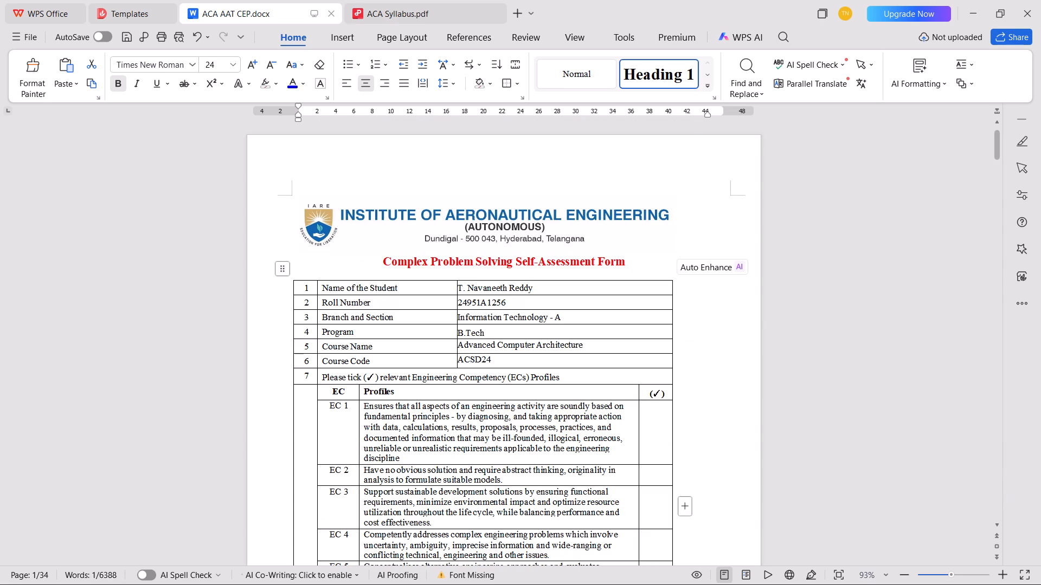
# Close the ACA Syllabus.pdf document.
pyautogui.click(499, 12)
# Begin saving a copy of the report with the file type set to PDF Format (*.pdf).
pyautogui.click(16, 38)
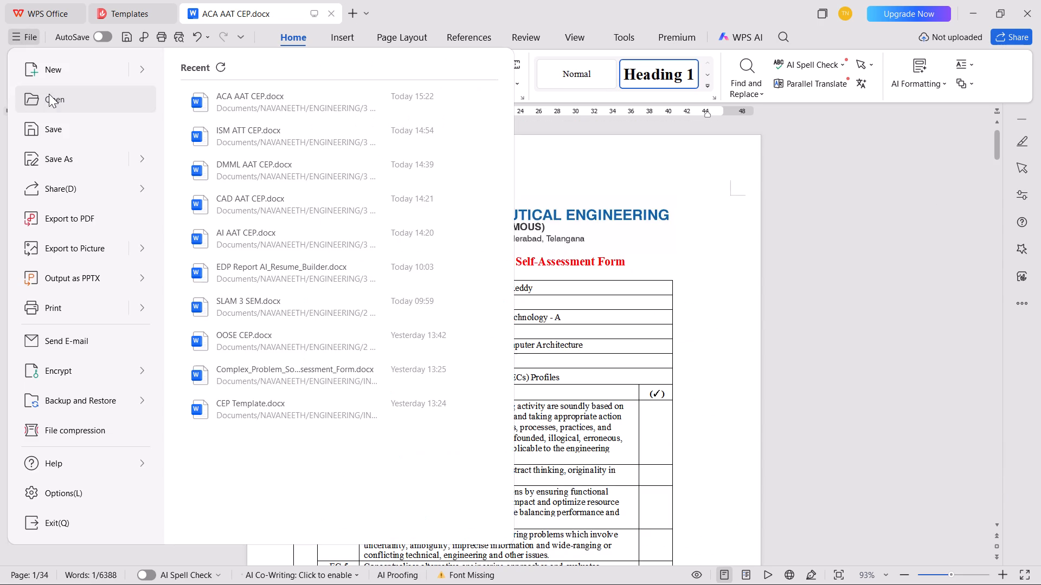
pyautogui.click(142, 157)
pyautogui.click(208, 344)
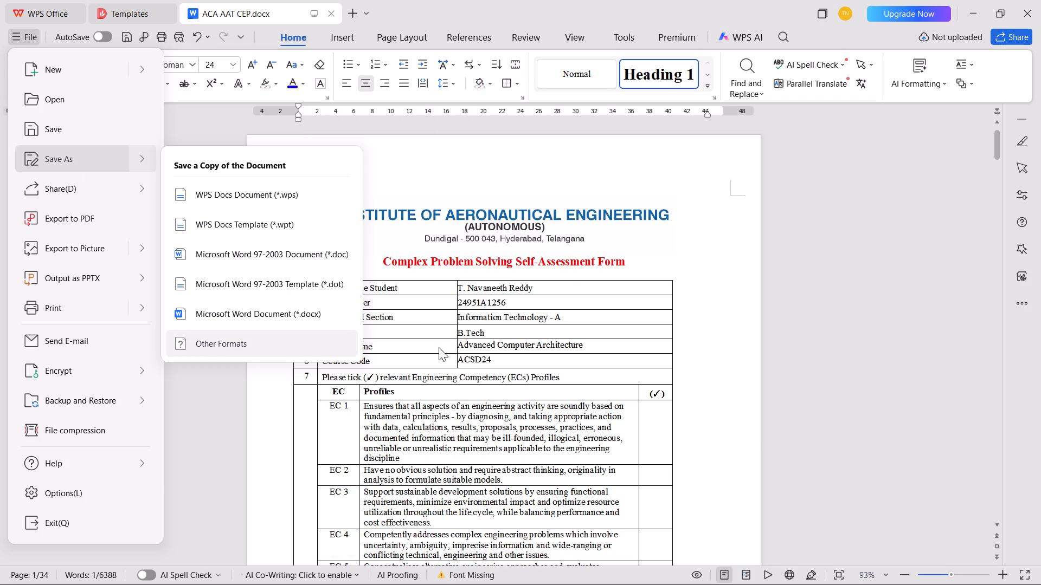
pyautogui.click(461, 421)
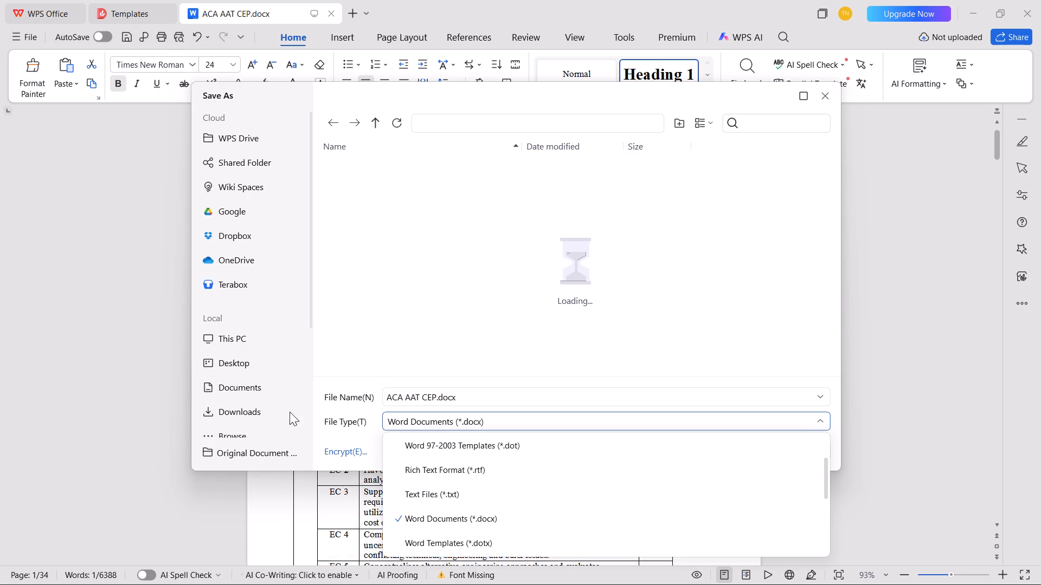
pyautogui.scroll(-5, 475, 452)
pyautogui.scroll(-1, 468, 514)
pyautogui.scroll(1, 468, 515)
pyautogui.scroll(-2, 467, 518)
pyautogui.click(467, 532)
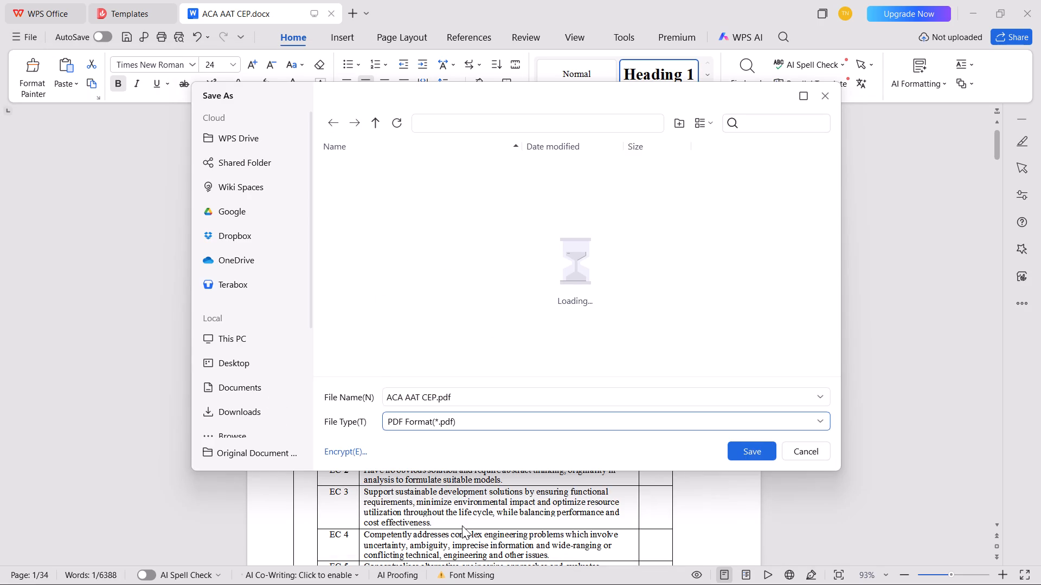
pyautogui.click(230, 389)
pyautogui.doubleClick(342, 210)
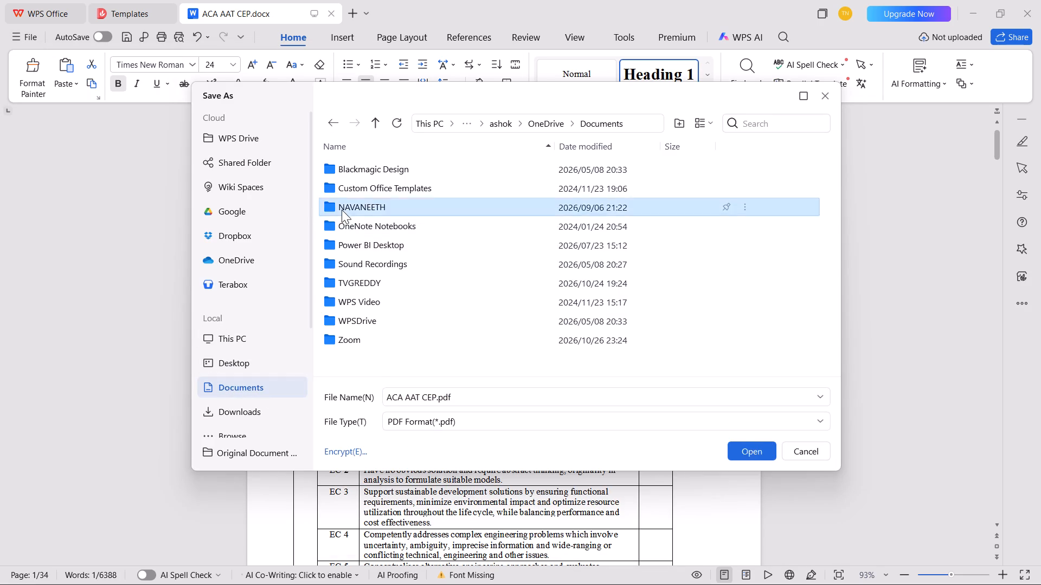
pyautogui.doubleClick(342, 210)
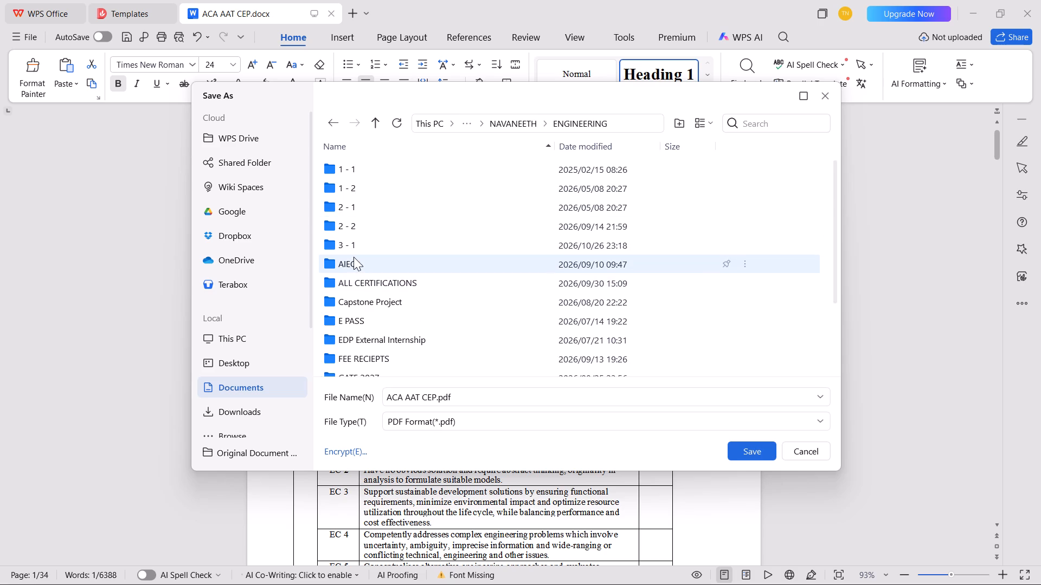
pyautogui.doubleClick(348, 246)
pyautogui.doubleClick(362, 211)
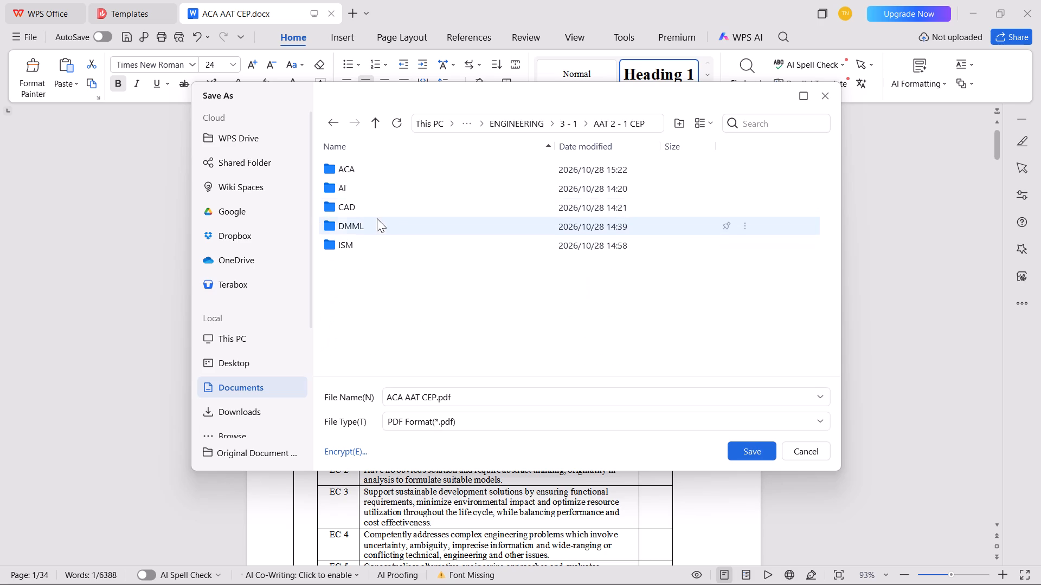
pyautogui.doubleClick(354, 168)
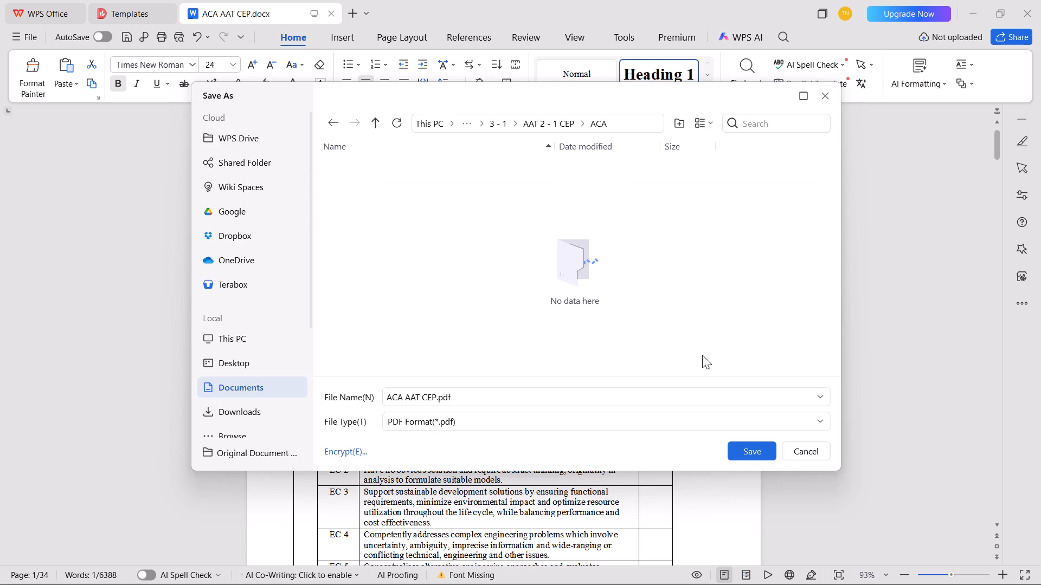
pyautogui.click(750, 446)
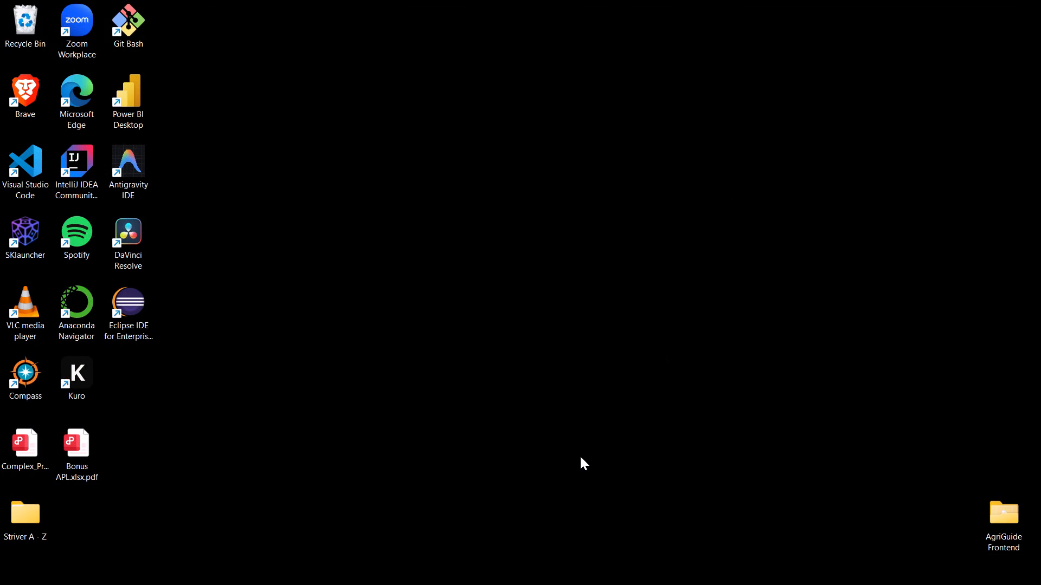
pyautogui.press('ctrl+super+F4')
# Search Windows for "kur" and launch the Kuro app.
pyautogui.write('kur')
pyautogui.press('Return')
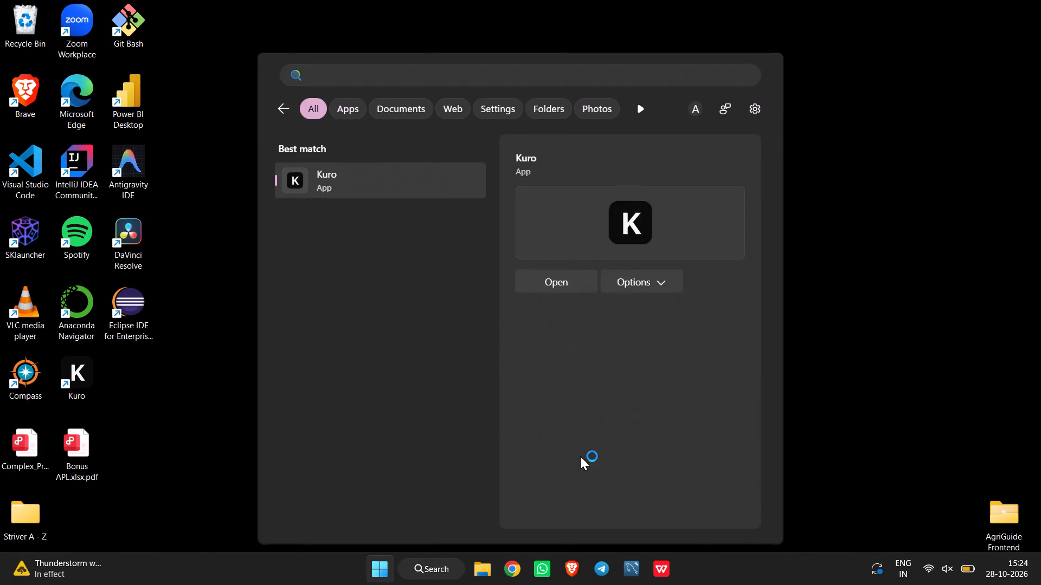